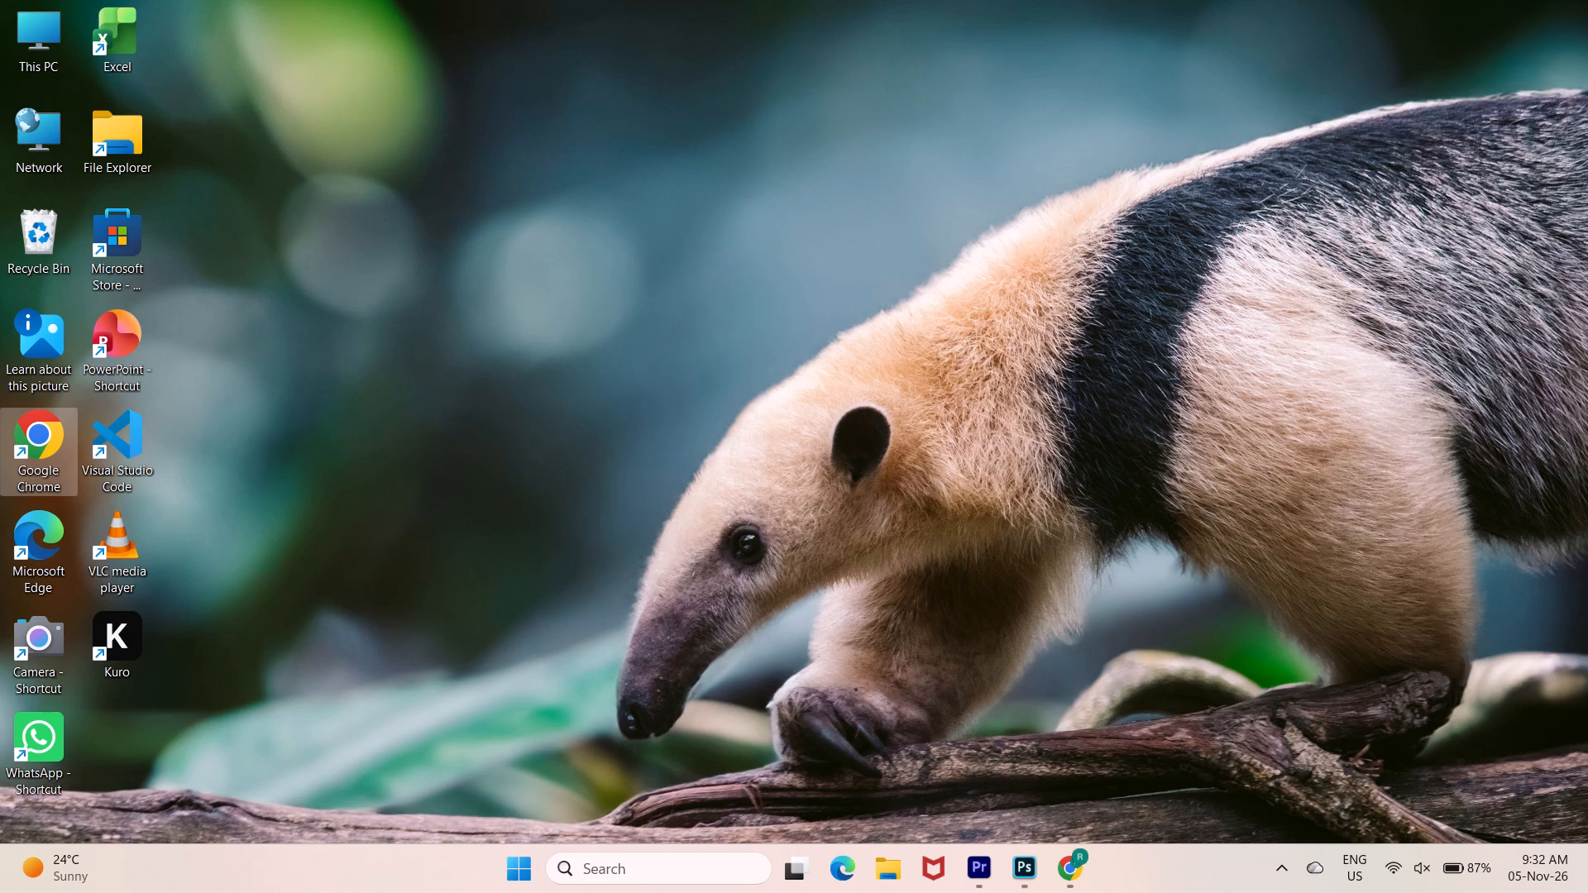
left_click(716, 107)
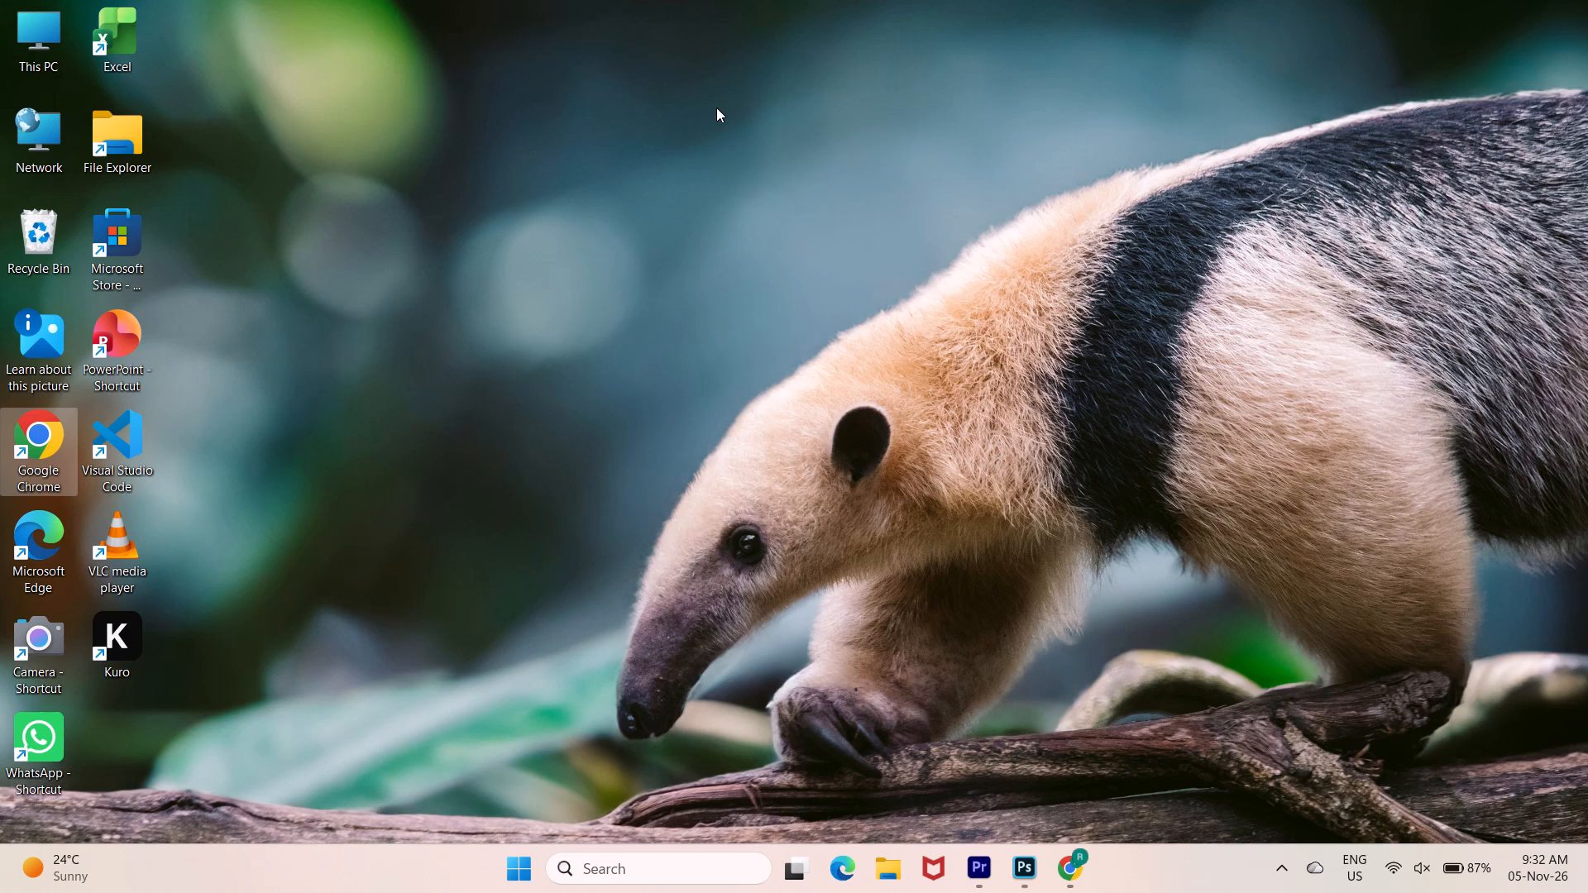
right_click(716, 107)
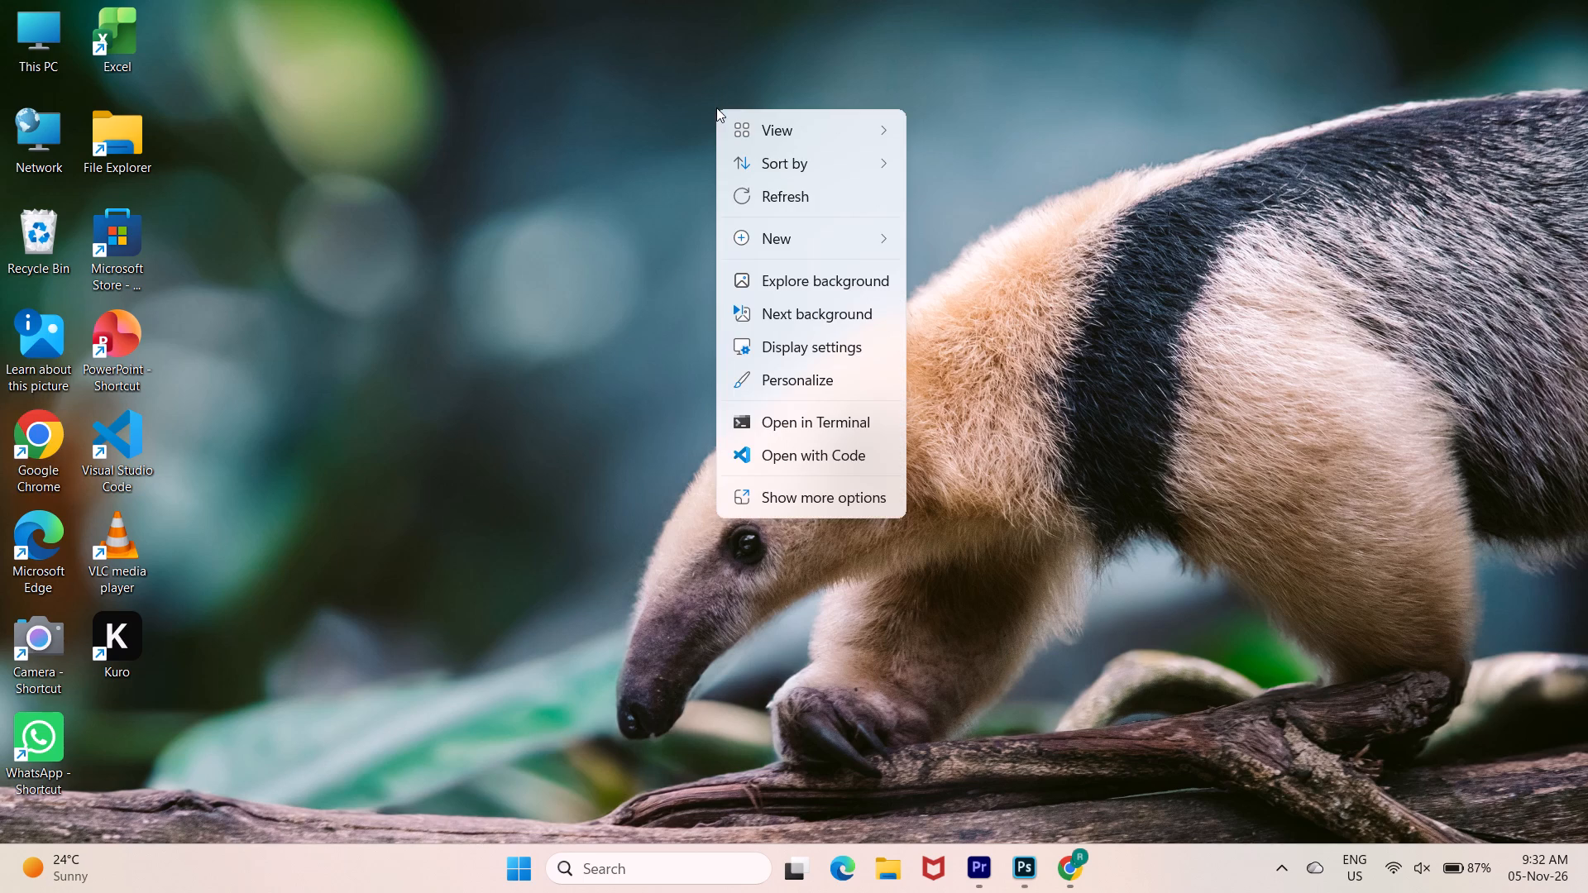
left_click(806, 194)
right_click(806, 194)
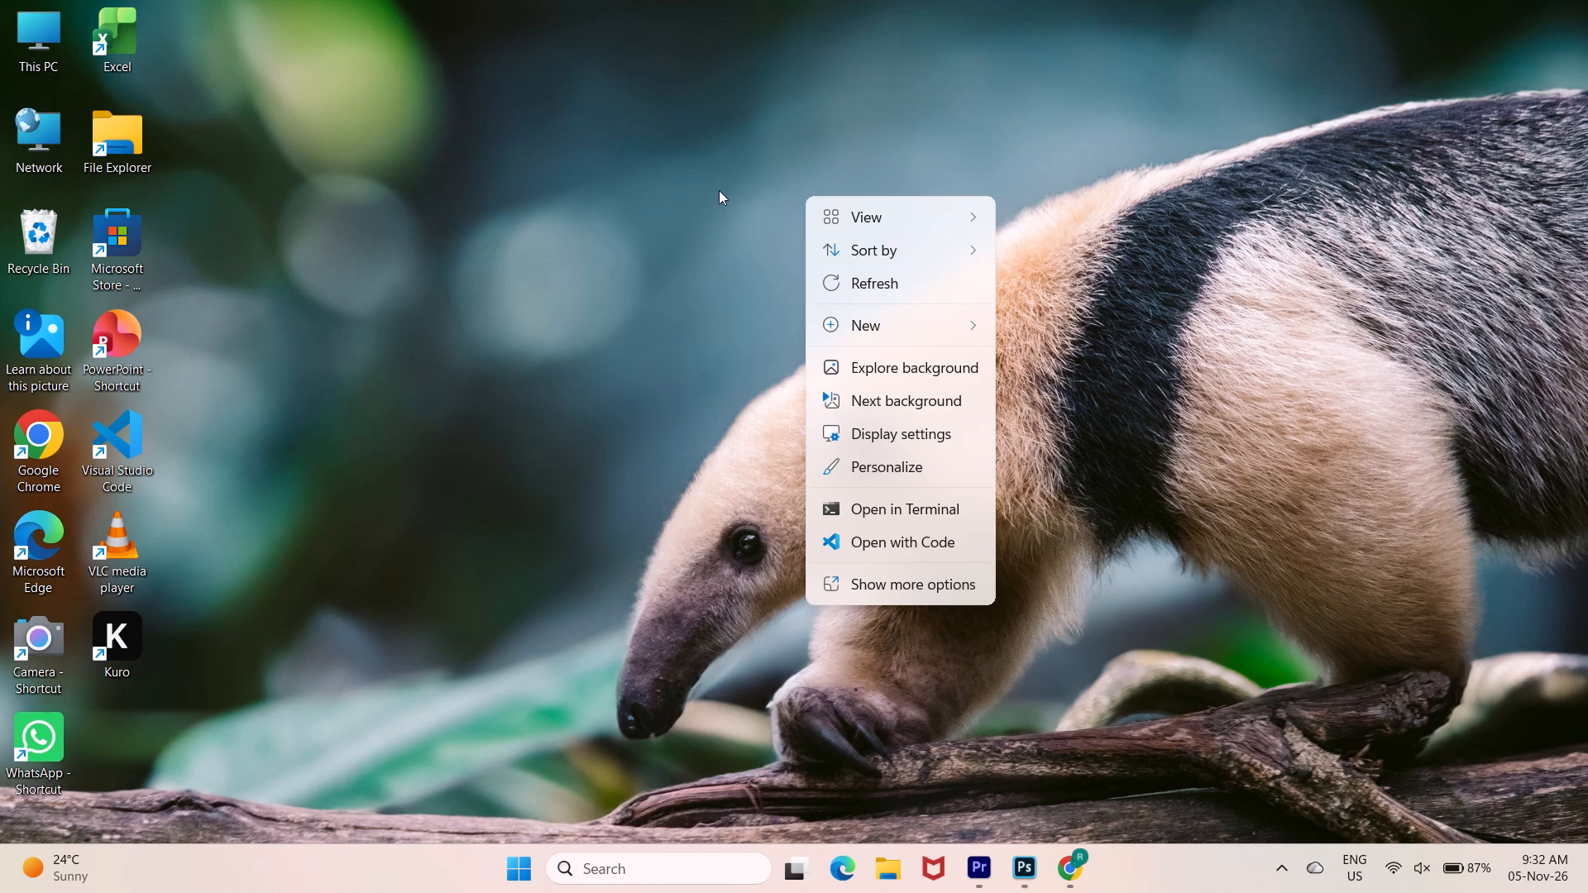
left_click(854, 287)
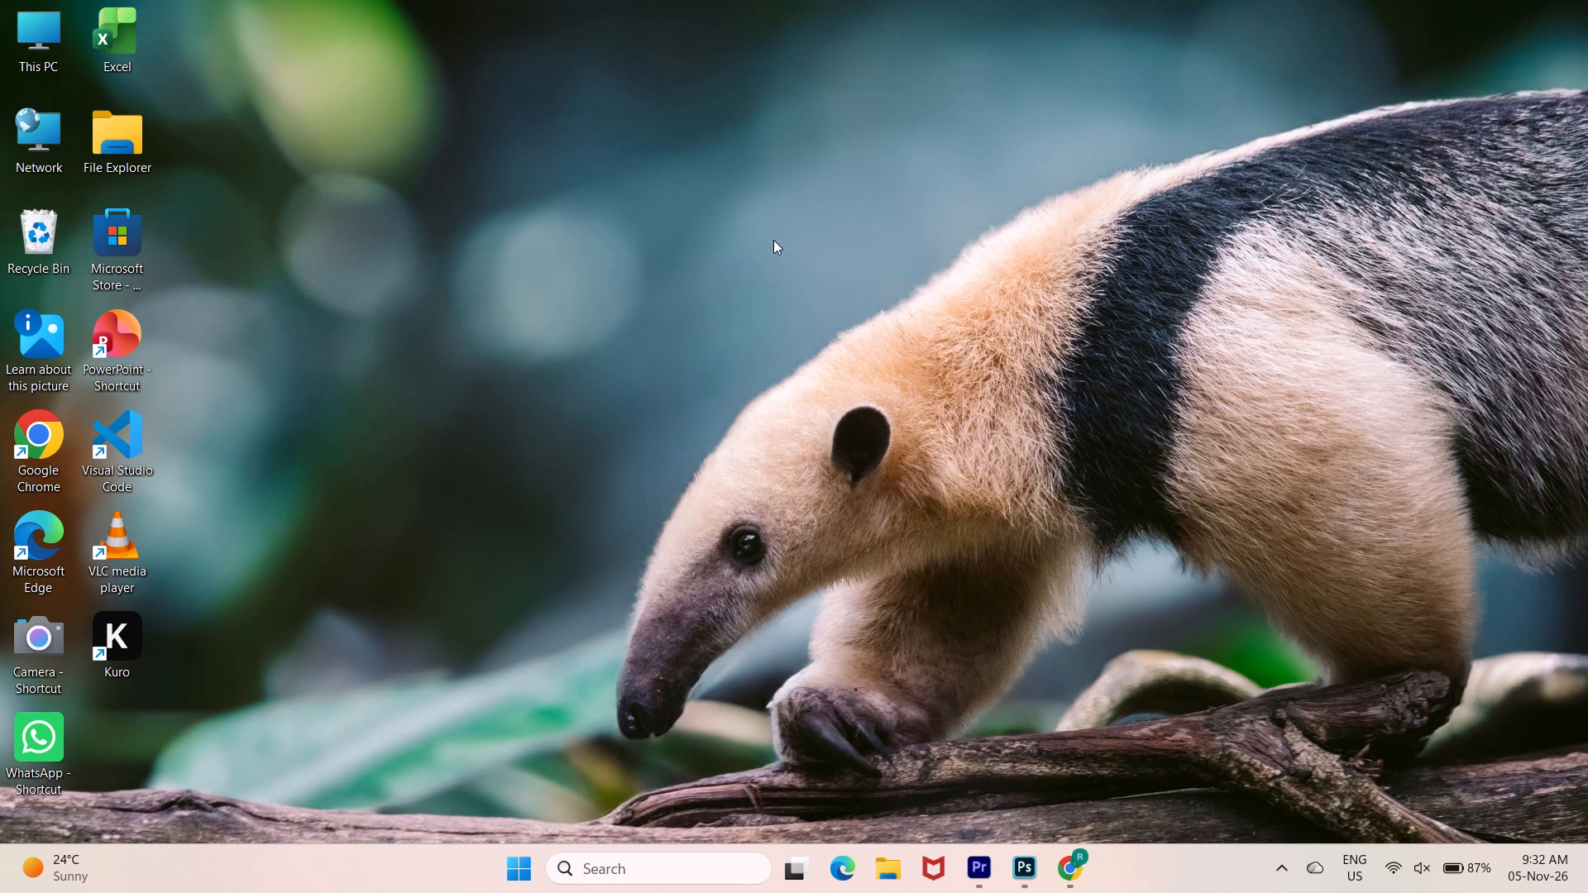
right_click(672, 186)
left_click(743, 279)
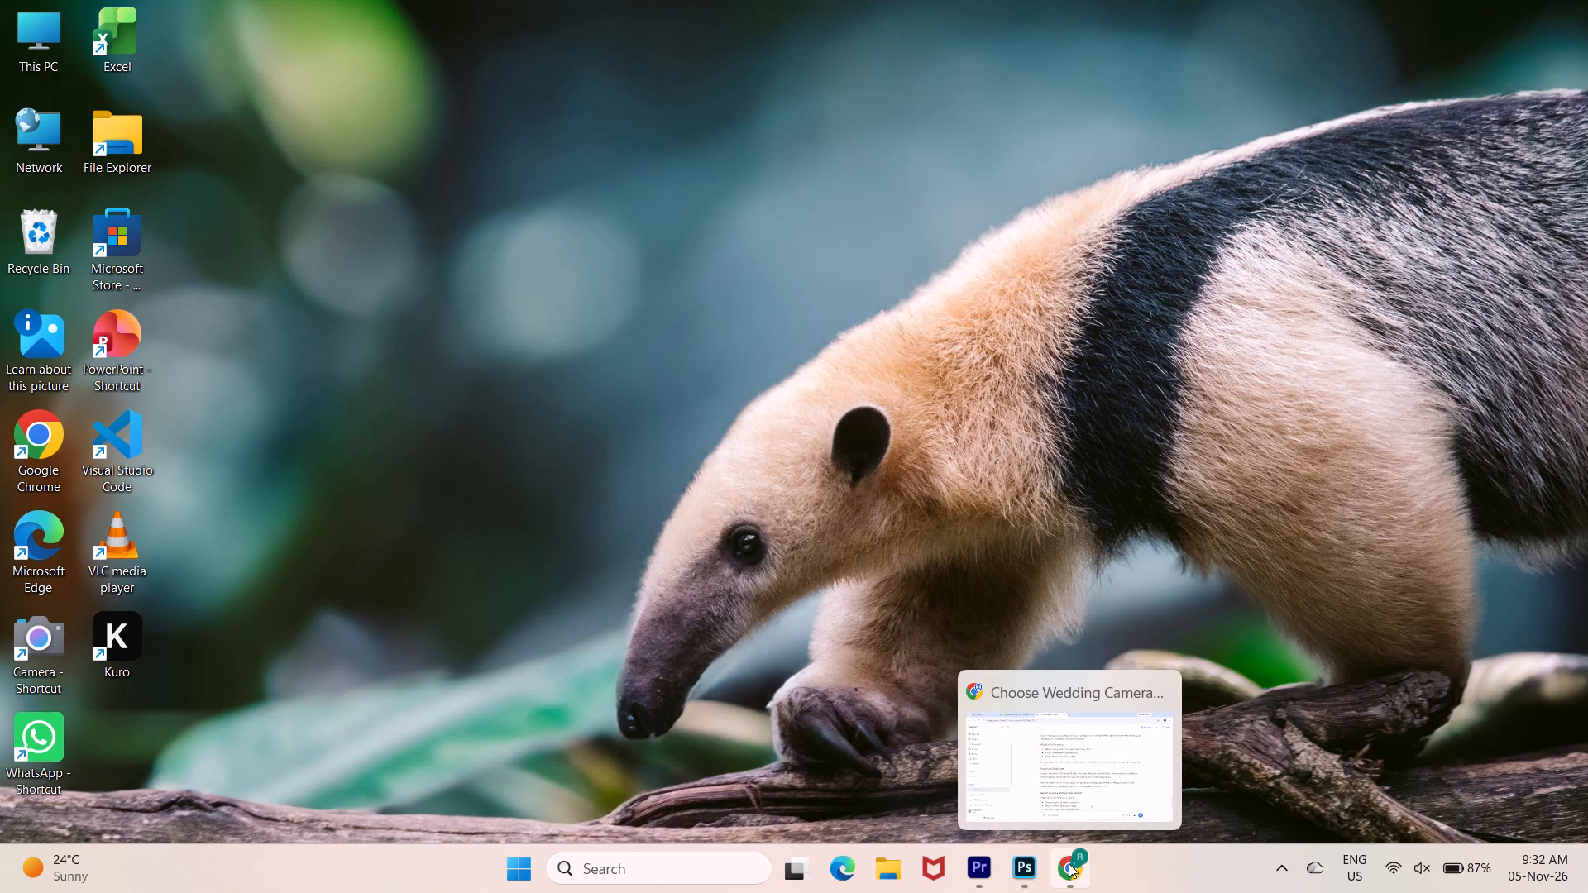
Switch to the Diwali post in Photoshop and deselect the diya layer.
left_click(1015, 861)
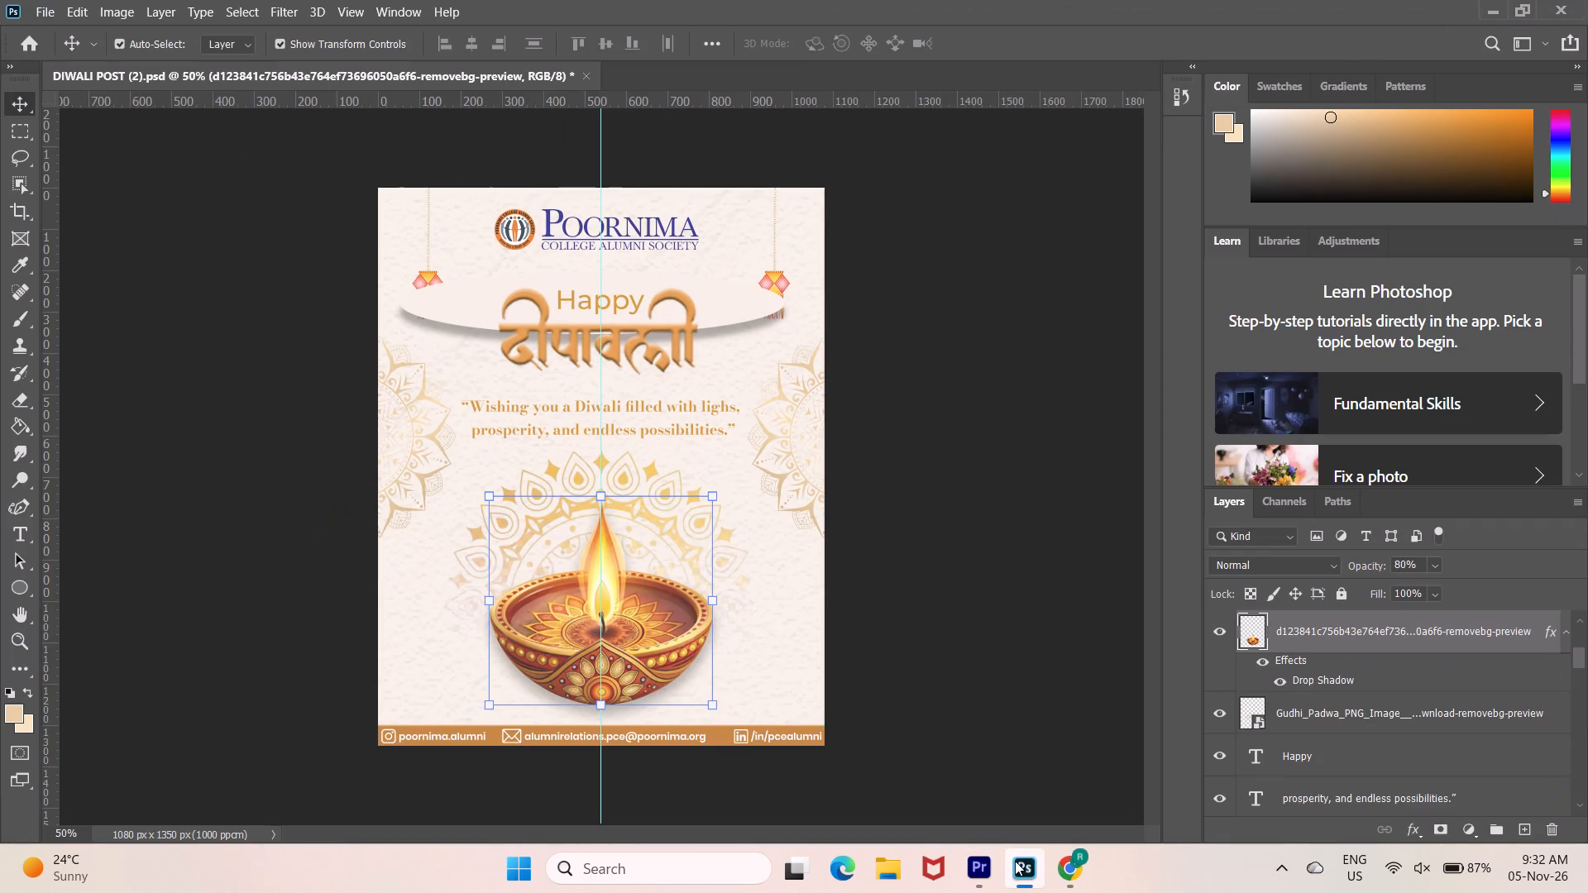
left_click(941, 585)
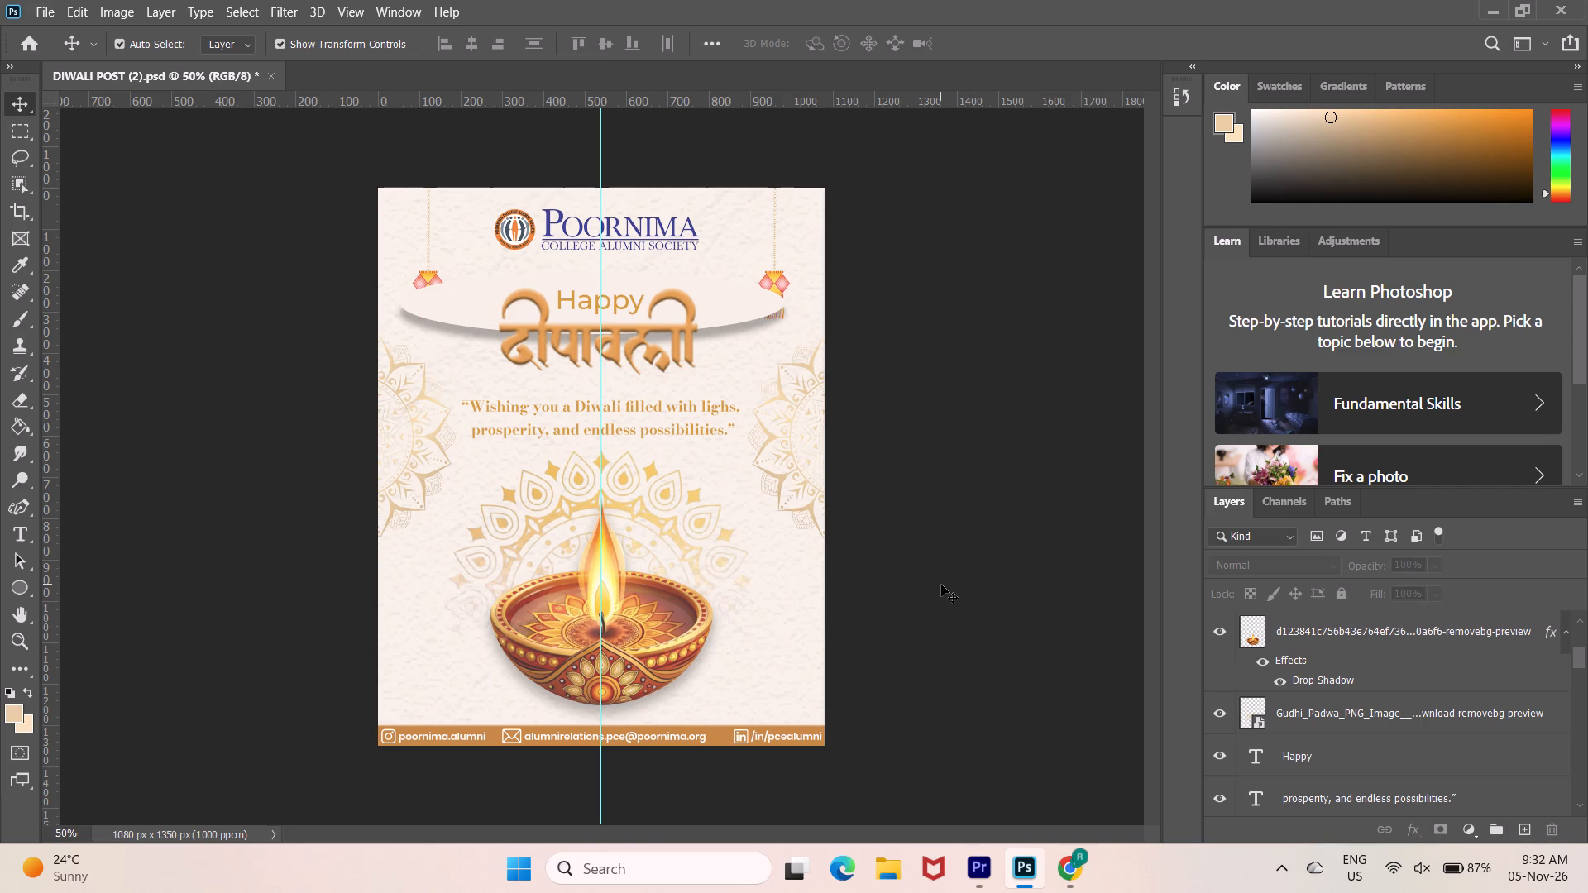
Free-transform the Ellipse 1 shape behind the "Happy" text and move it down behind the lower part of the diya.
left_click(749, 308)
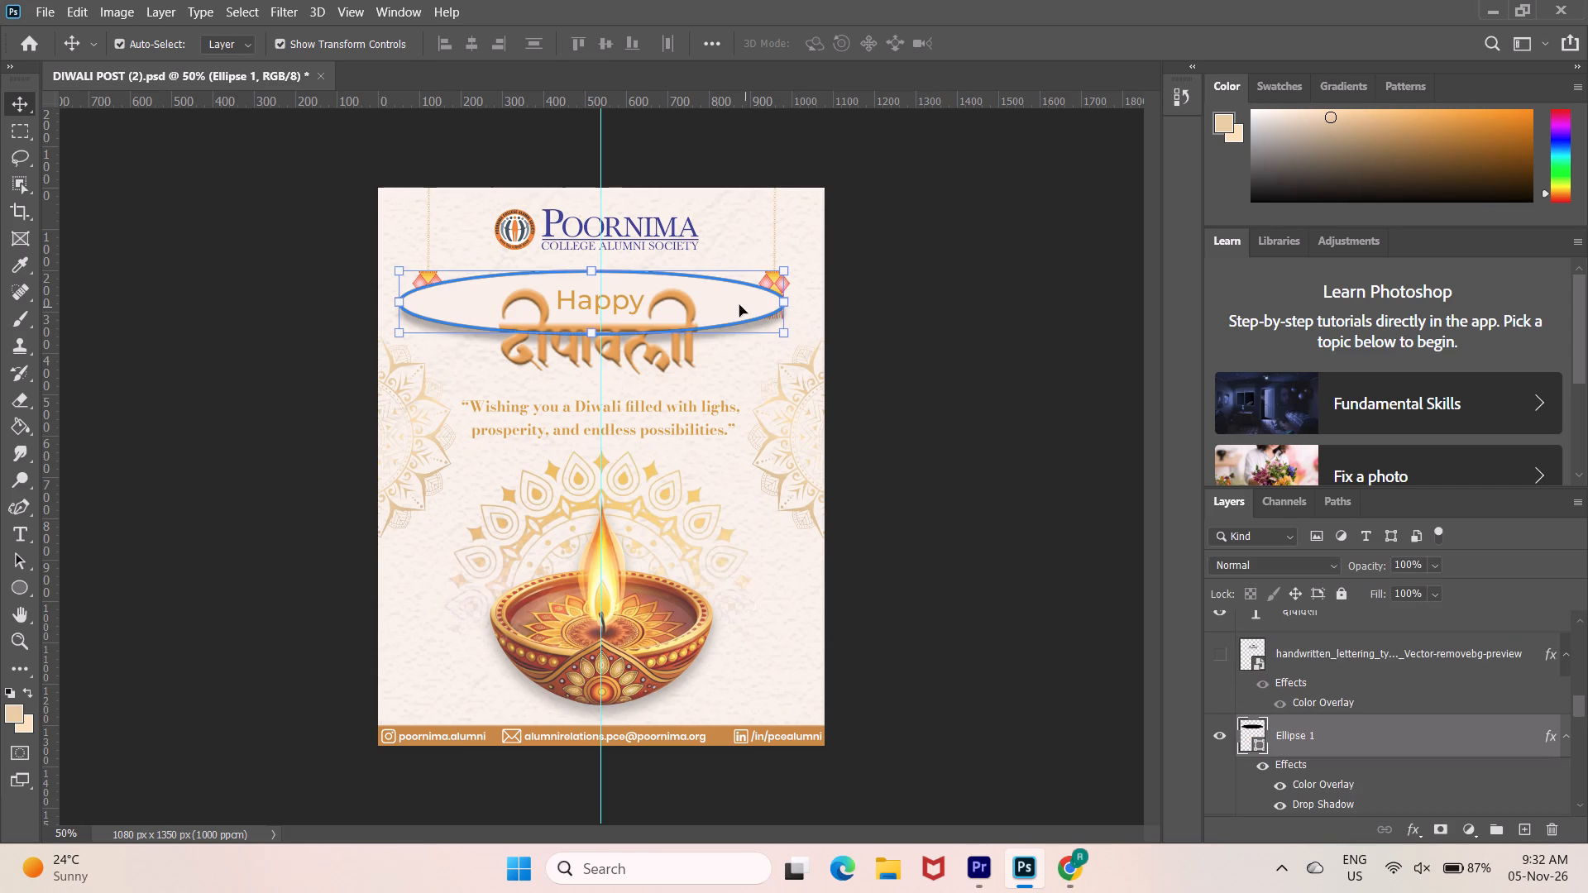
left_click(590, 265)
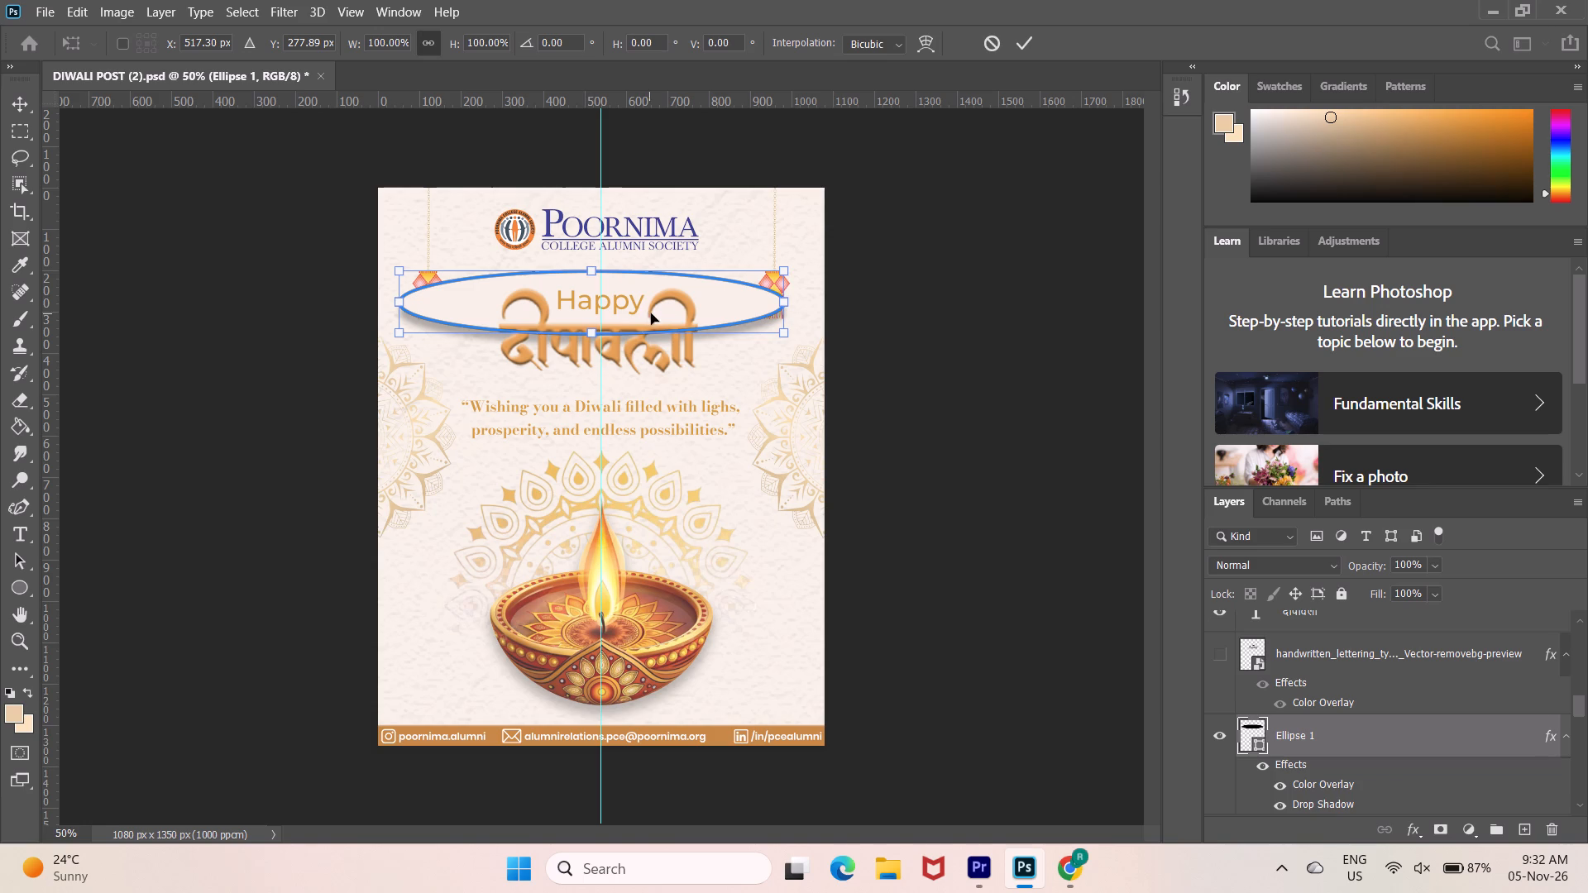
left_click_drag(726, 301, 743, 666)
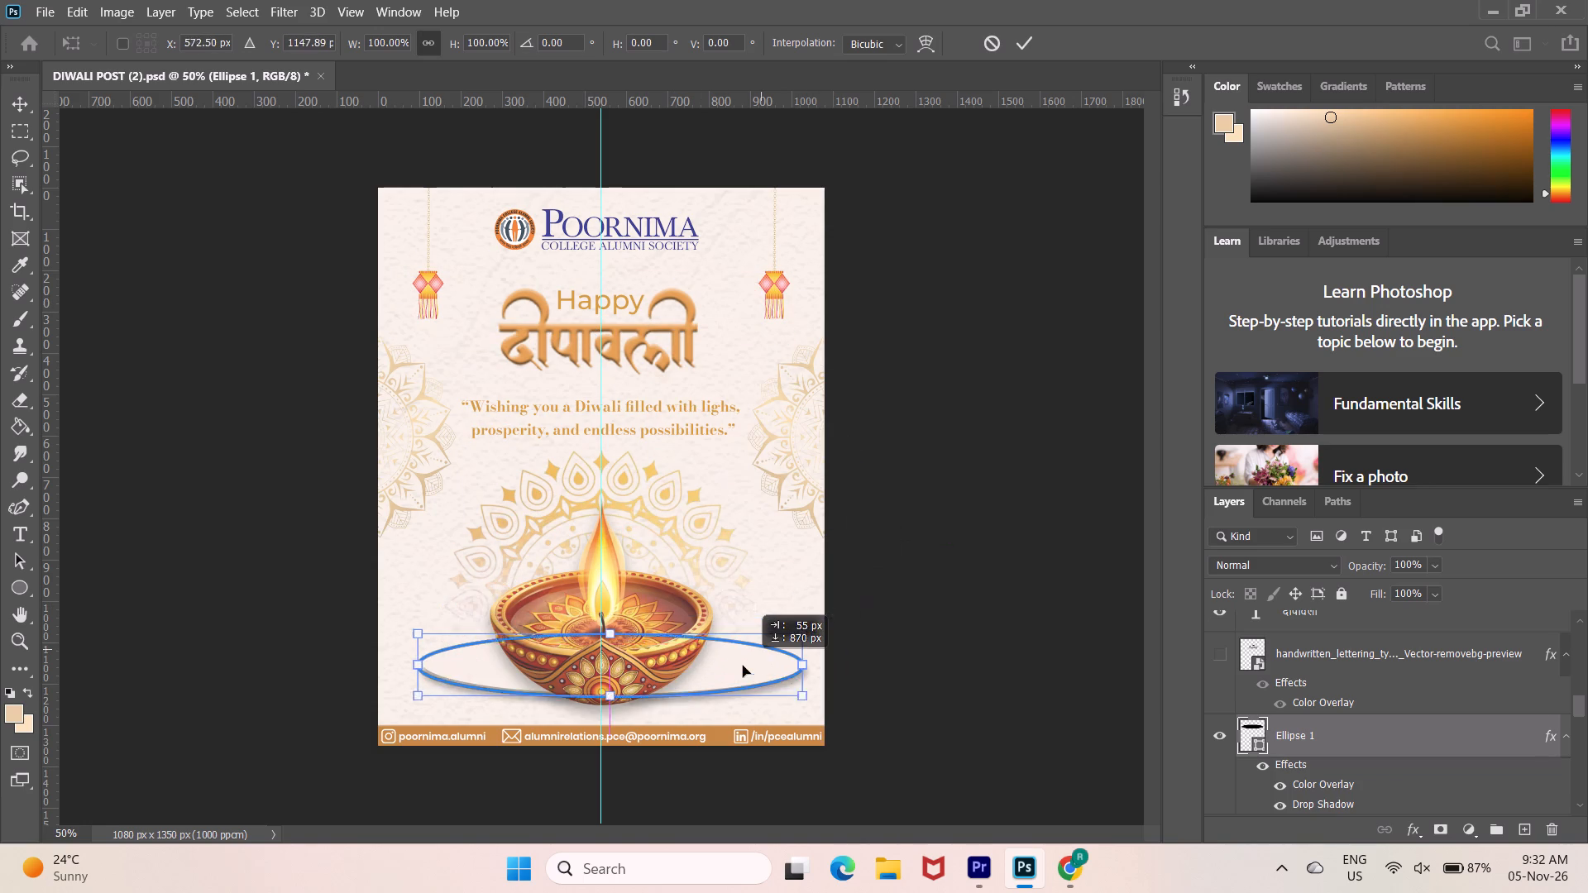
left_click_drag(743, 666, 739, 669)
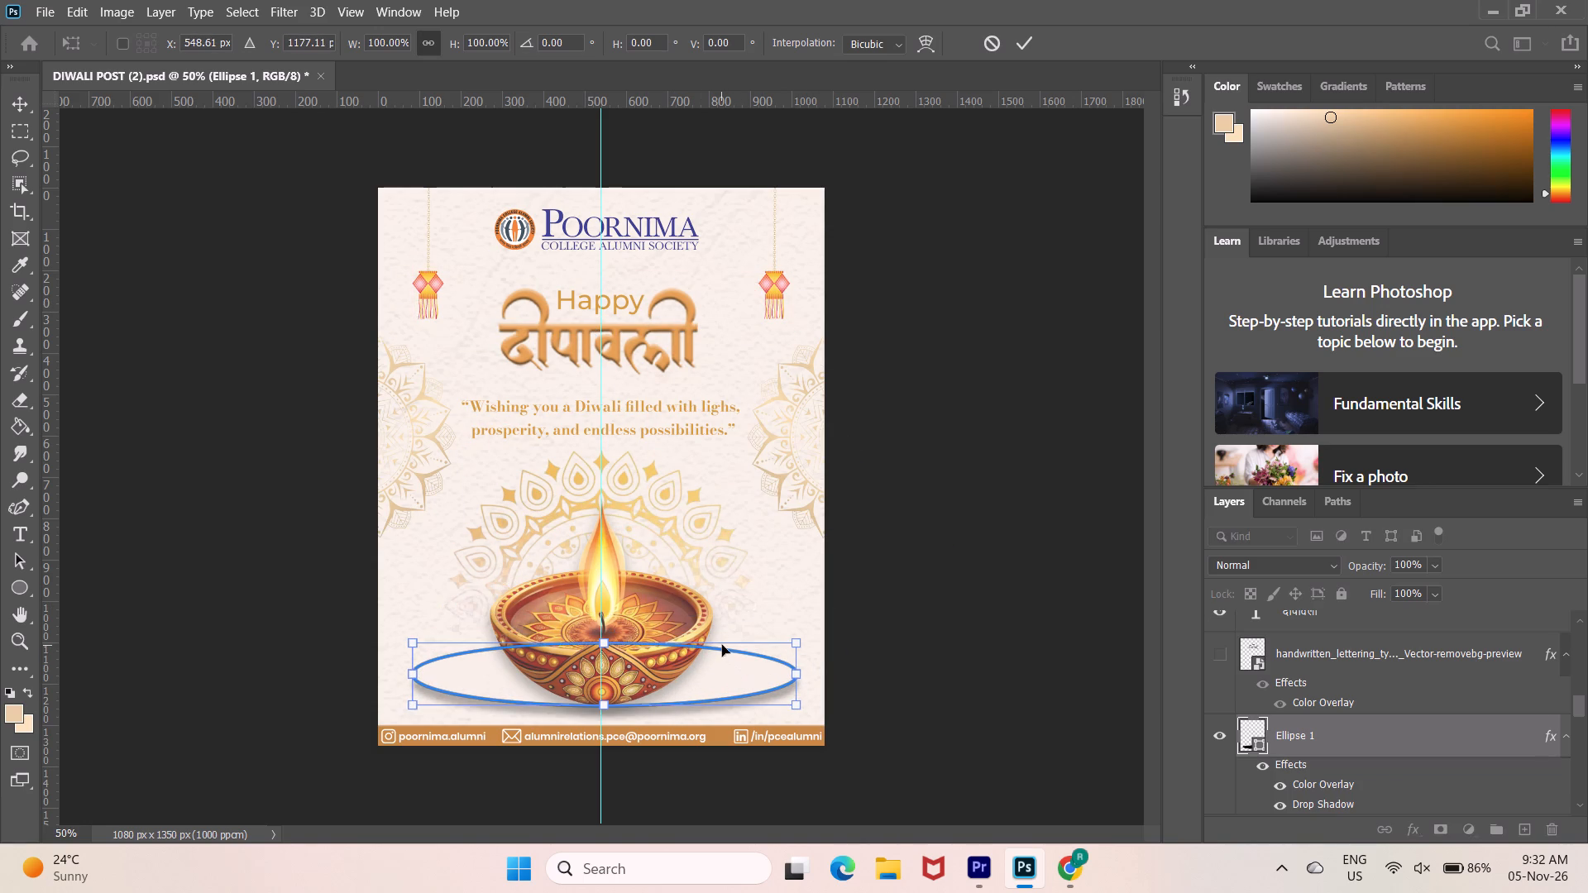
Unlink the ellipse's width and height scaling and reshape it to about 59.6% width and 333% height.
left_click(425, 33)
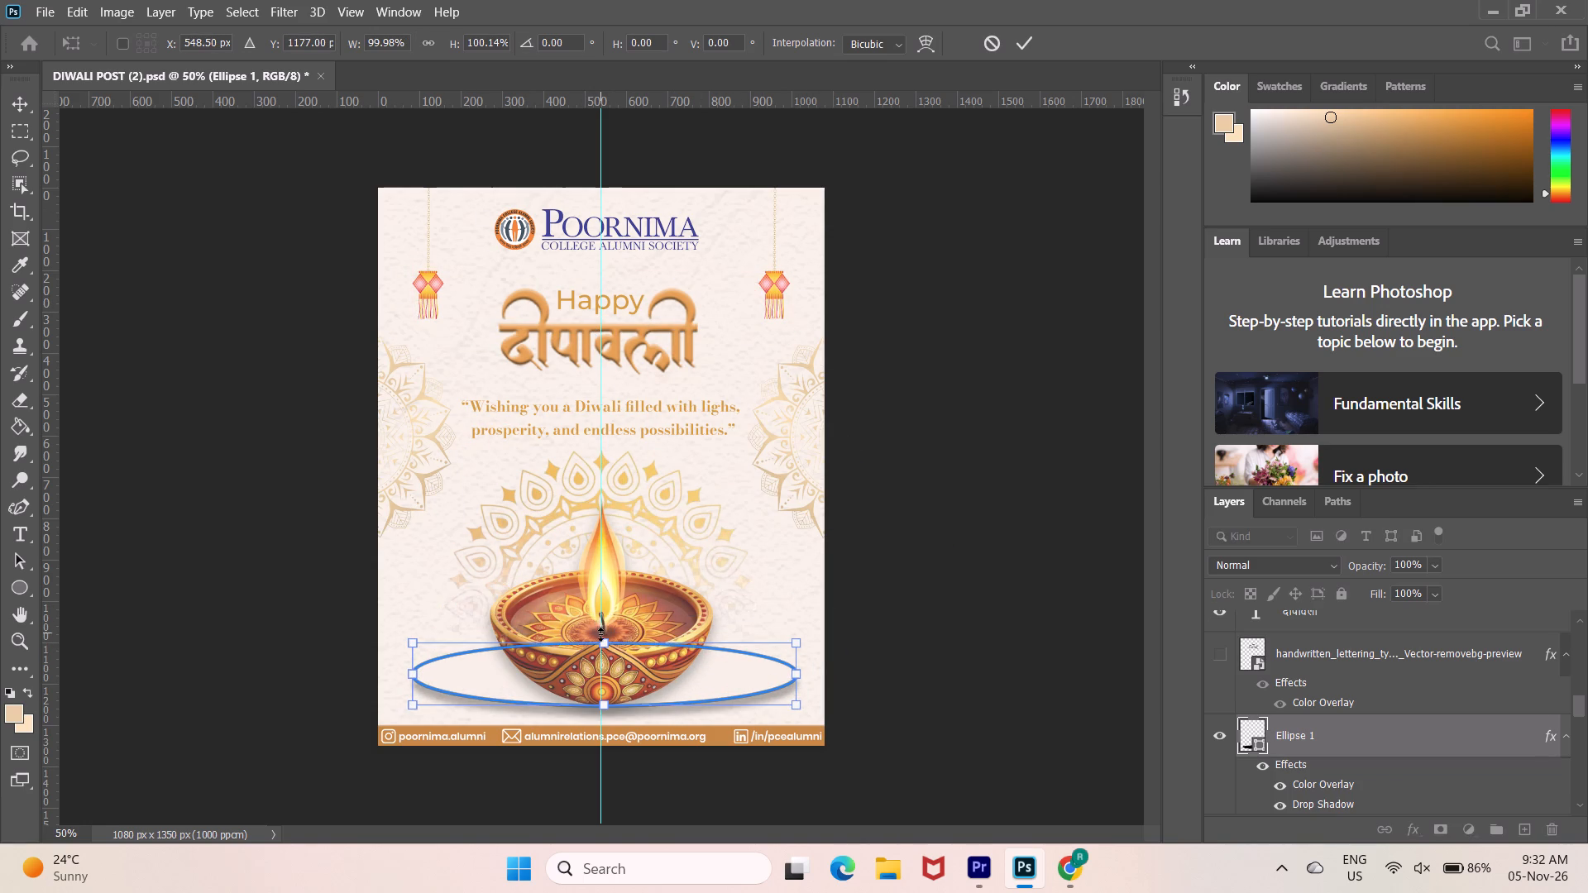
left_click_drag(604, 645, 595, 521)
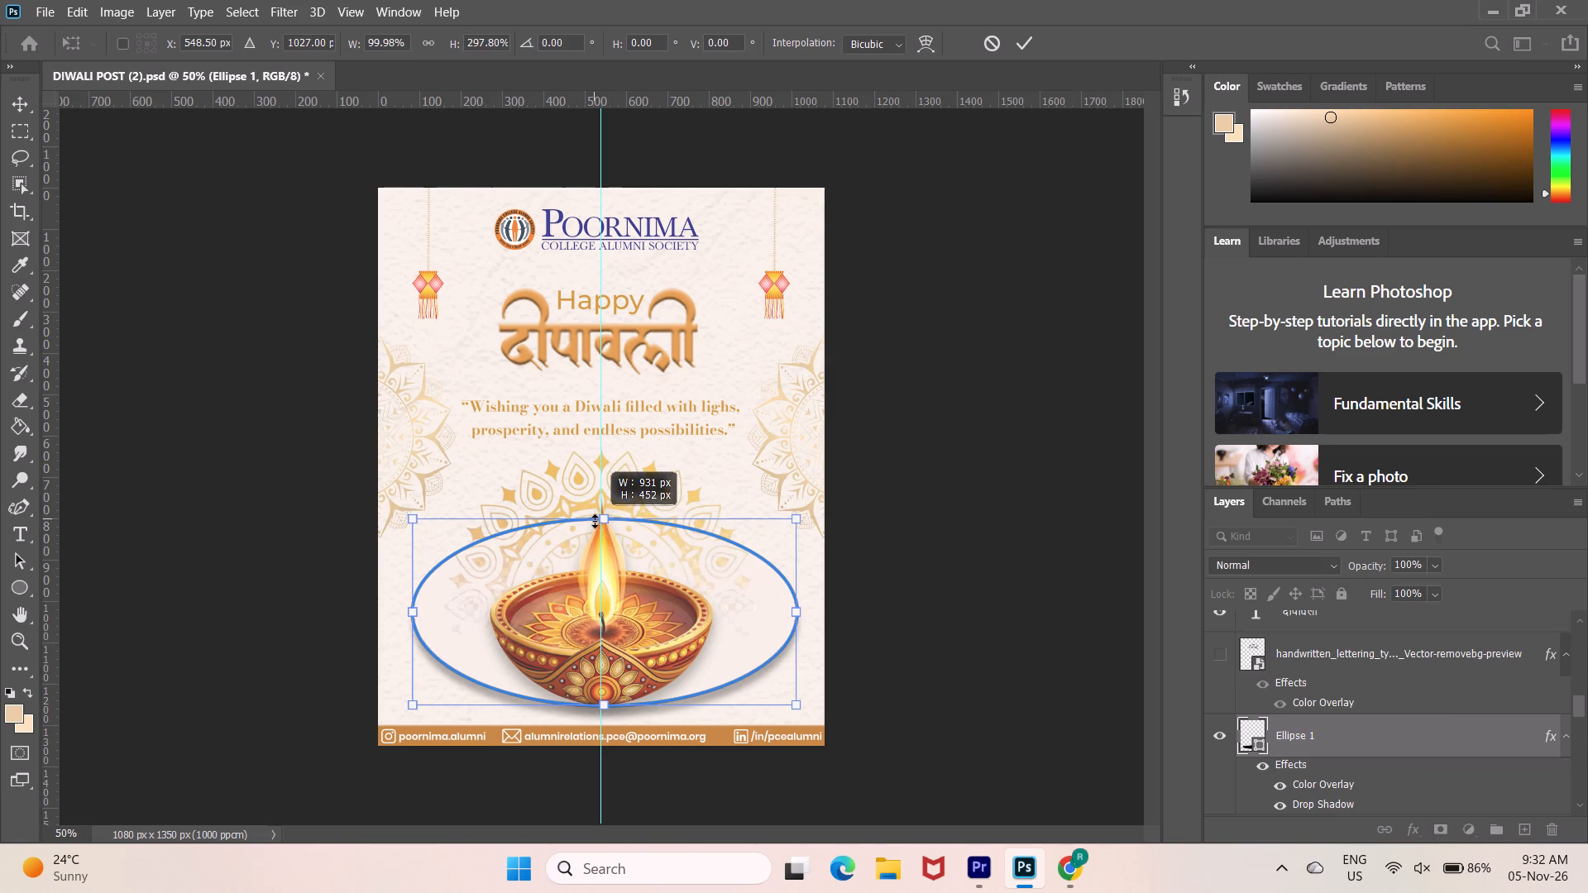
left_click_drag(595, 521, 594, 302)
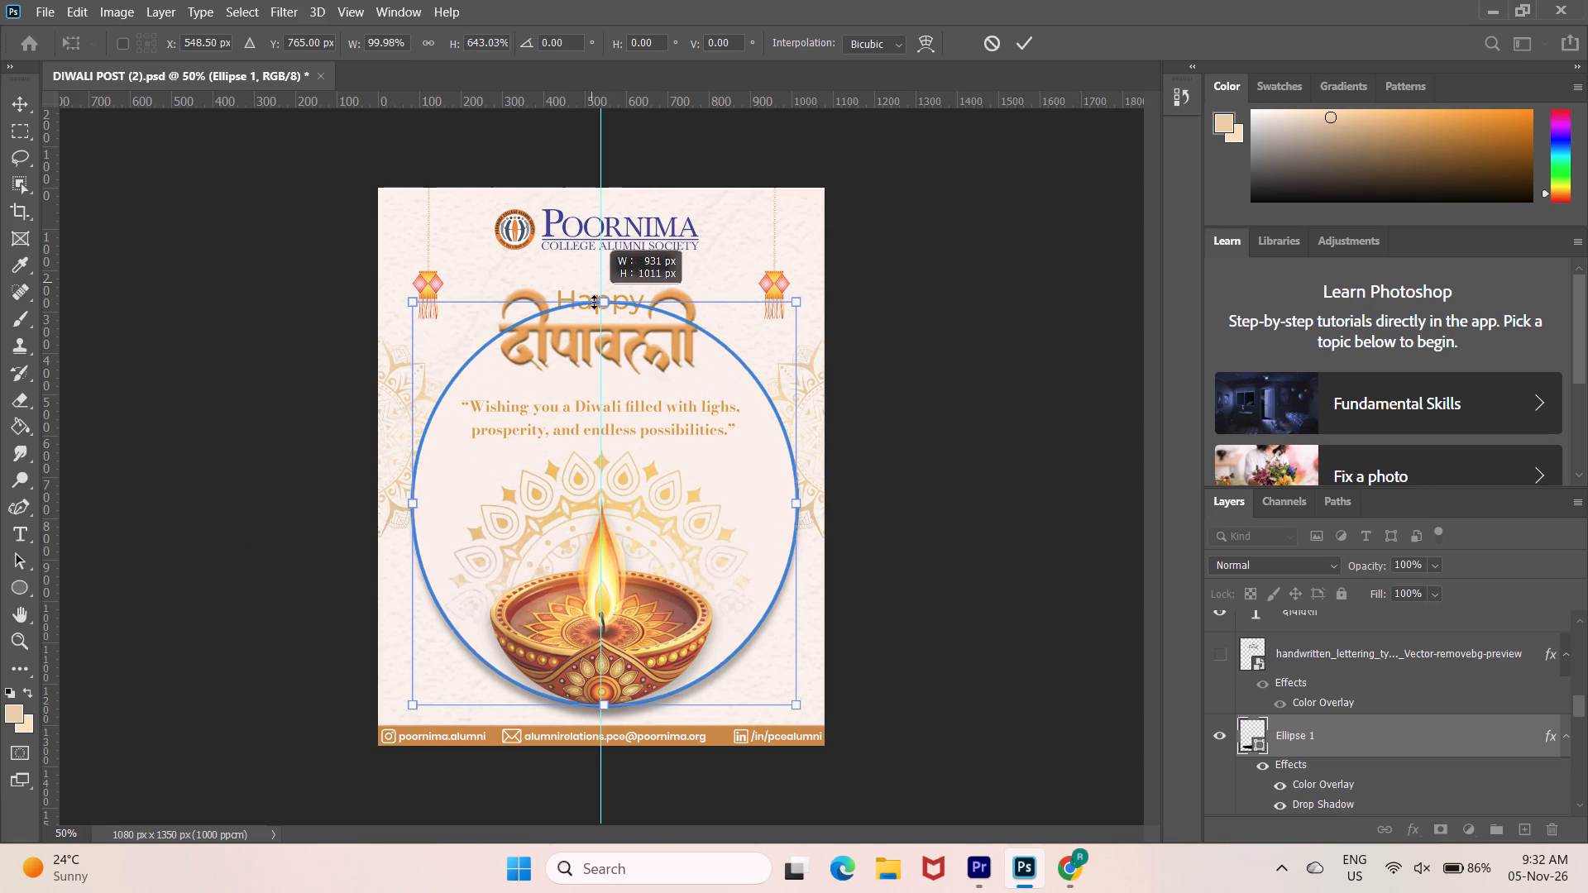
left_click_drag(594, 302, 595, 303)
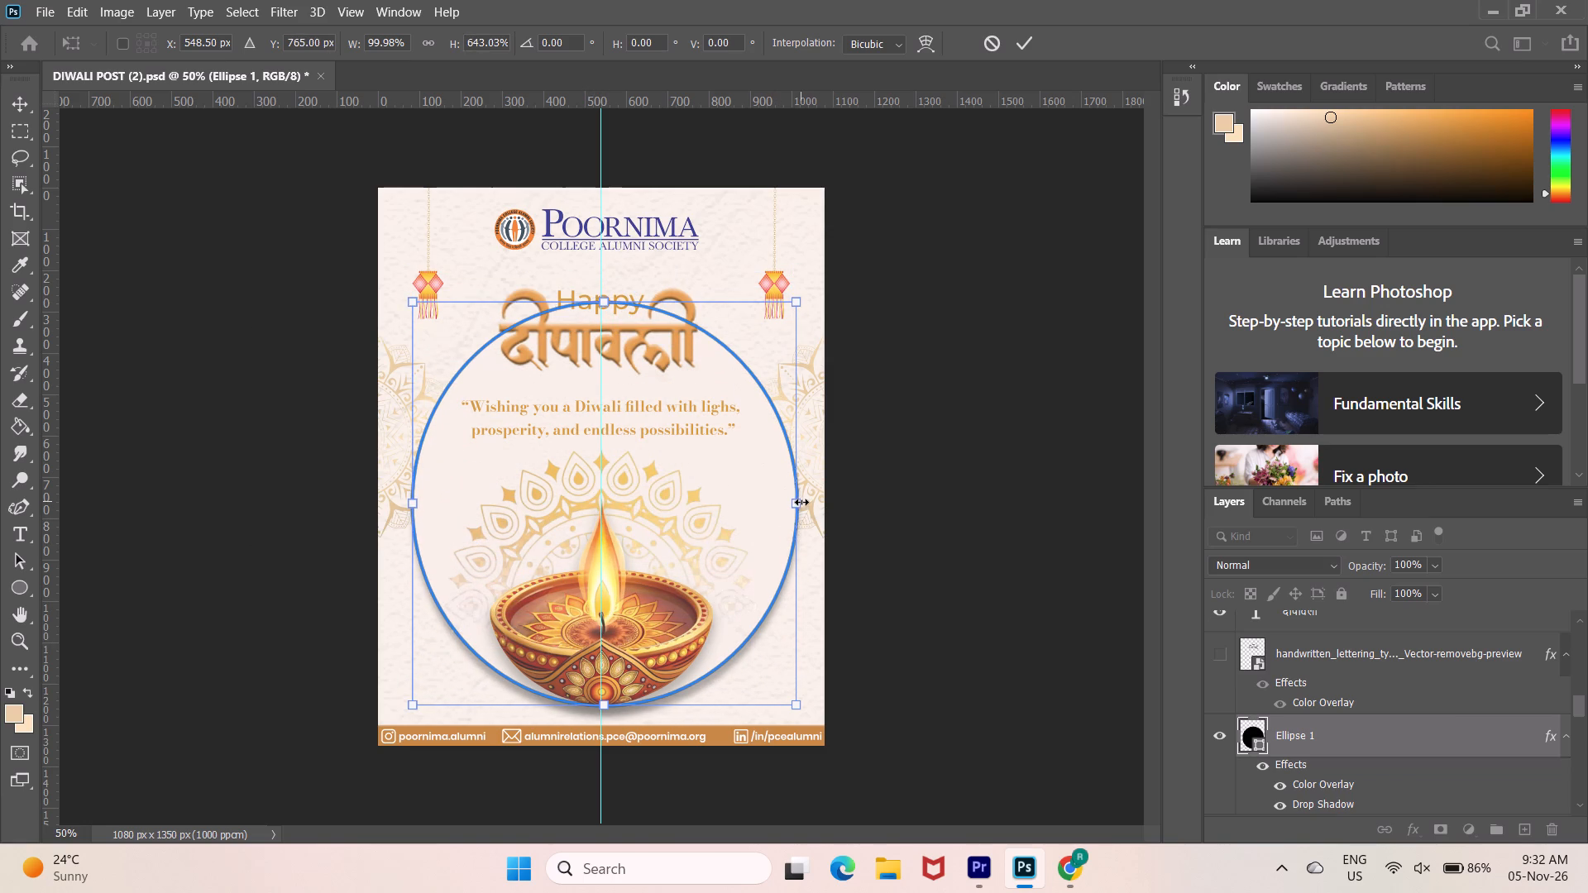
left_click_drag(796, 501, 763, 505)
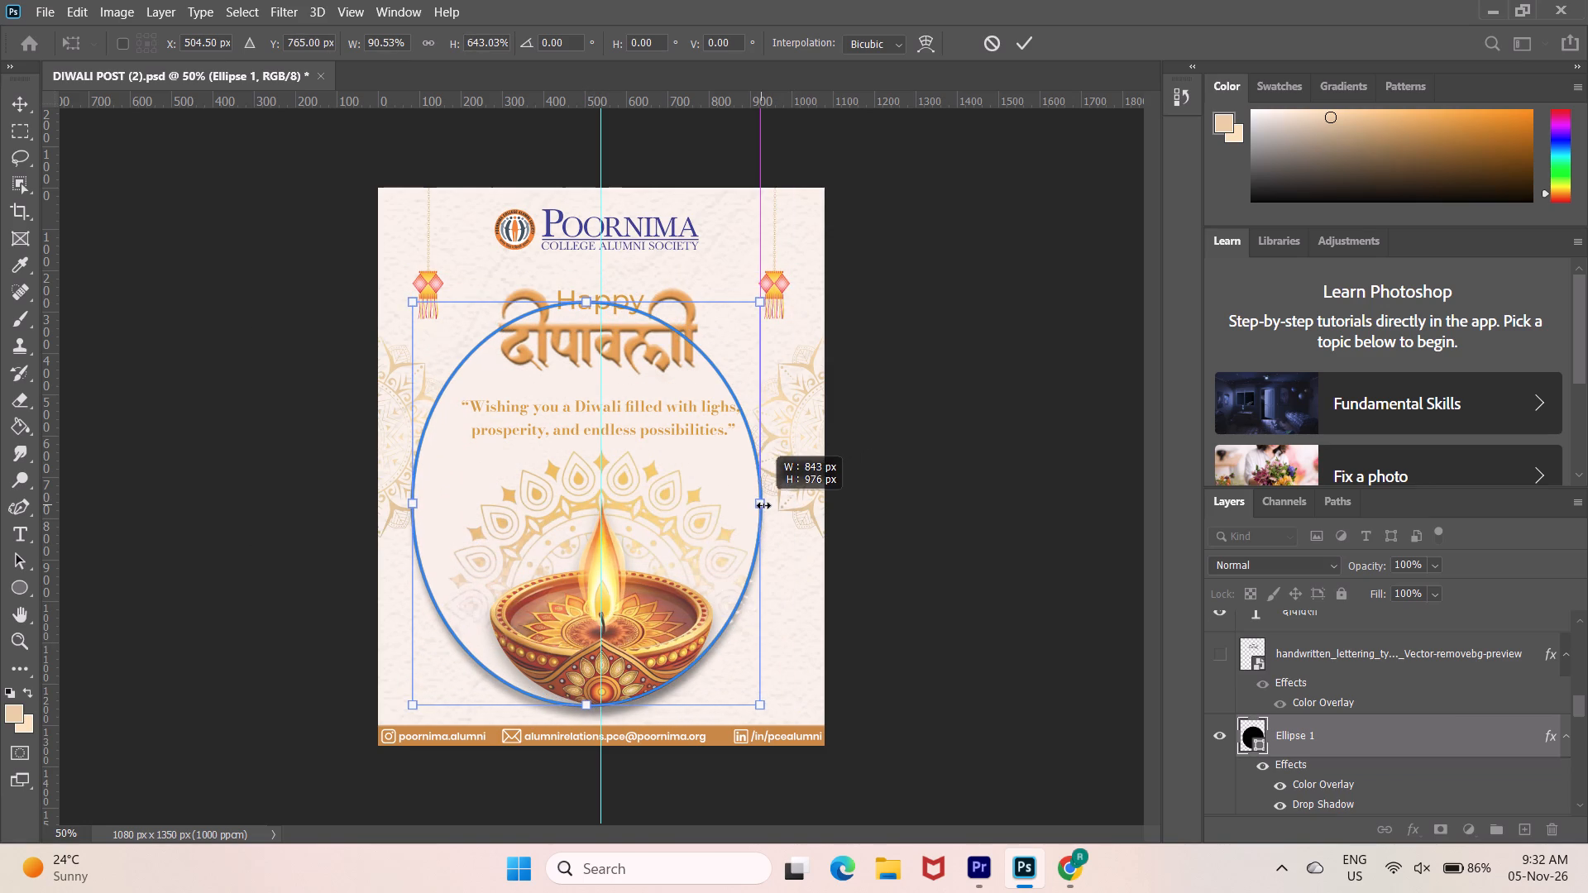
left_click_drag(763, 505, 765, 504)
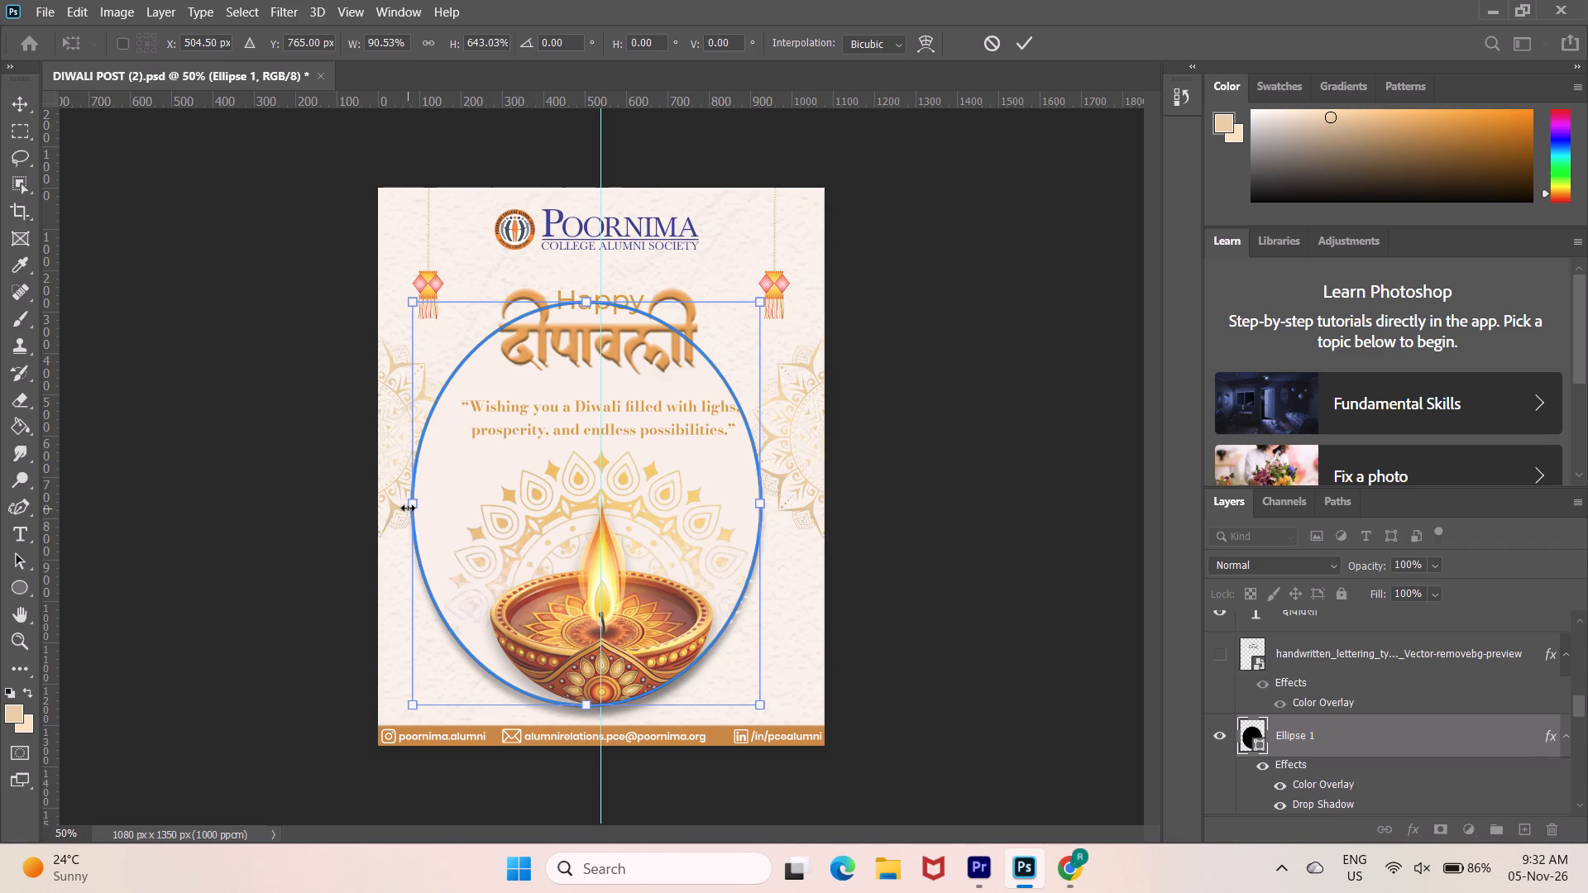
left_click_drag(414, 308, 534, 480)
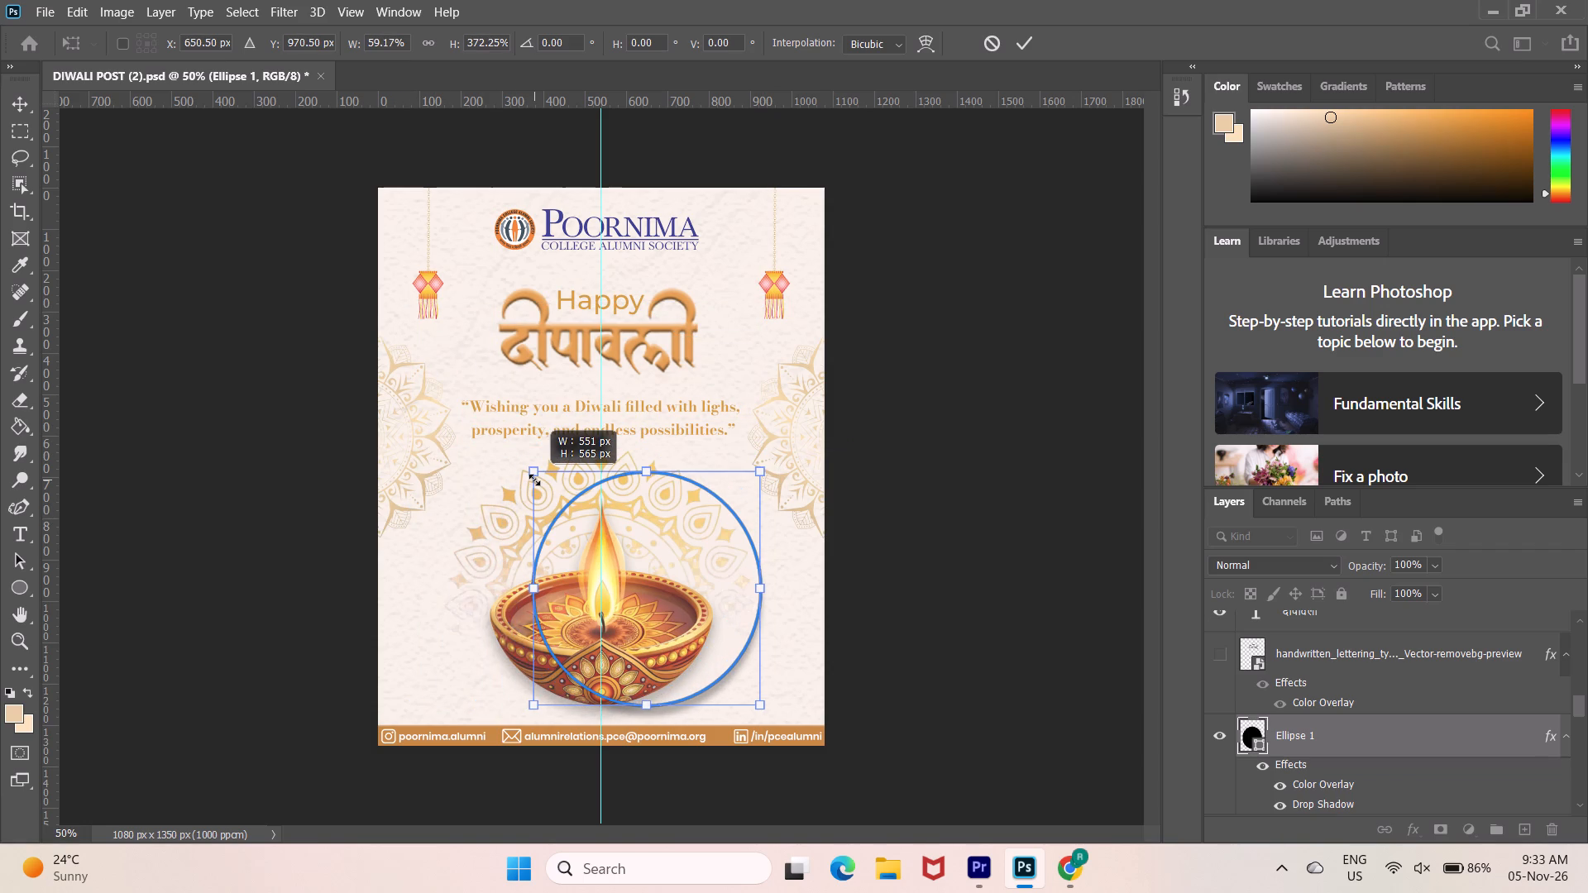
left_click_drag(534, 480, 533, 498)
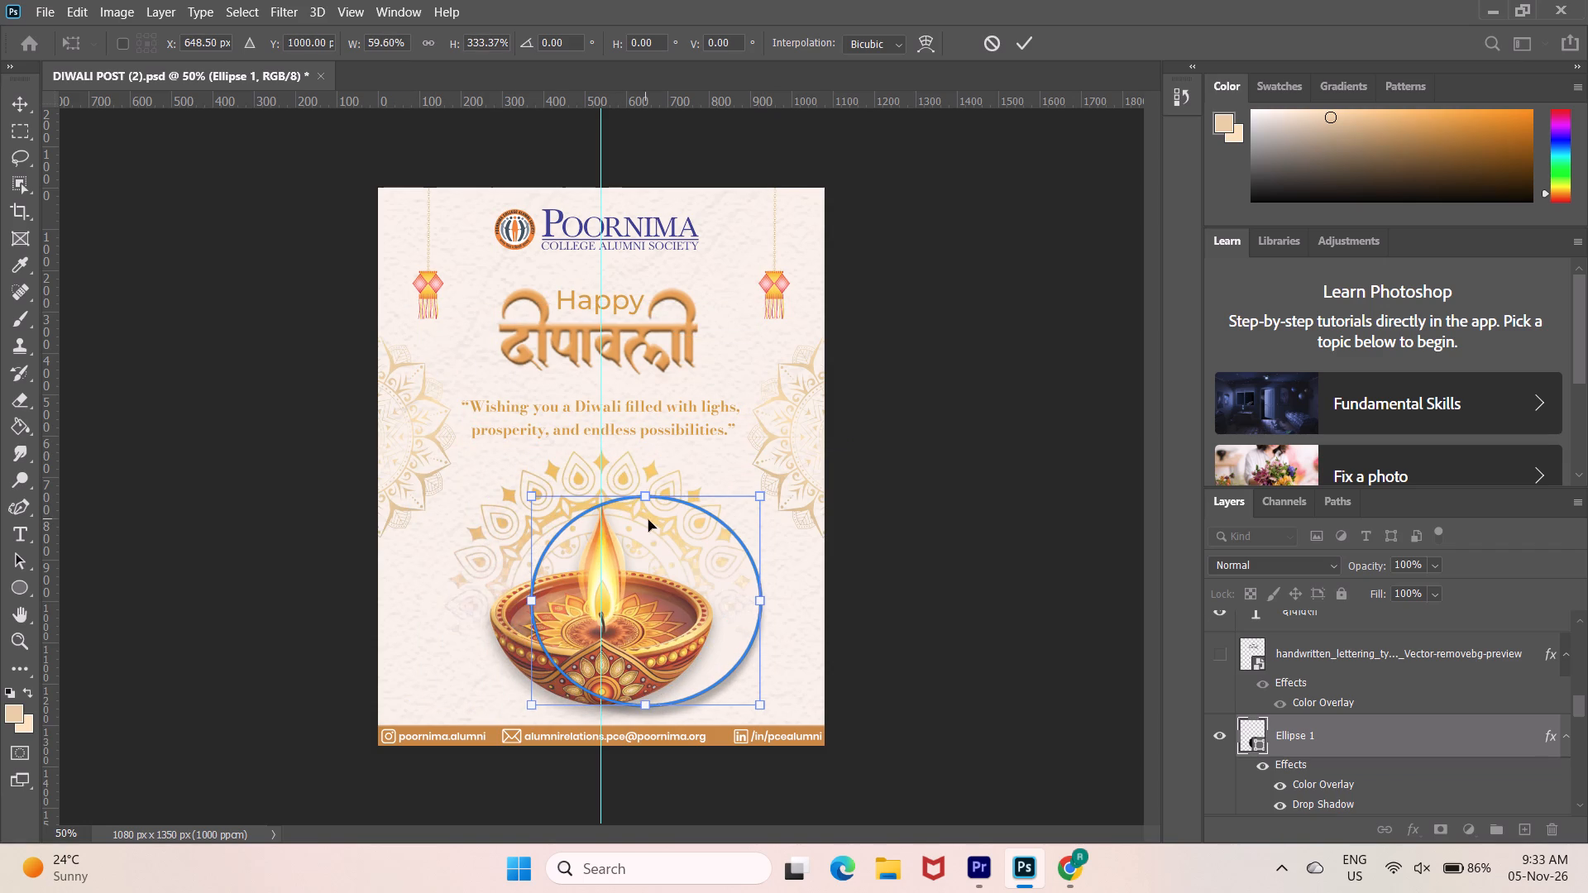
Centre the ellipse behind the diya on the vertical guide, at about X 540.5 px.
left_click_drag(650, 527, 604, 524)
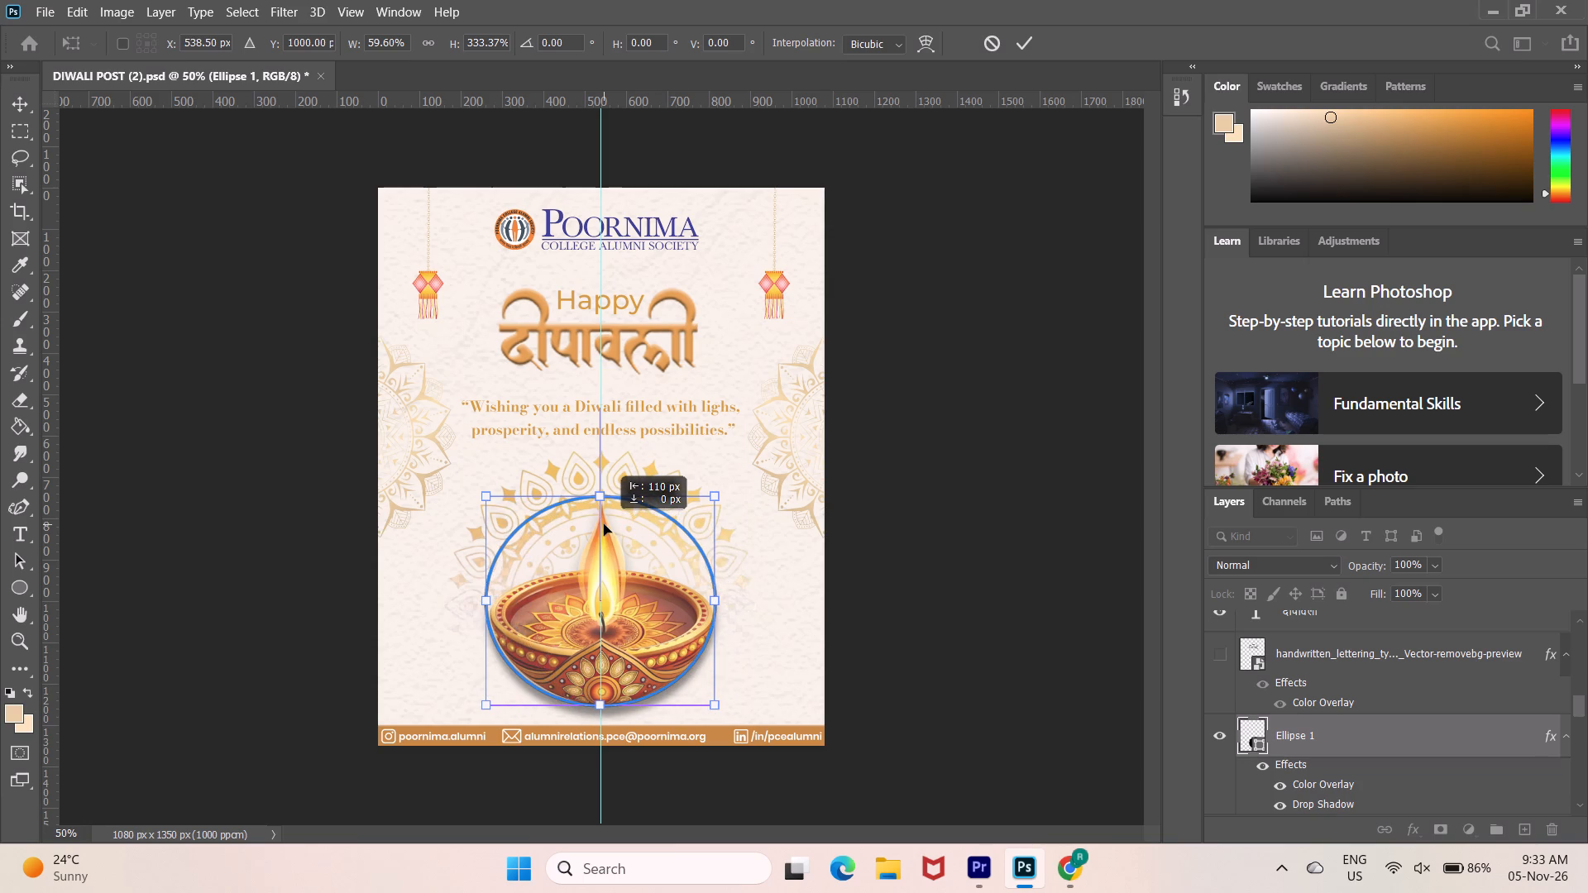
left_click_drag(604, 524, 606, 529)
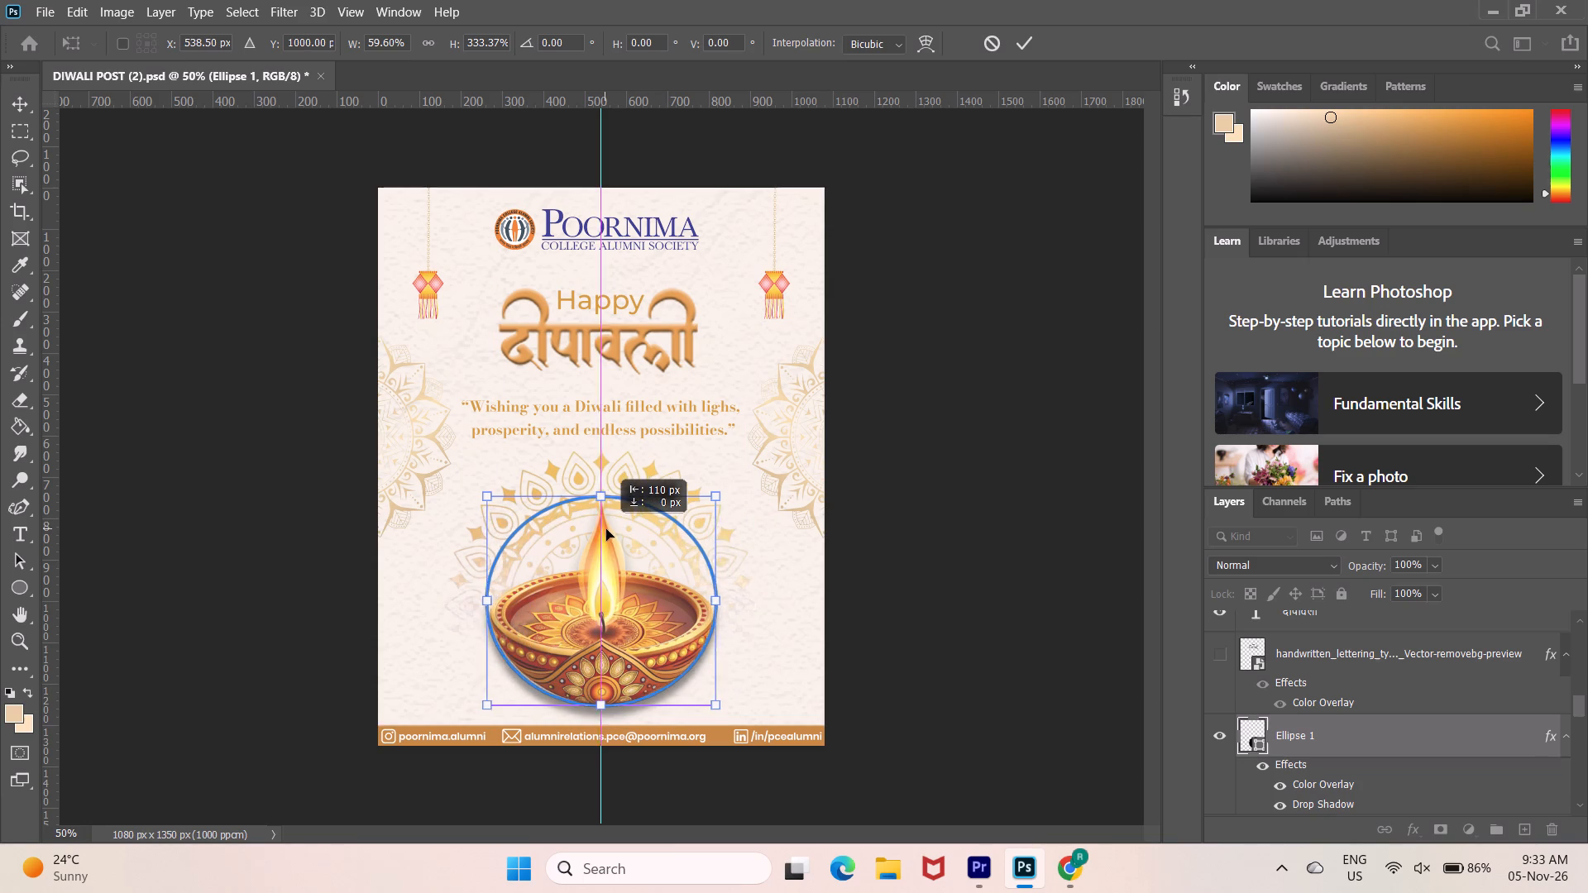
left_click_drag(606, 529, 604, 527)
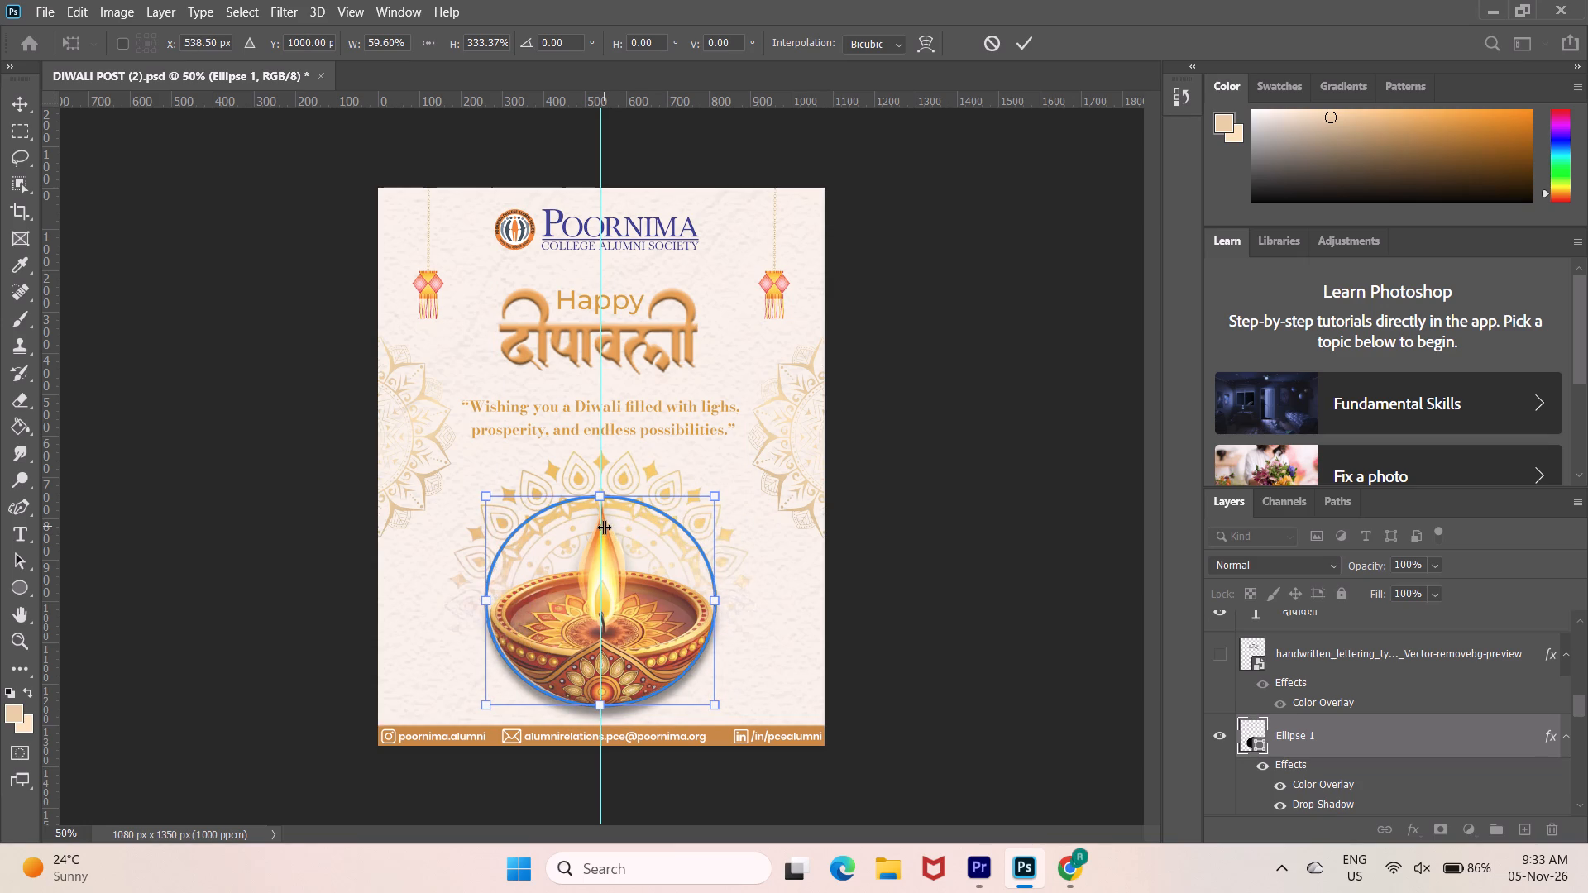
key("Right")
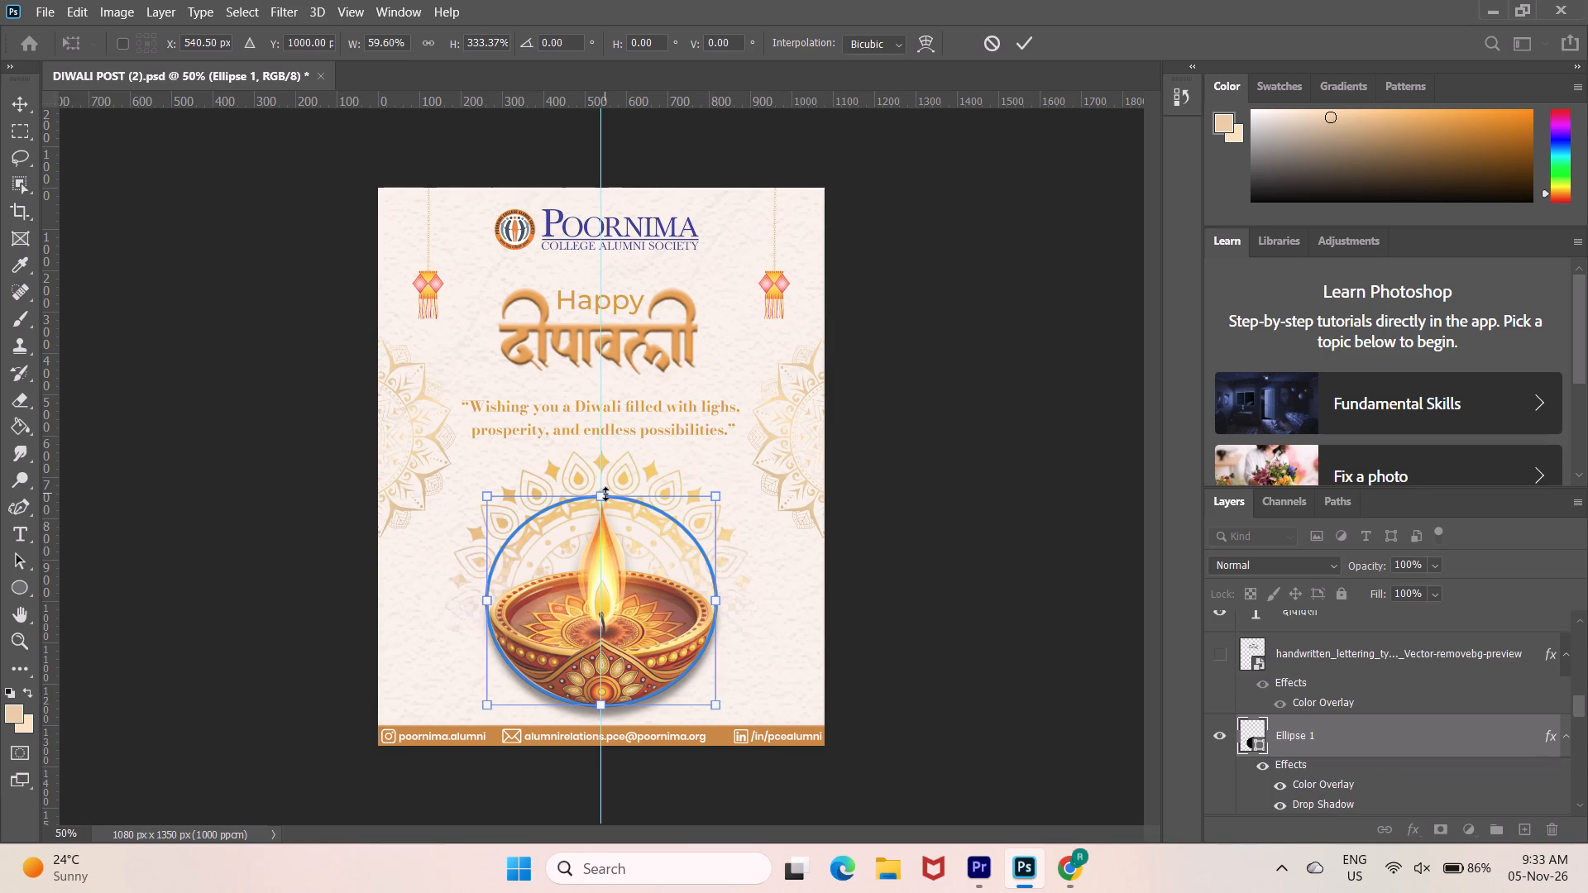
Tighten the ellipse around the diya to about 523 px wide and 424 px high.
left_click_drag(605, 494, 615, 528)
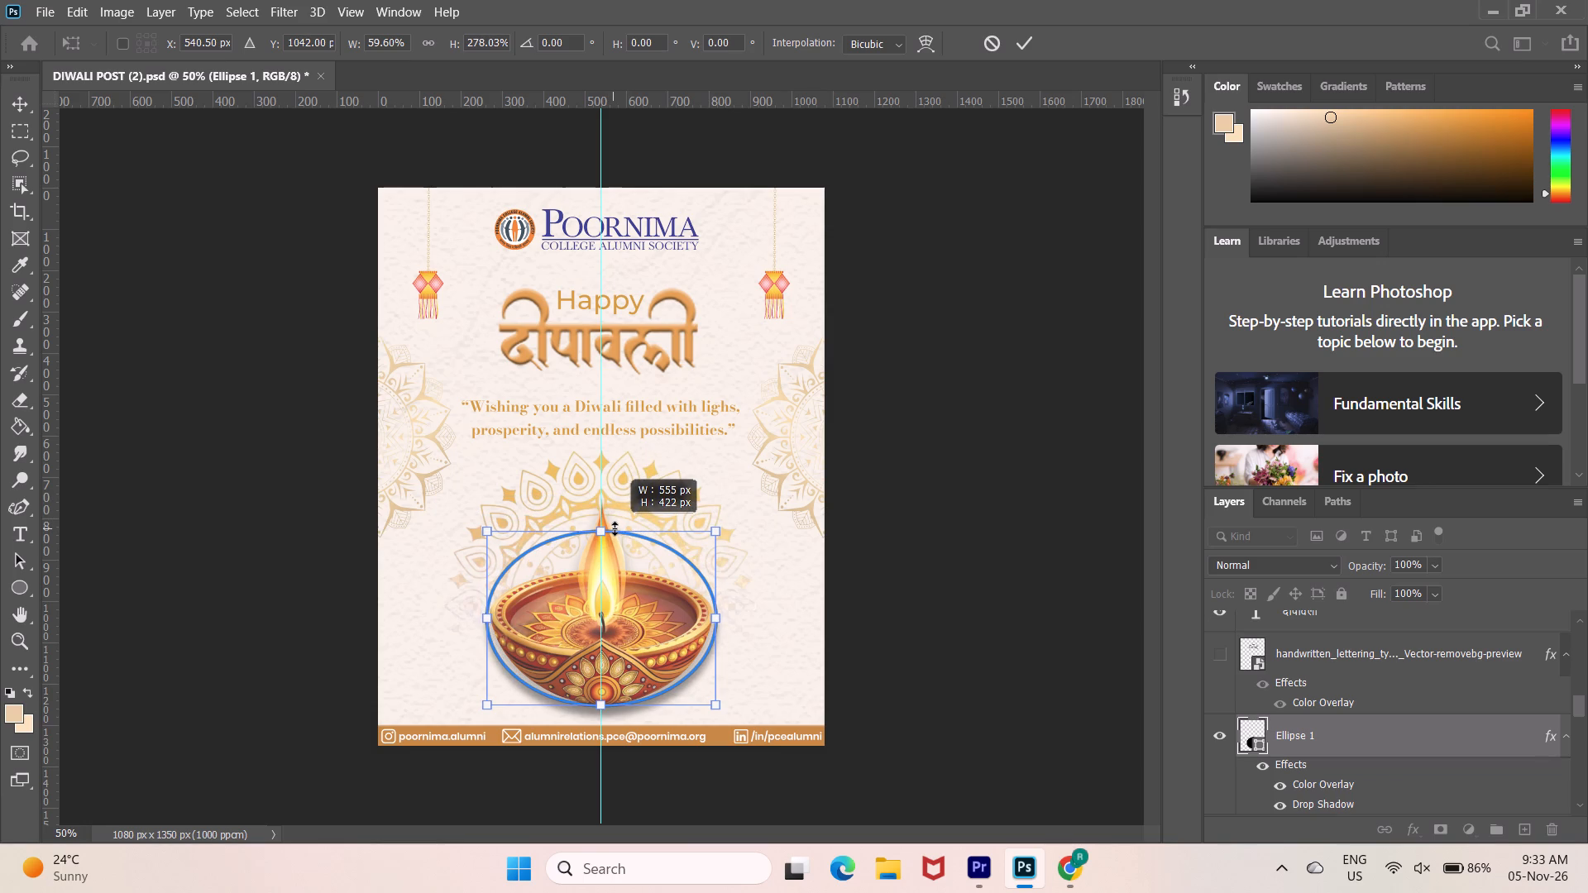
left_click_drag(615, 528, 615, 528)
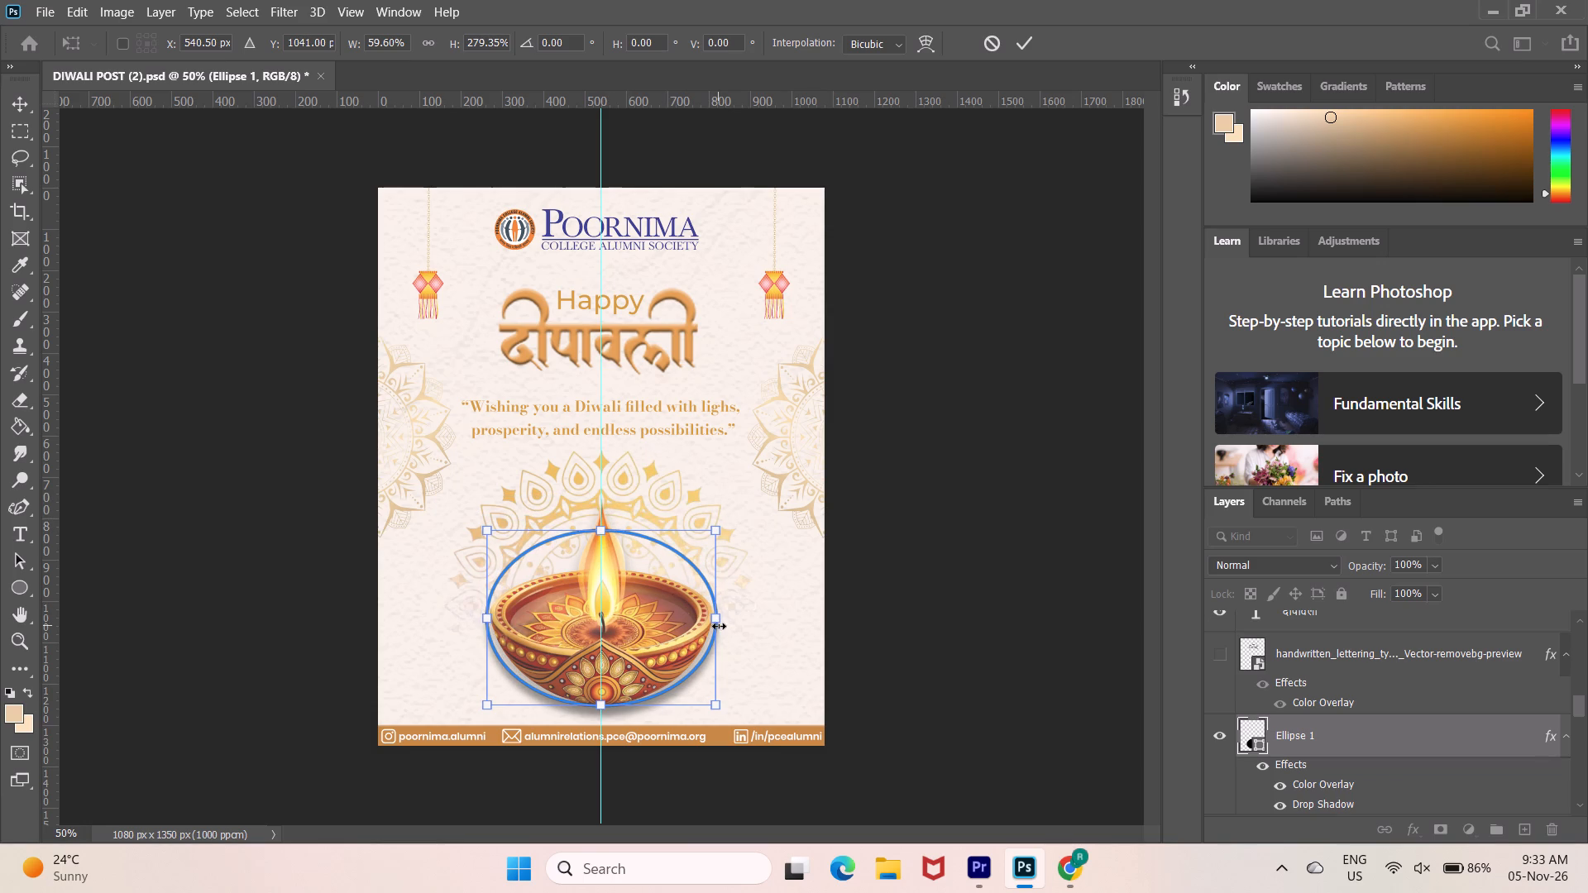
left_click(715, 620)
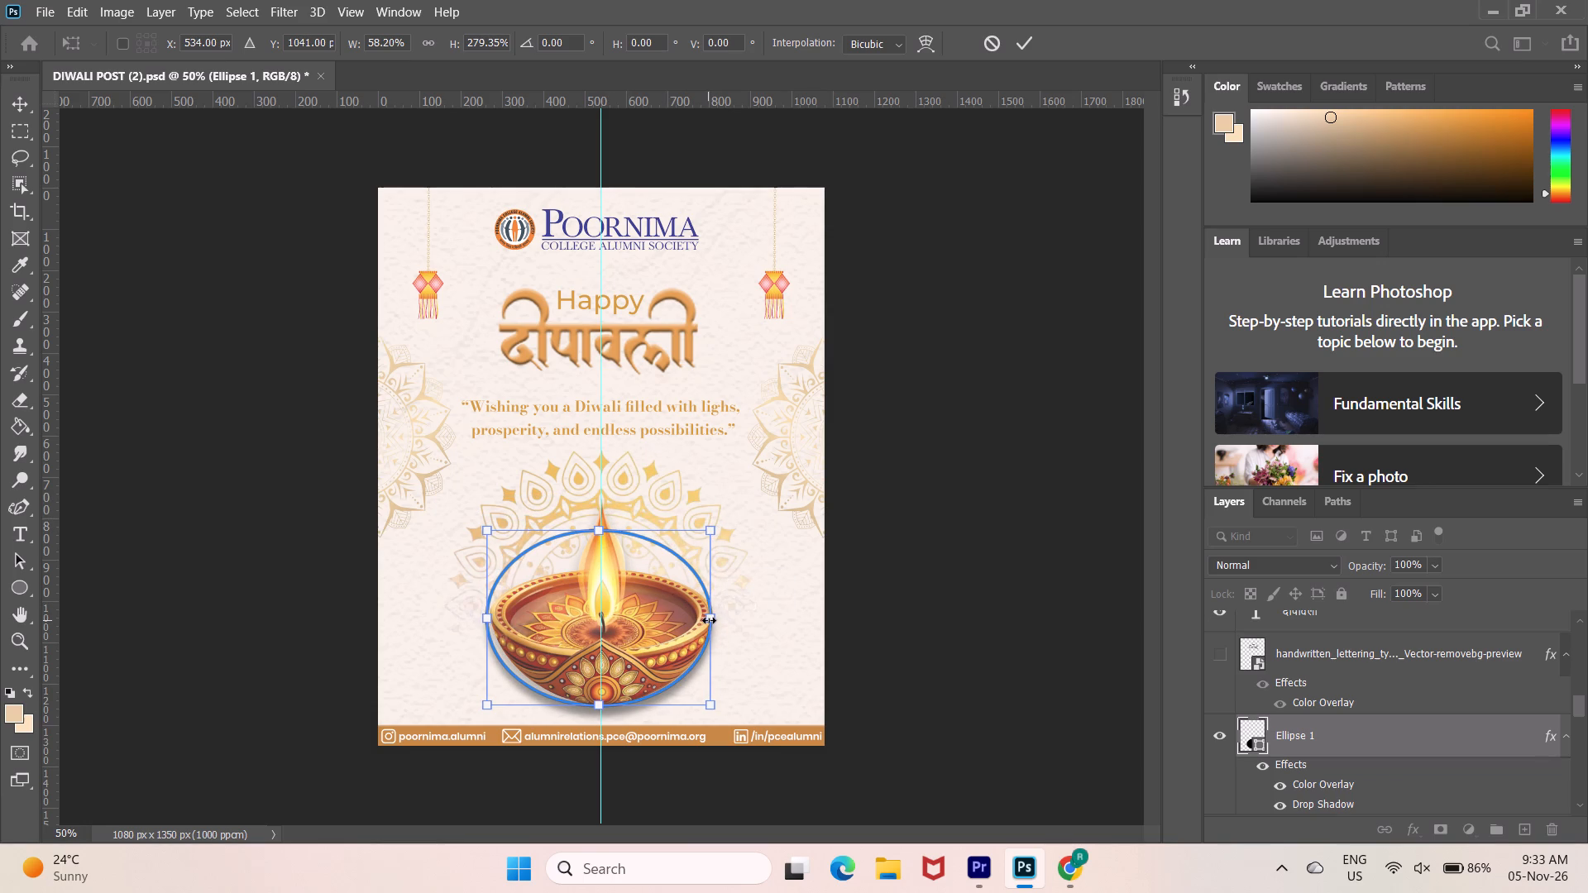
left_click_drag(487, 621, 495, 623)
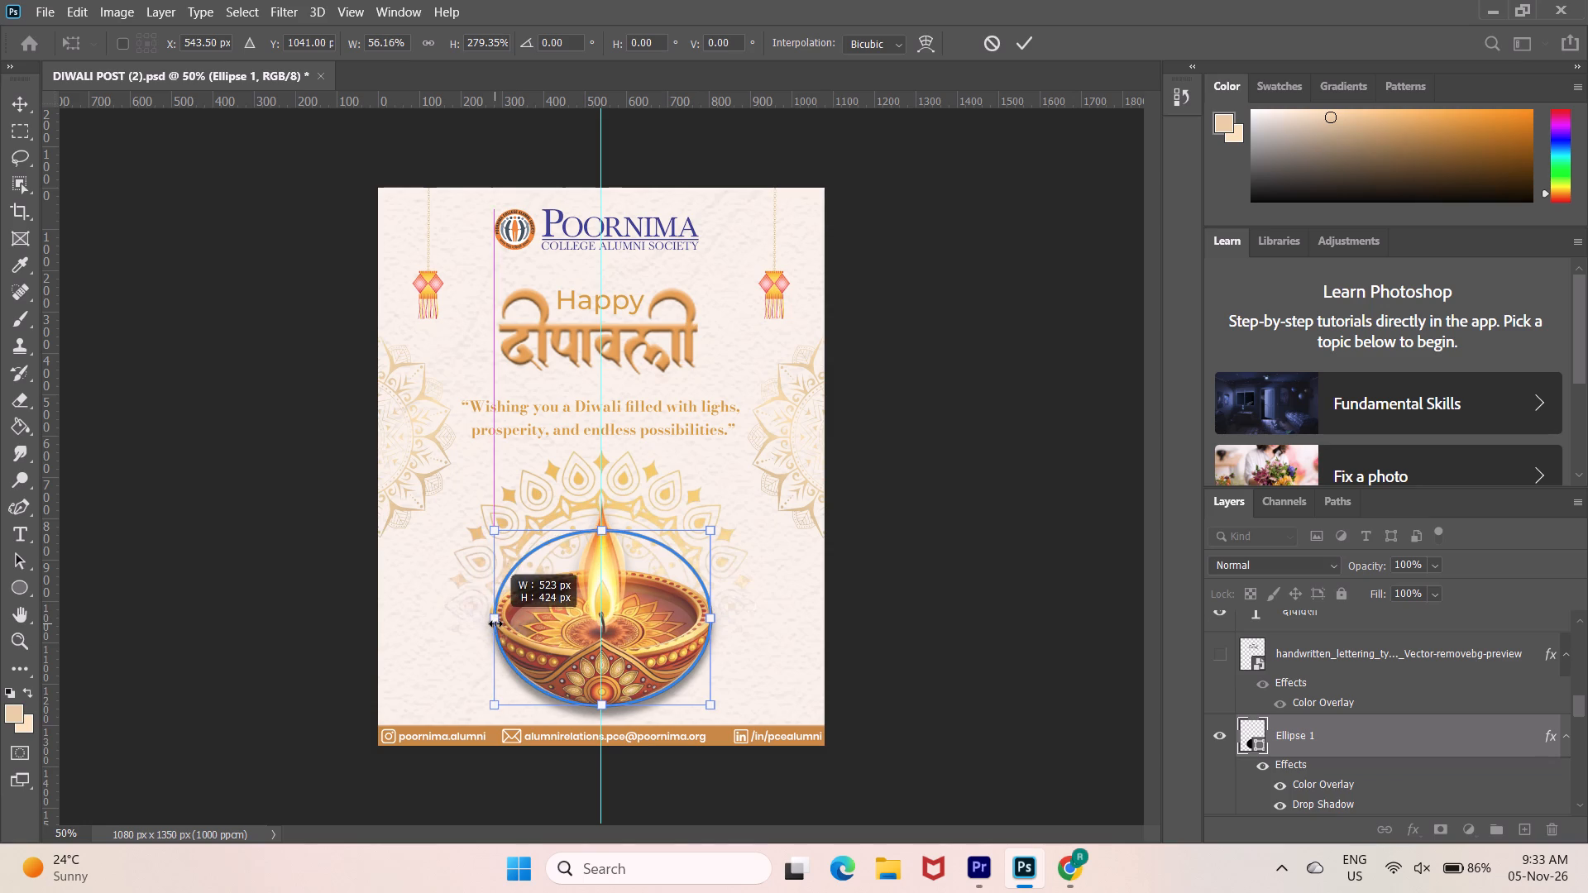
left_click_drag(495, 623, 498, 625)
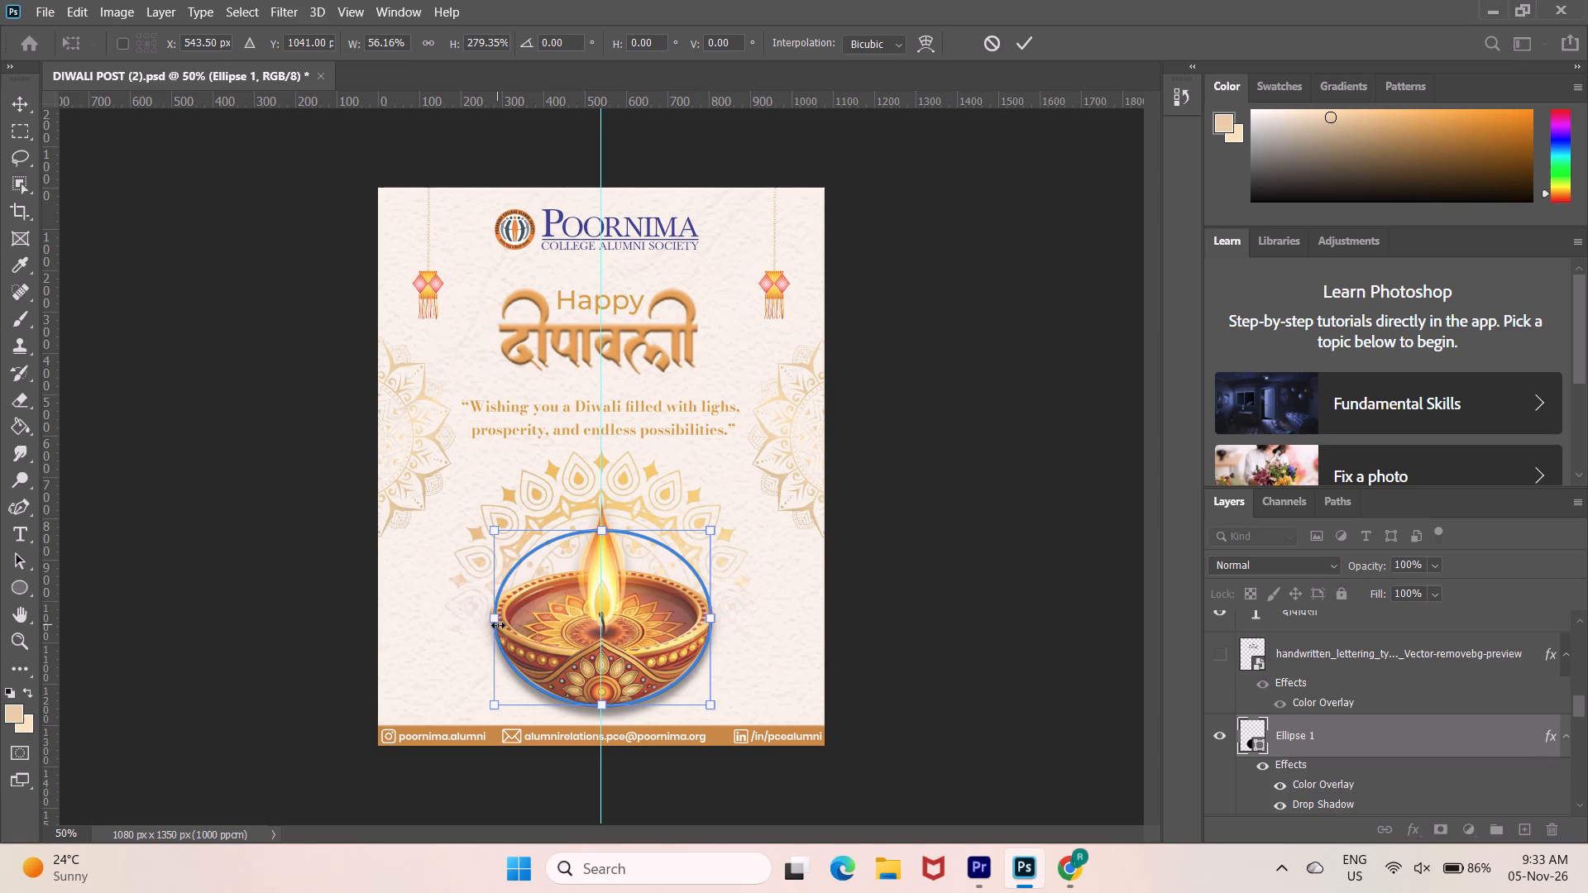
Scale the ellipse down proportionally to about 48% width, recentre it on the vertical guide at about X 541 px, and deselect it.
left_click(429, 41)
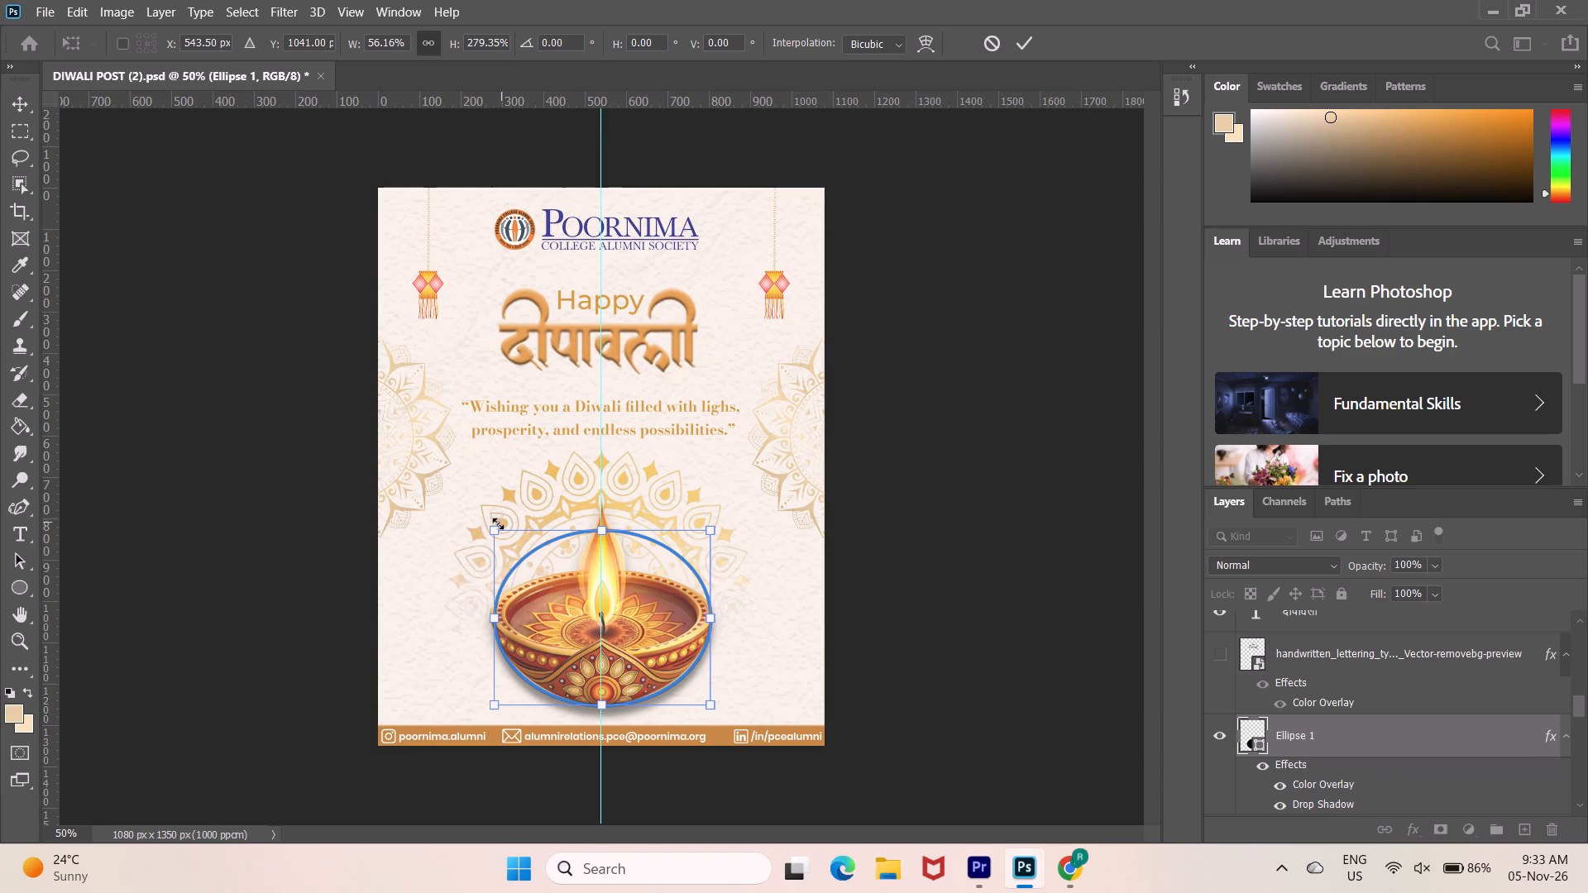
left_click_drag(496, 525, 527, 551)
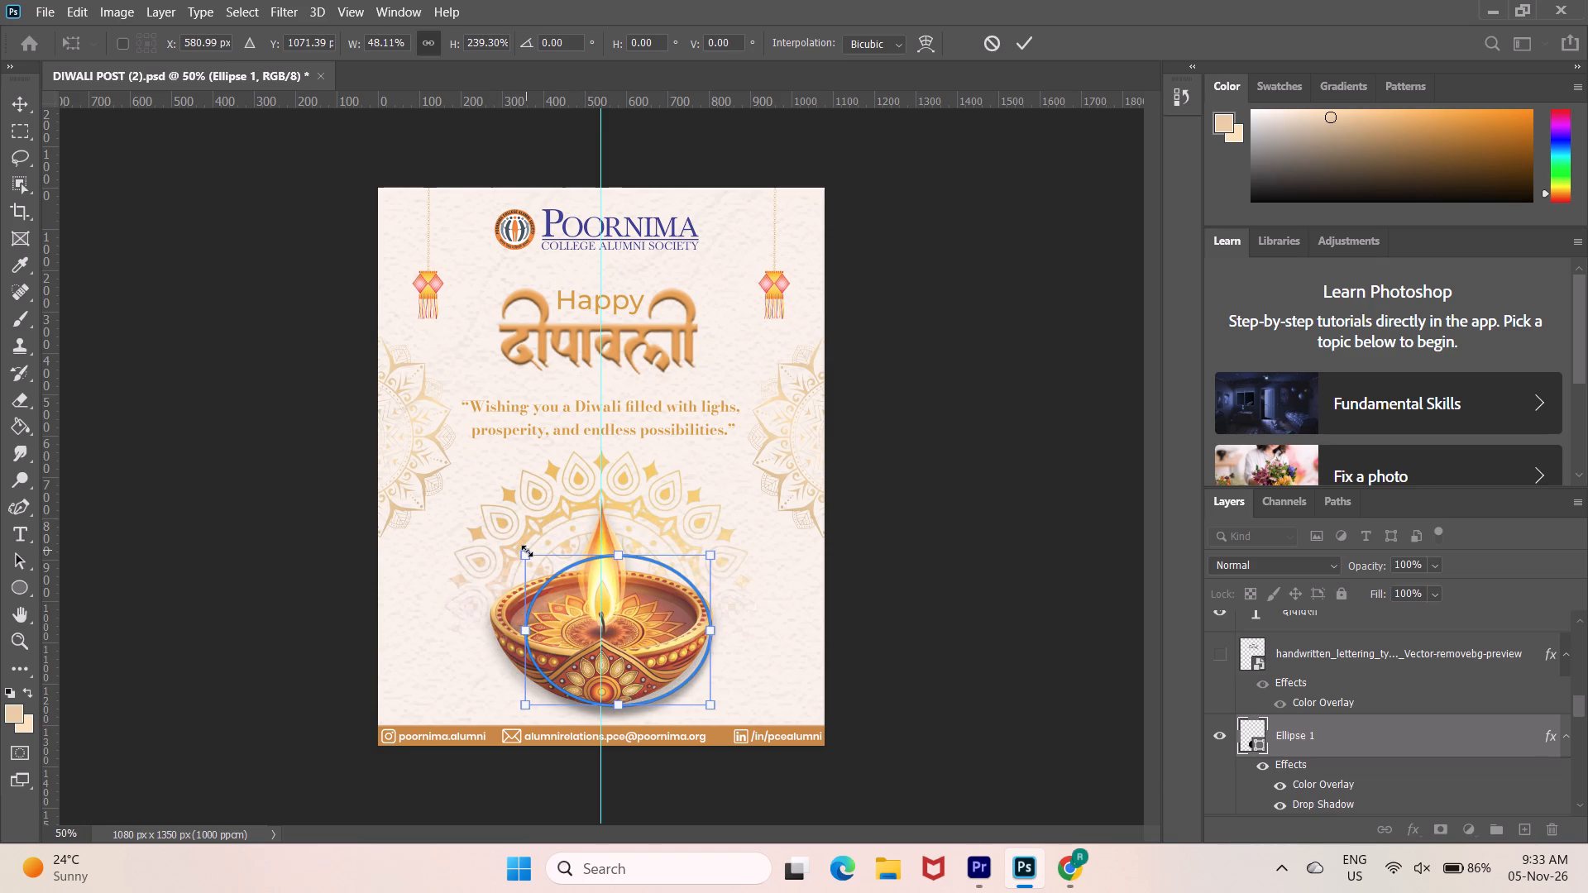
key("shift+Left")
key("shift+Left")
key("shift+Left")
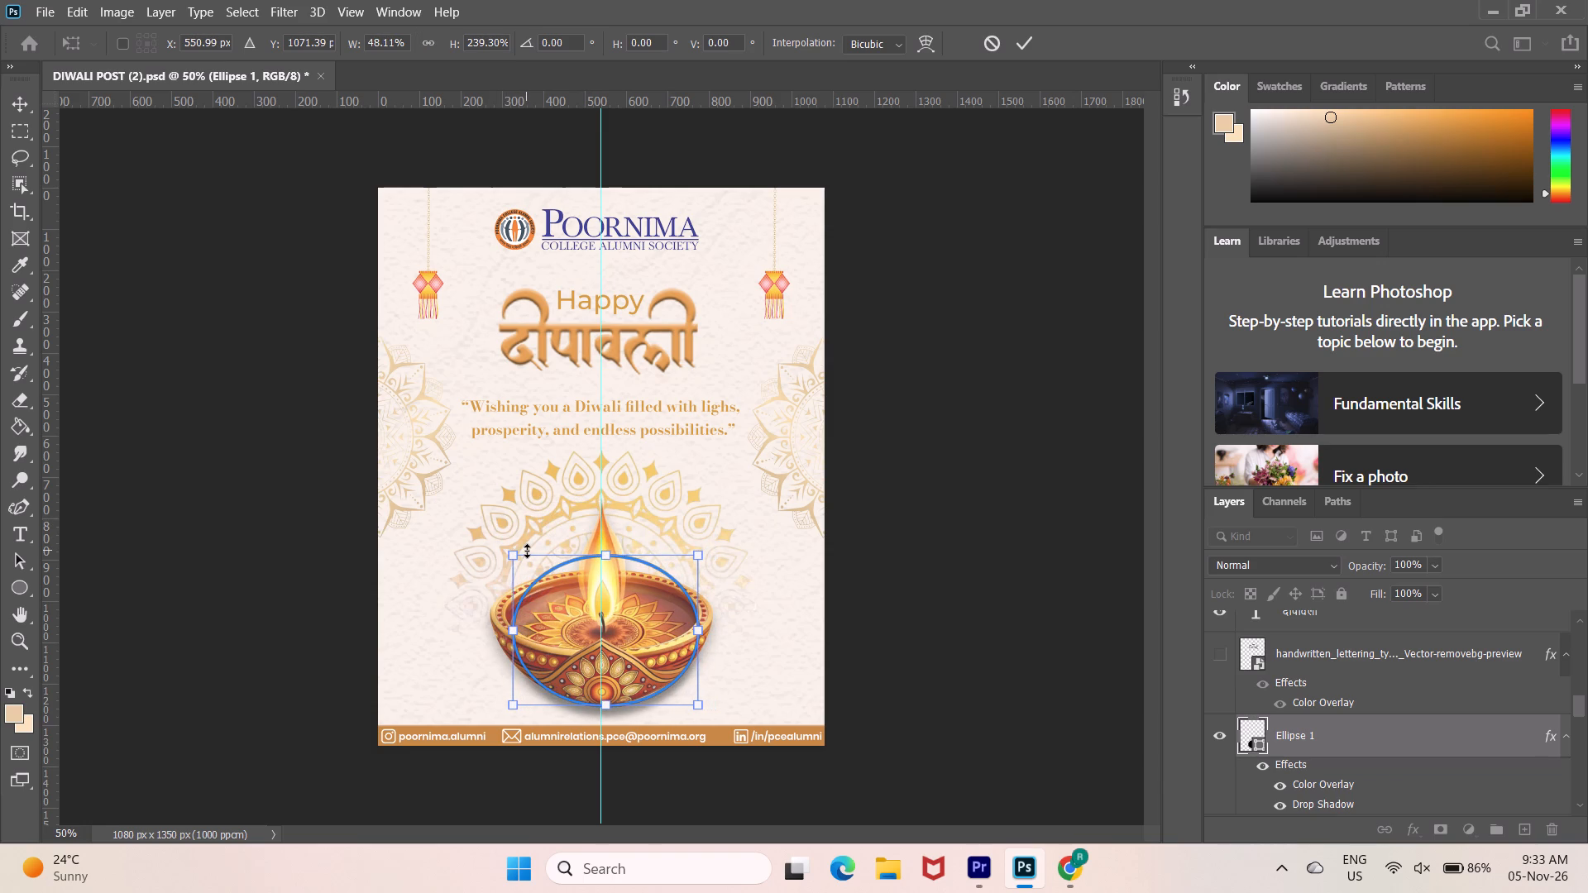
key("shift+Left")
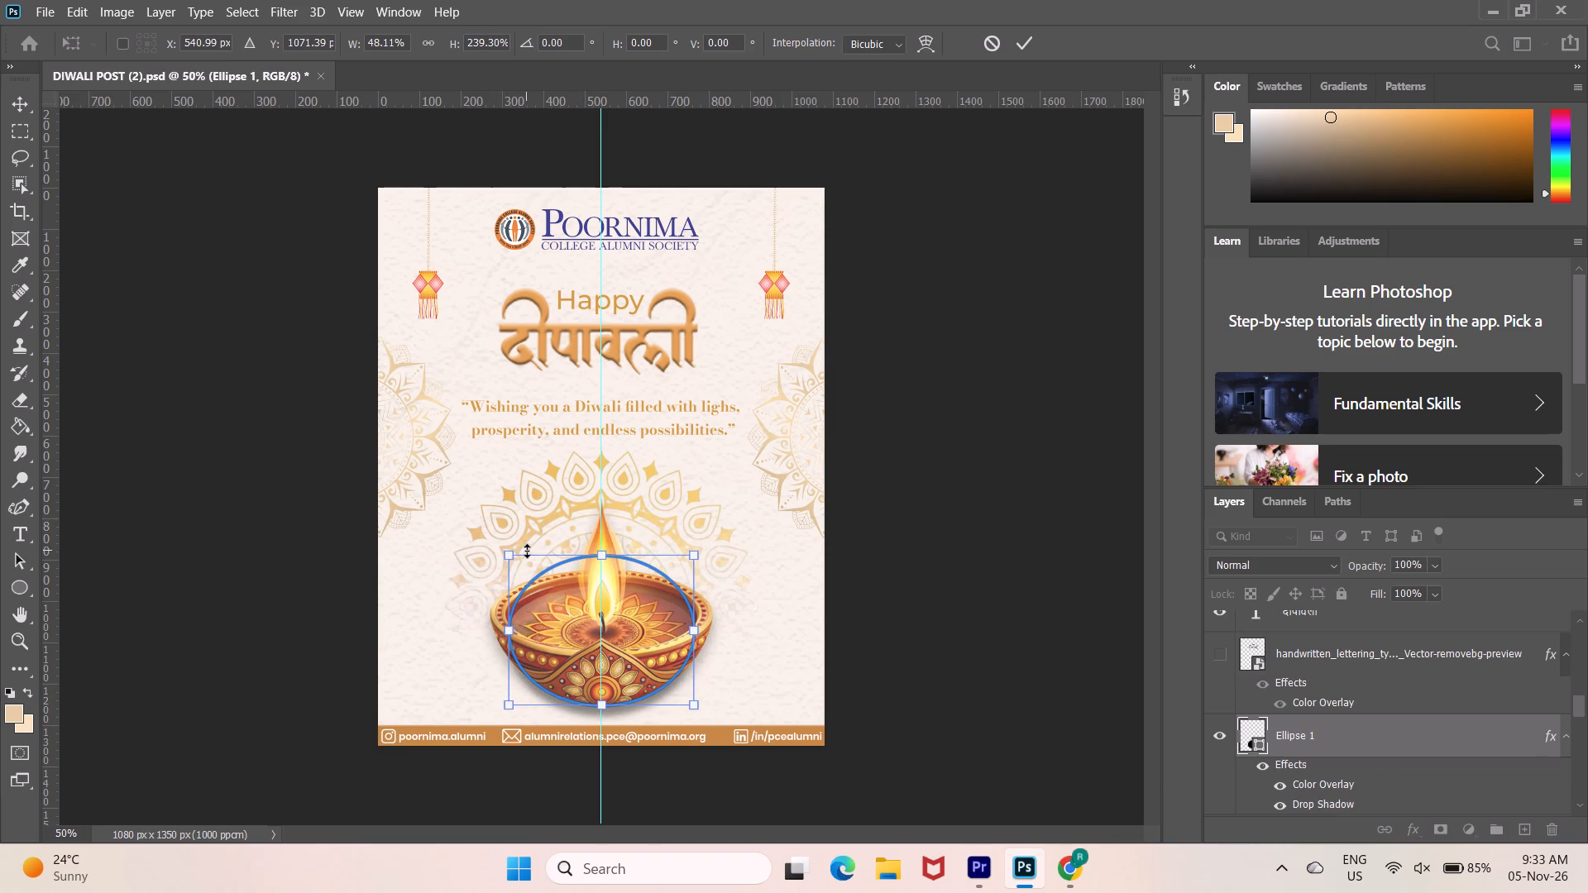
left_click(1089, 384)
left_click(1089, 384)
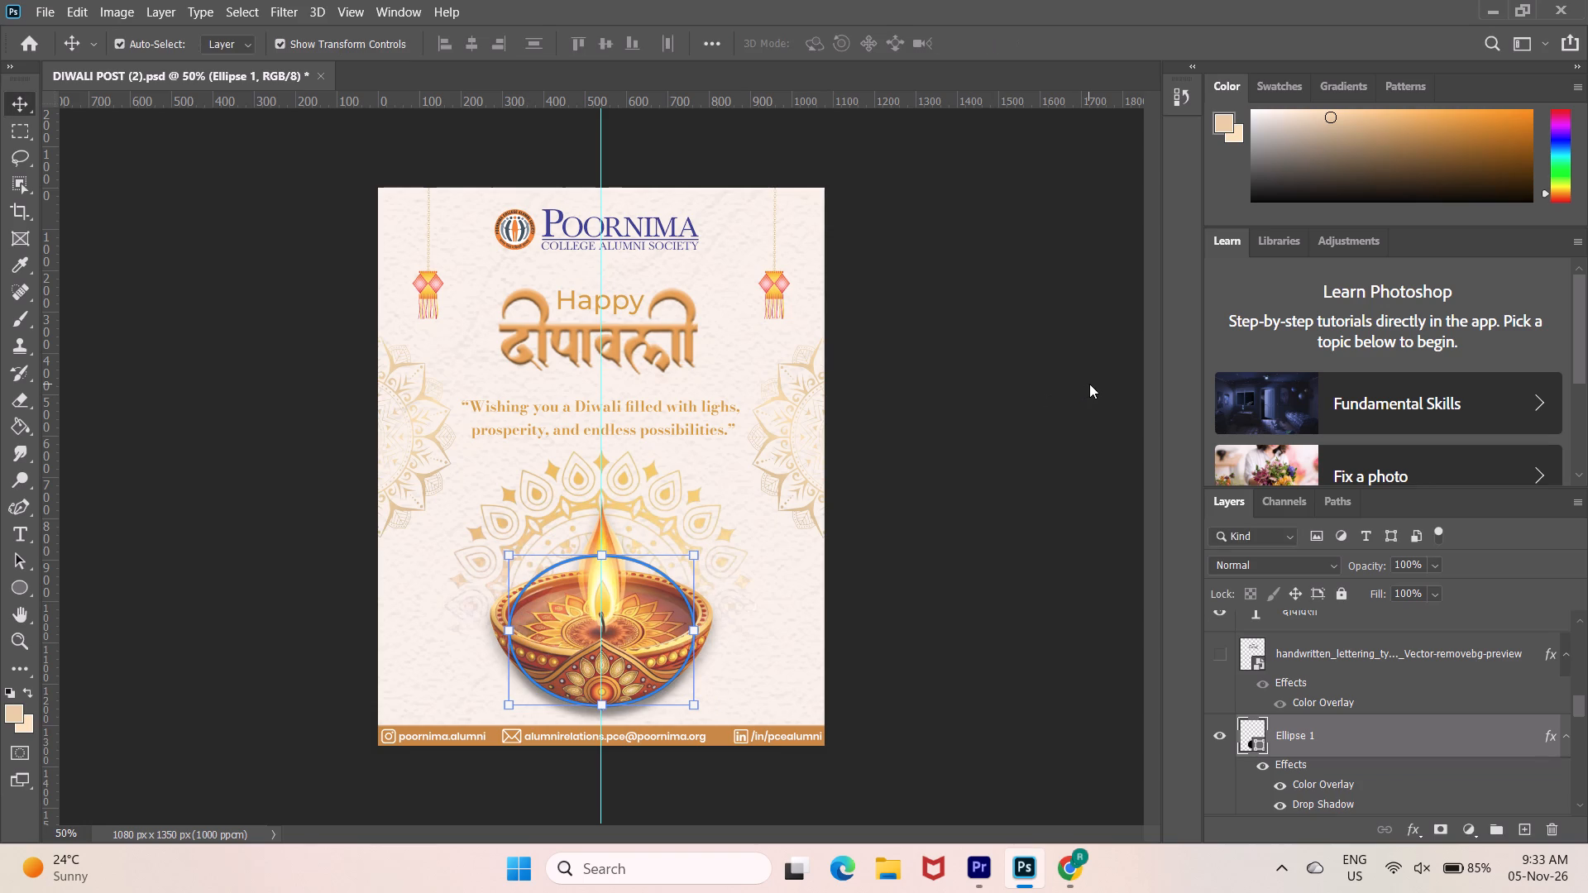
left_click(1089, 384)
left_click(996, 338)
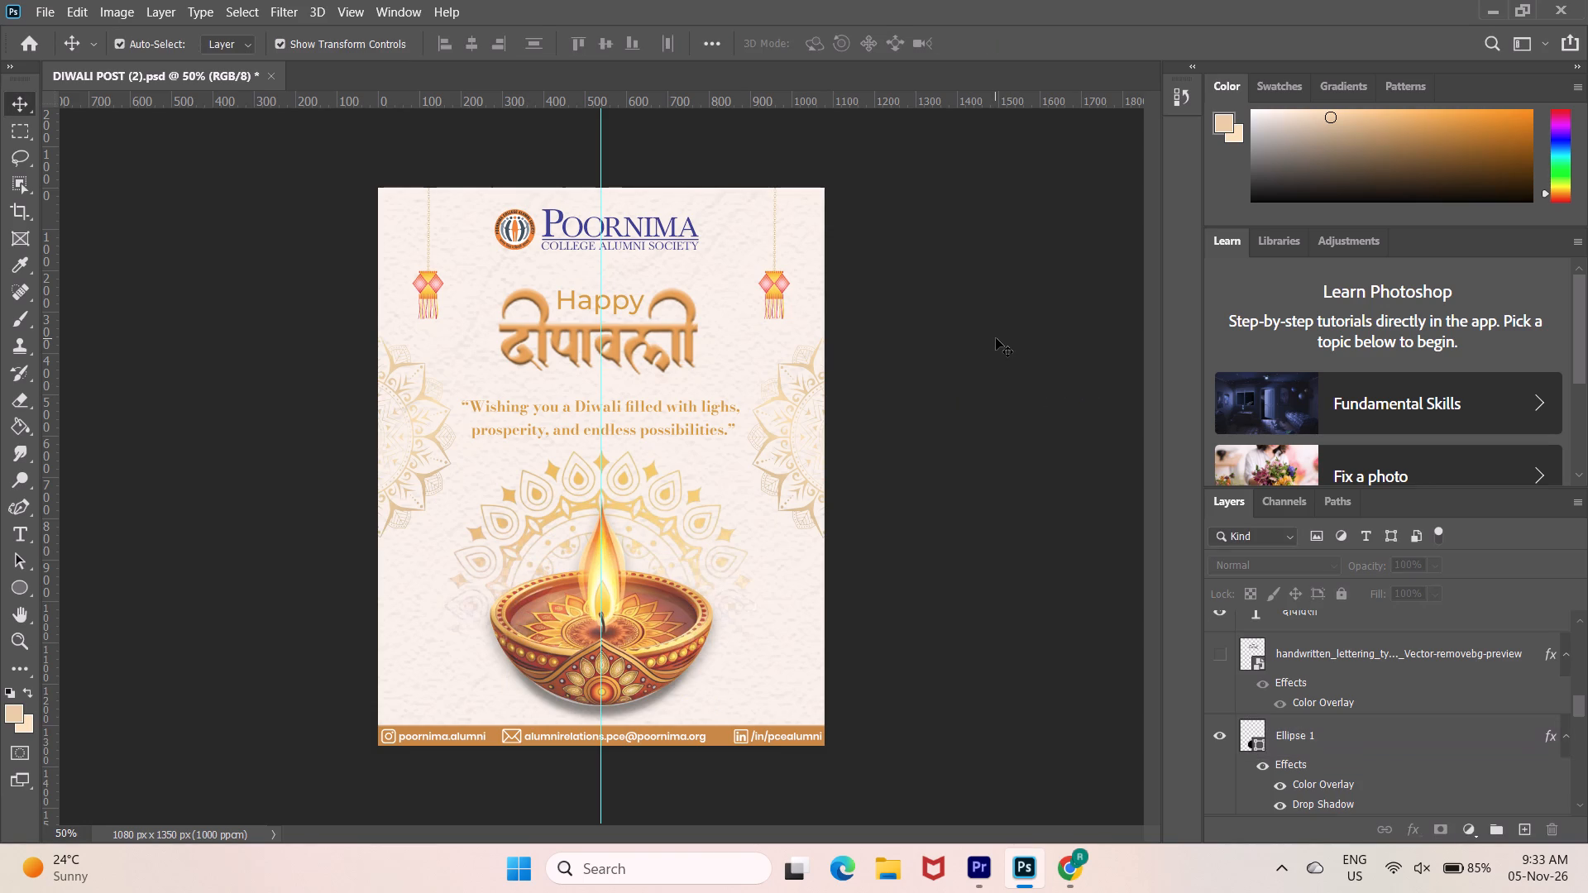
Fine-tune the vertical position of the Ellipse 1 shape, nudging it up 2 px overall behind the diya, and leave it deselected.
left_click(1359, 733)
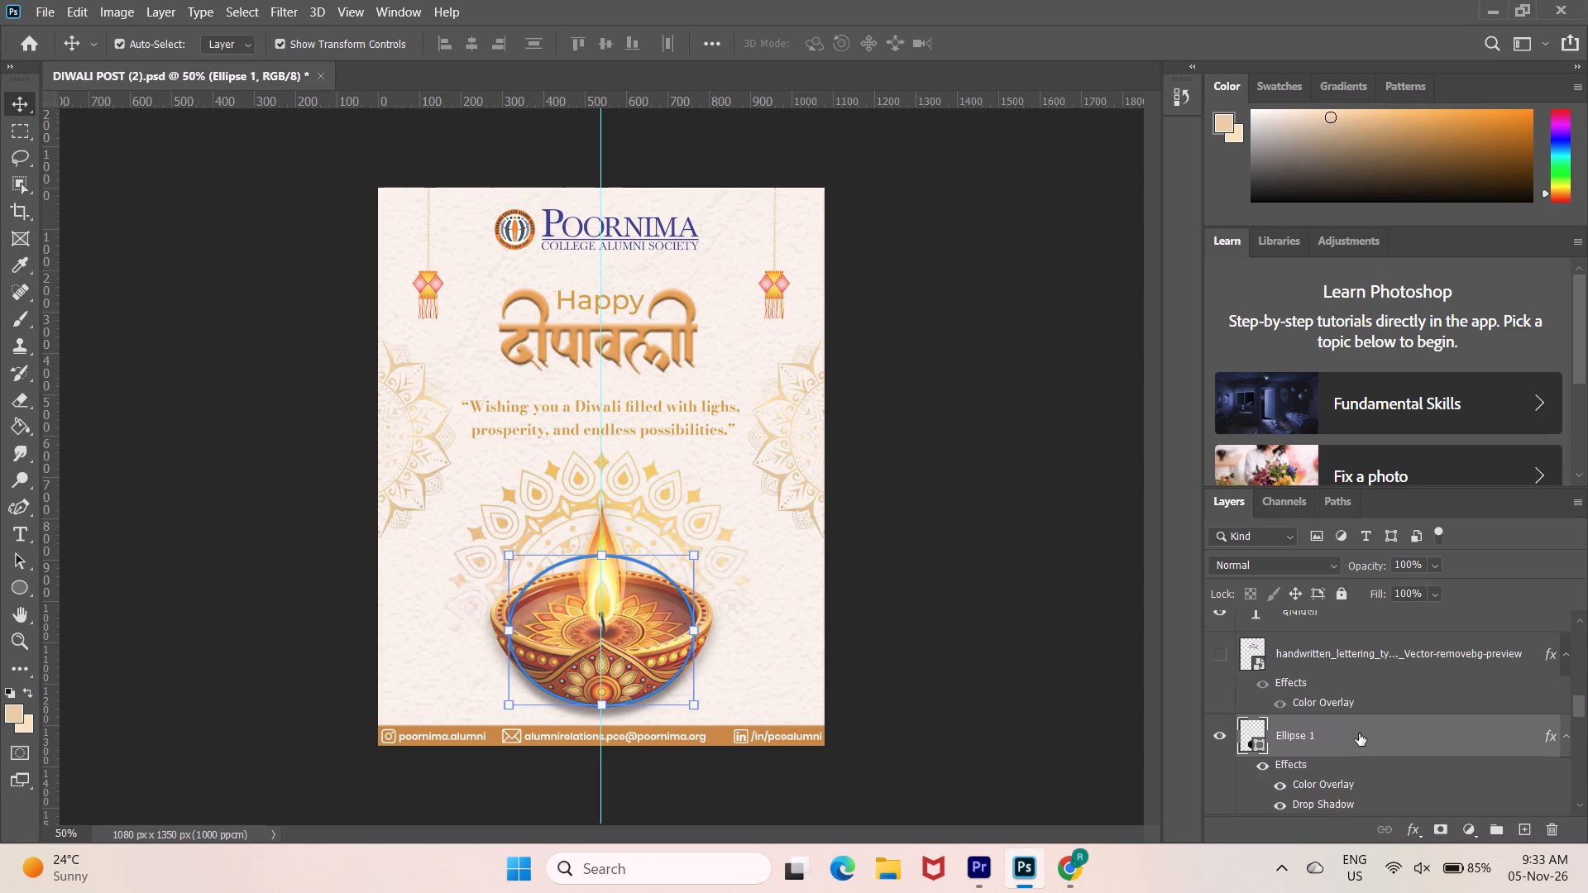
key("Up")
key("Up")
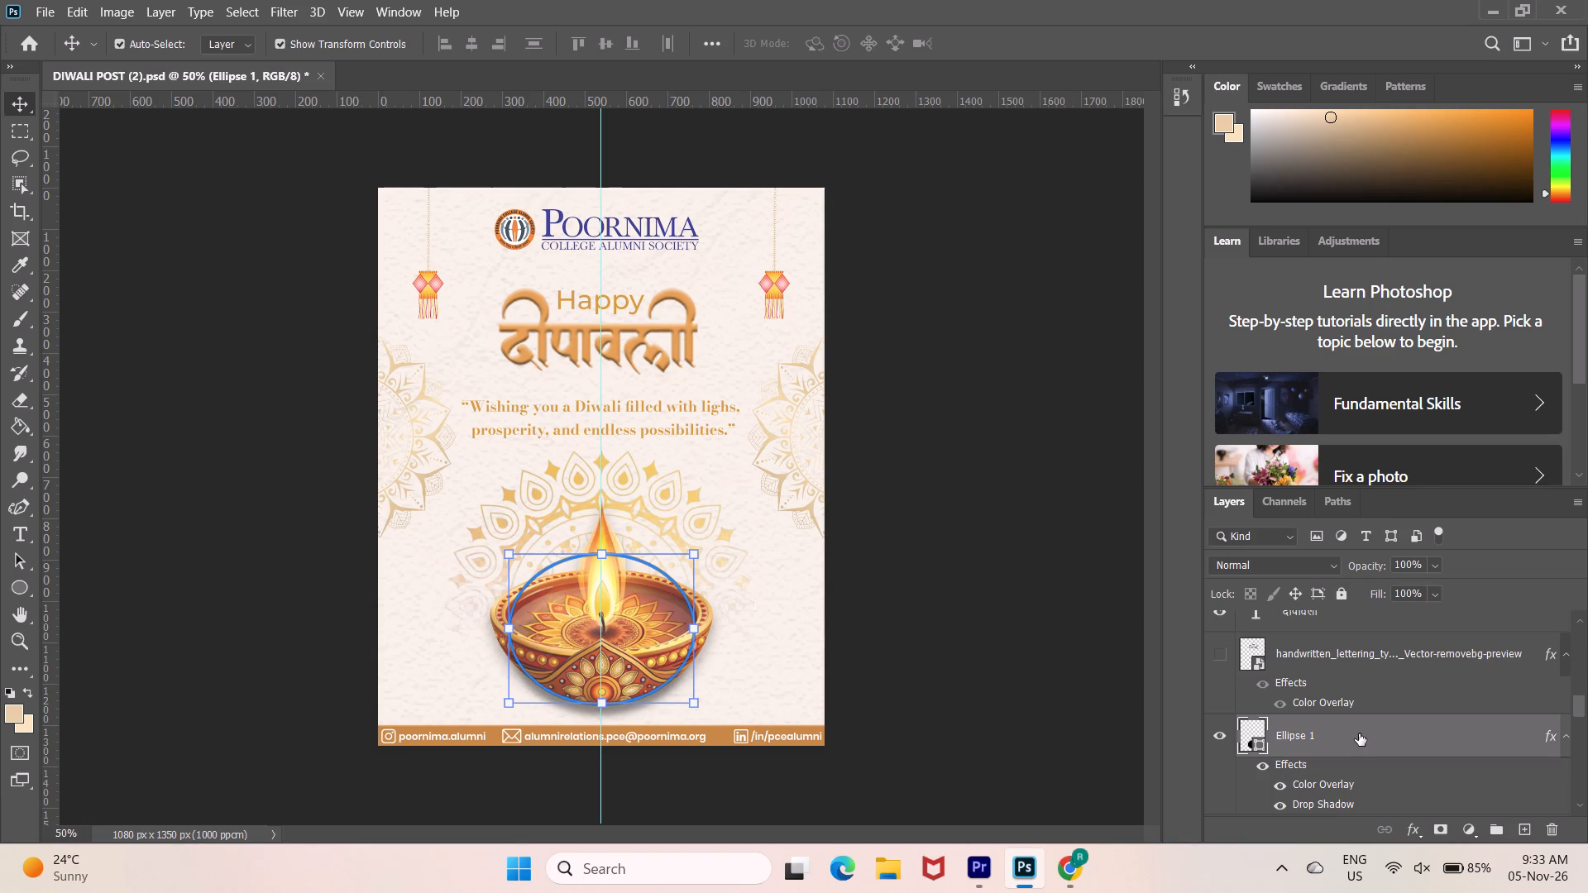
scroll(838, 849, "down", 2, "alt")
scroll(638, 616, "up", 5, "alt")
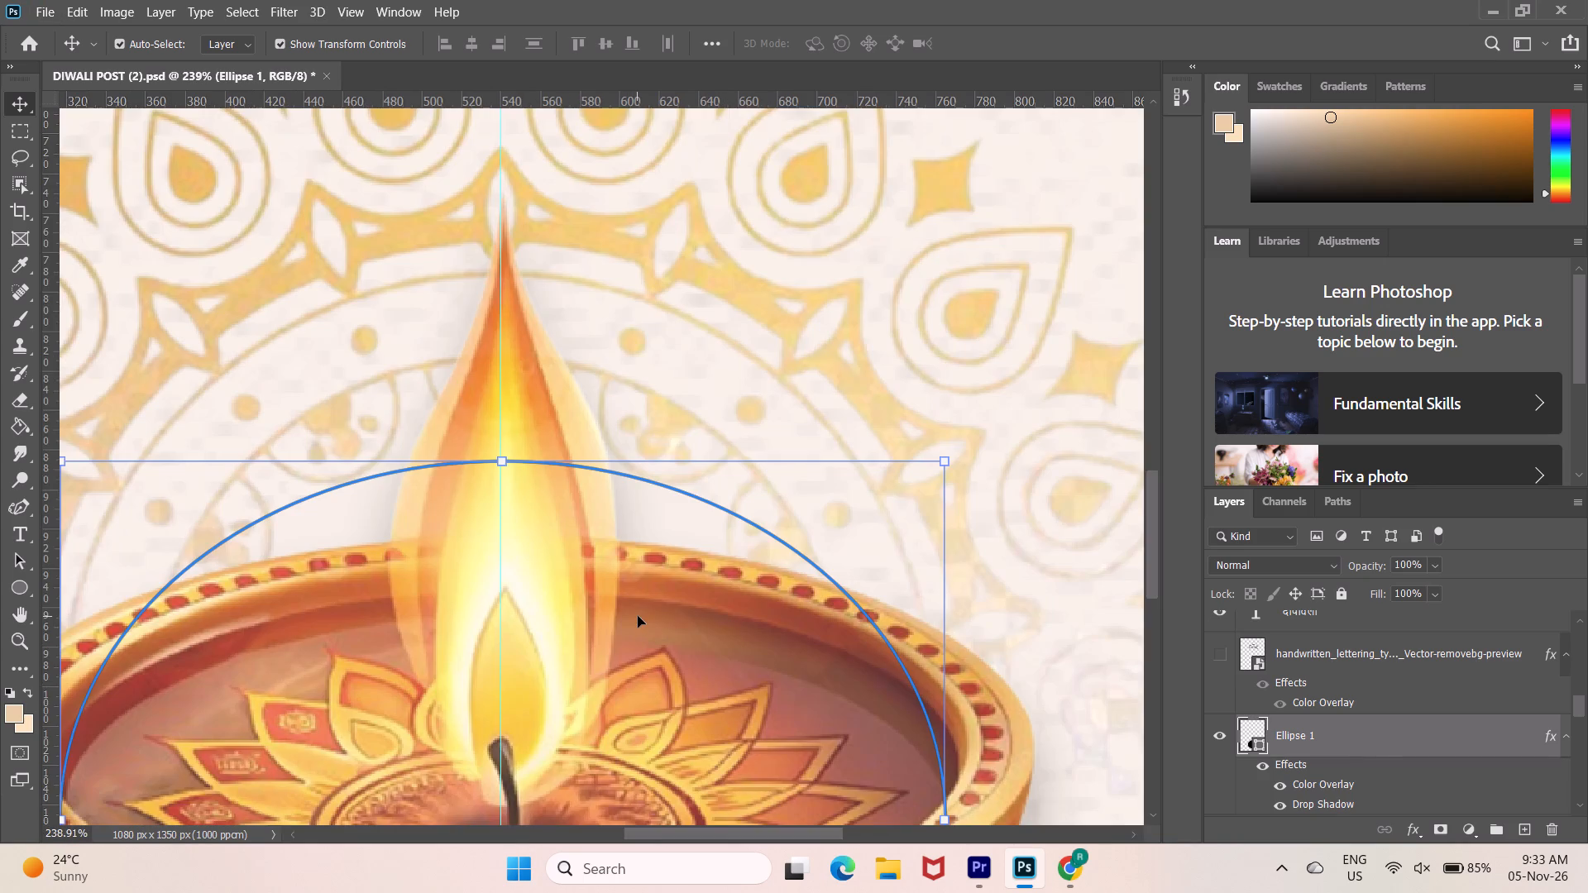
scroll(638, 616, "down", 5)
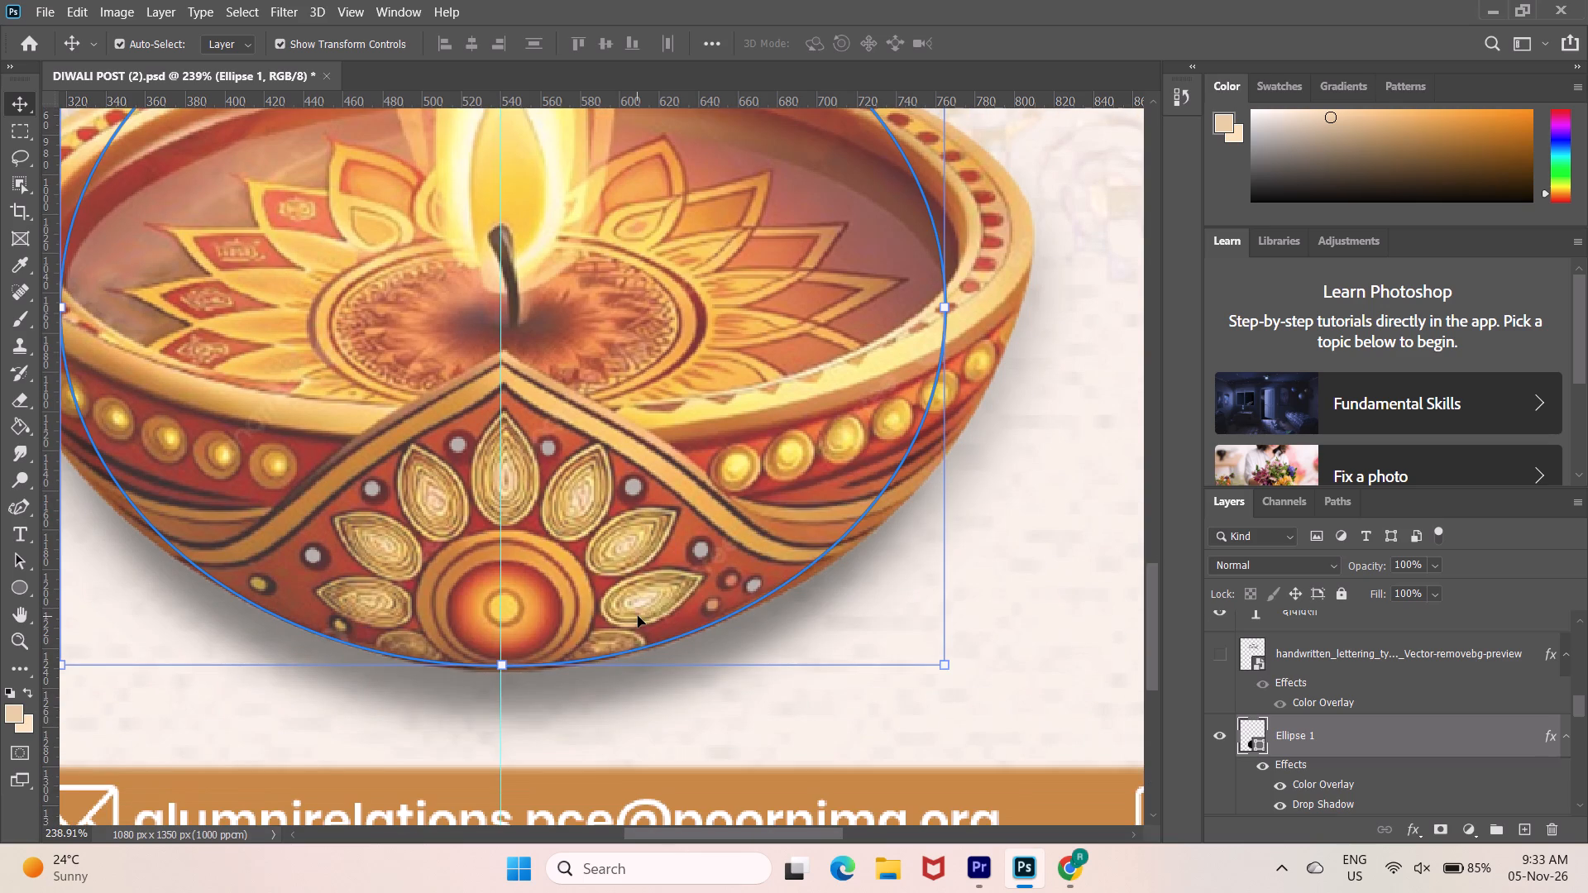
key("Down")
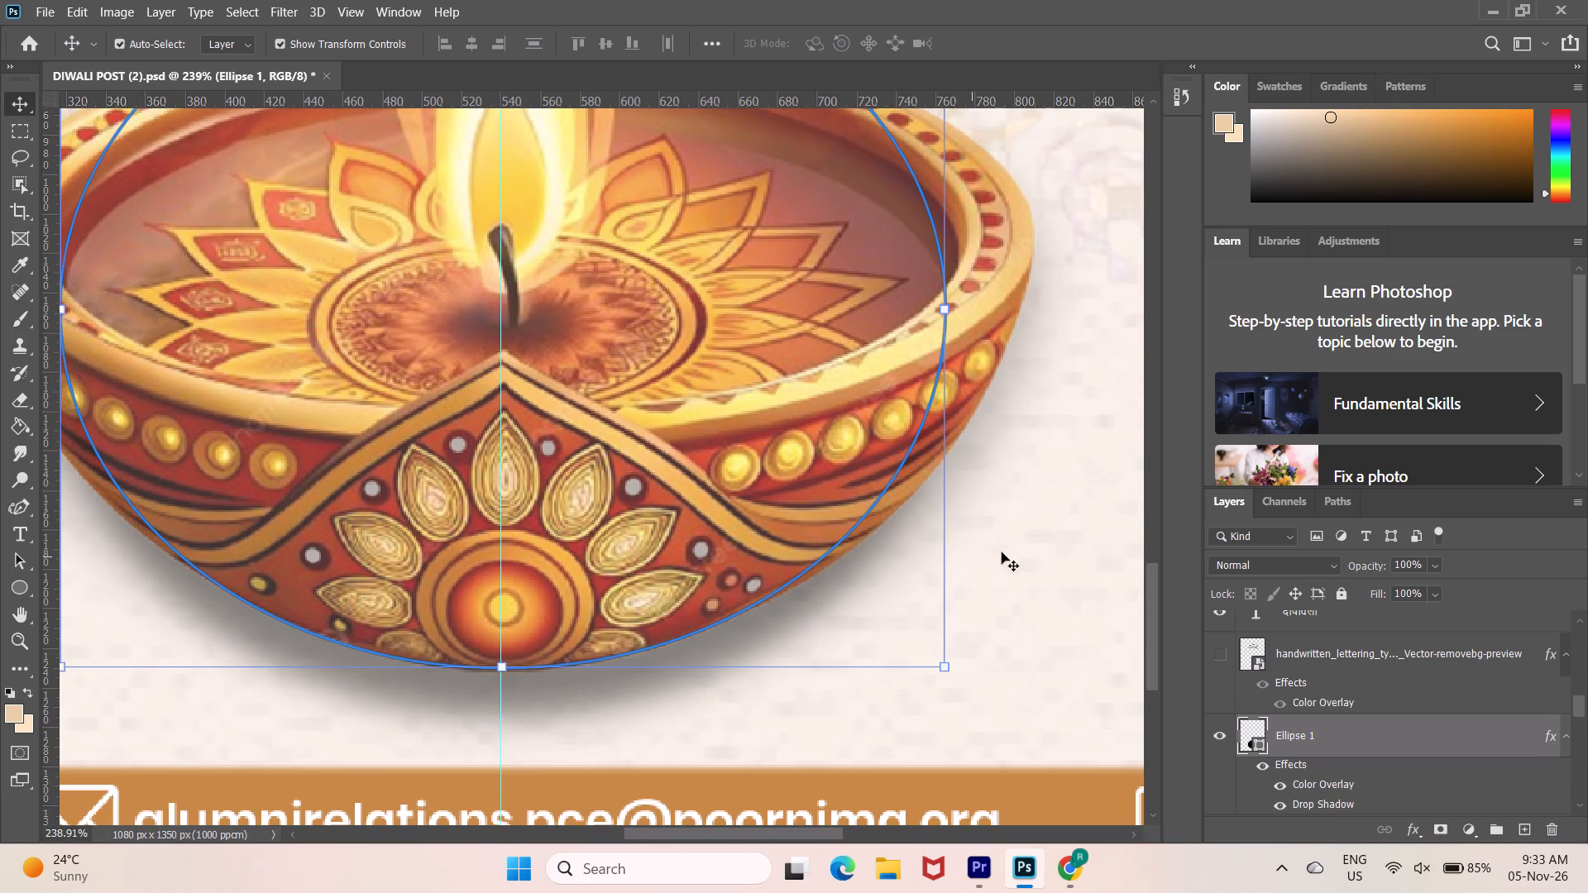
left_click(1013, 548)
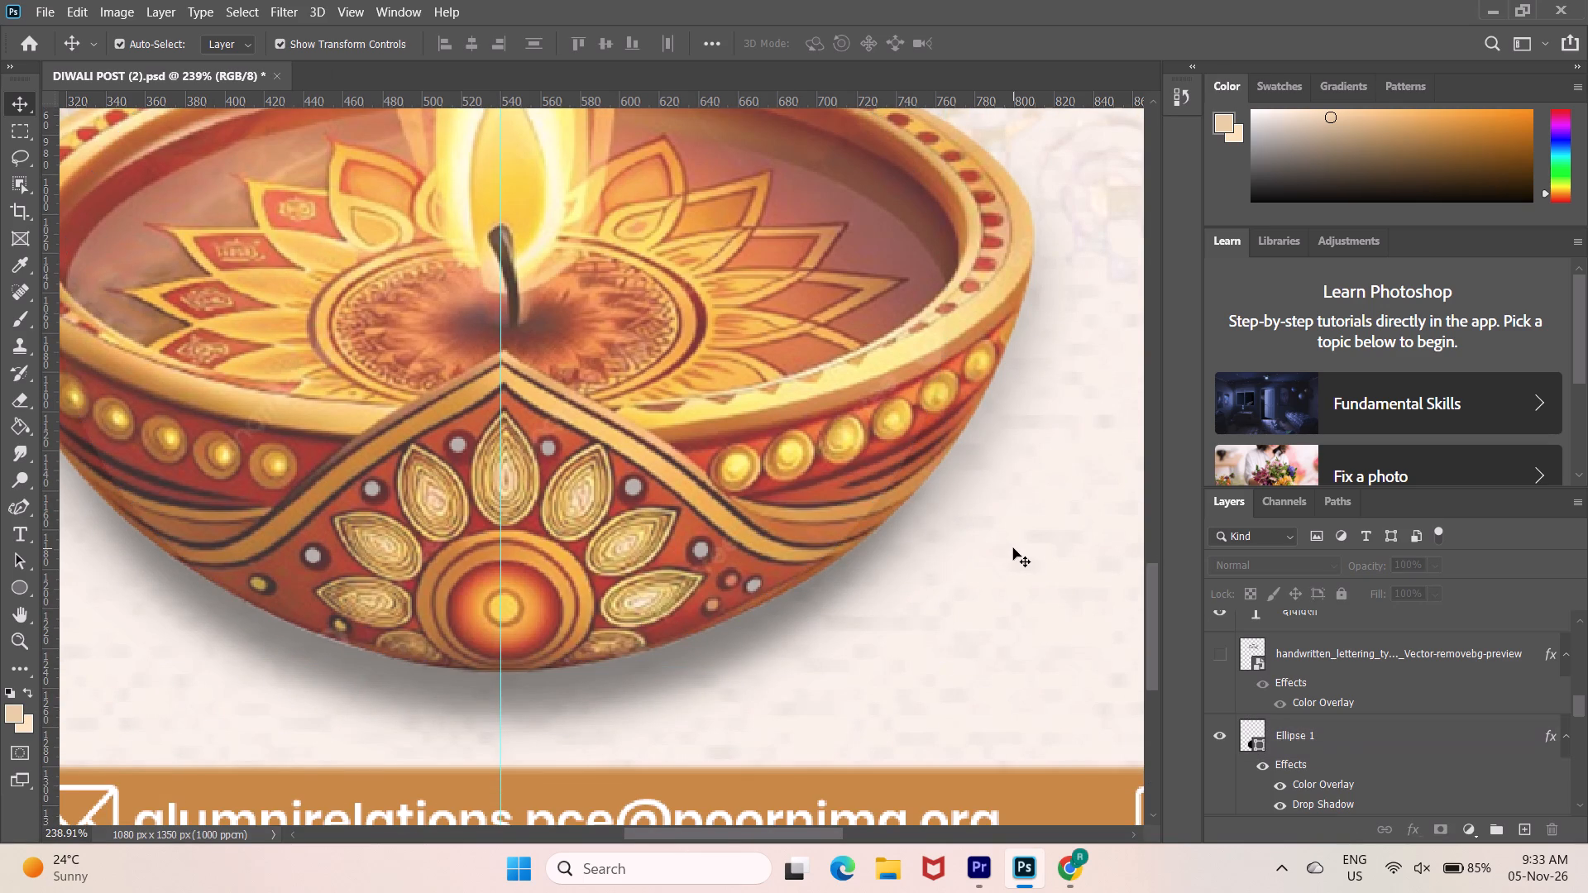
left_click(1355, 730)
key("Up")
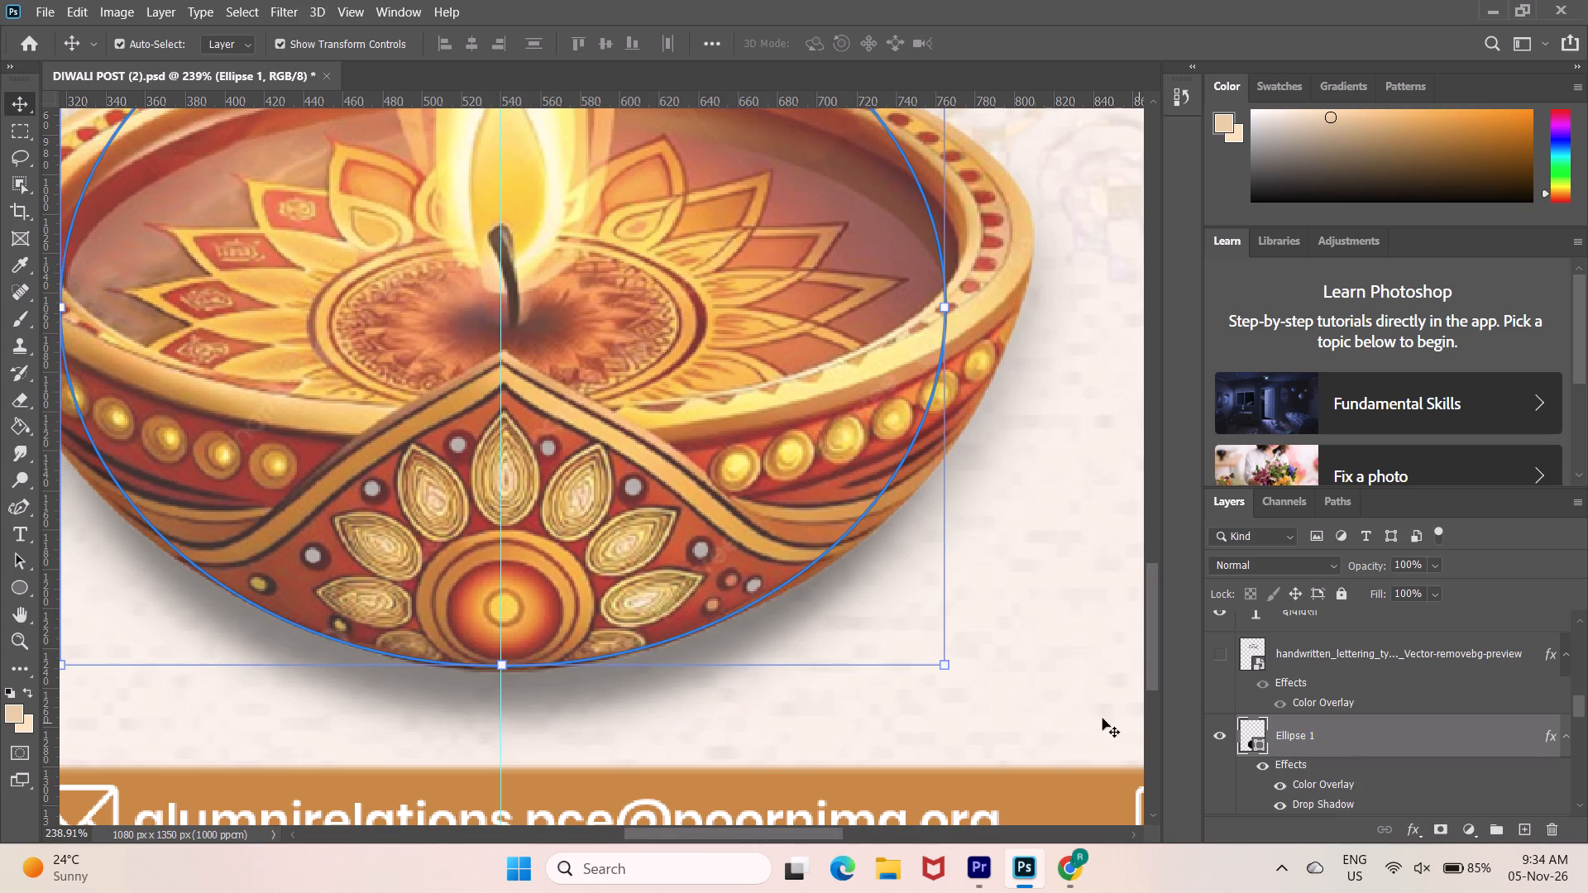
left_click(1002, 597)
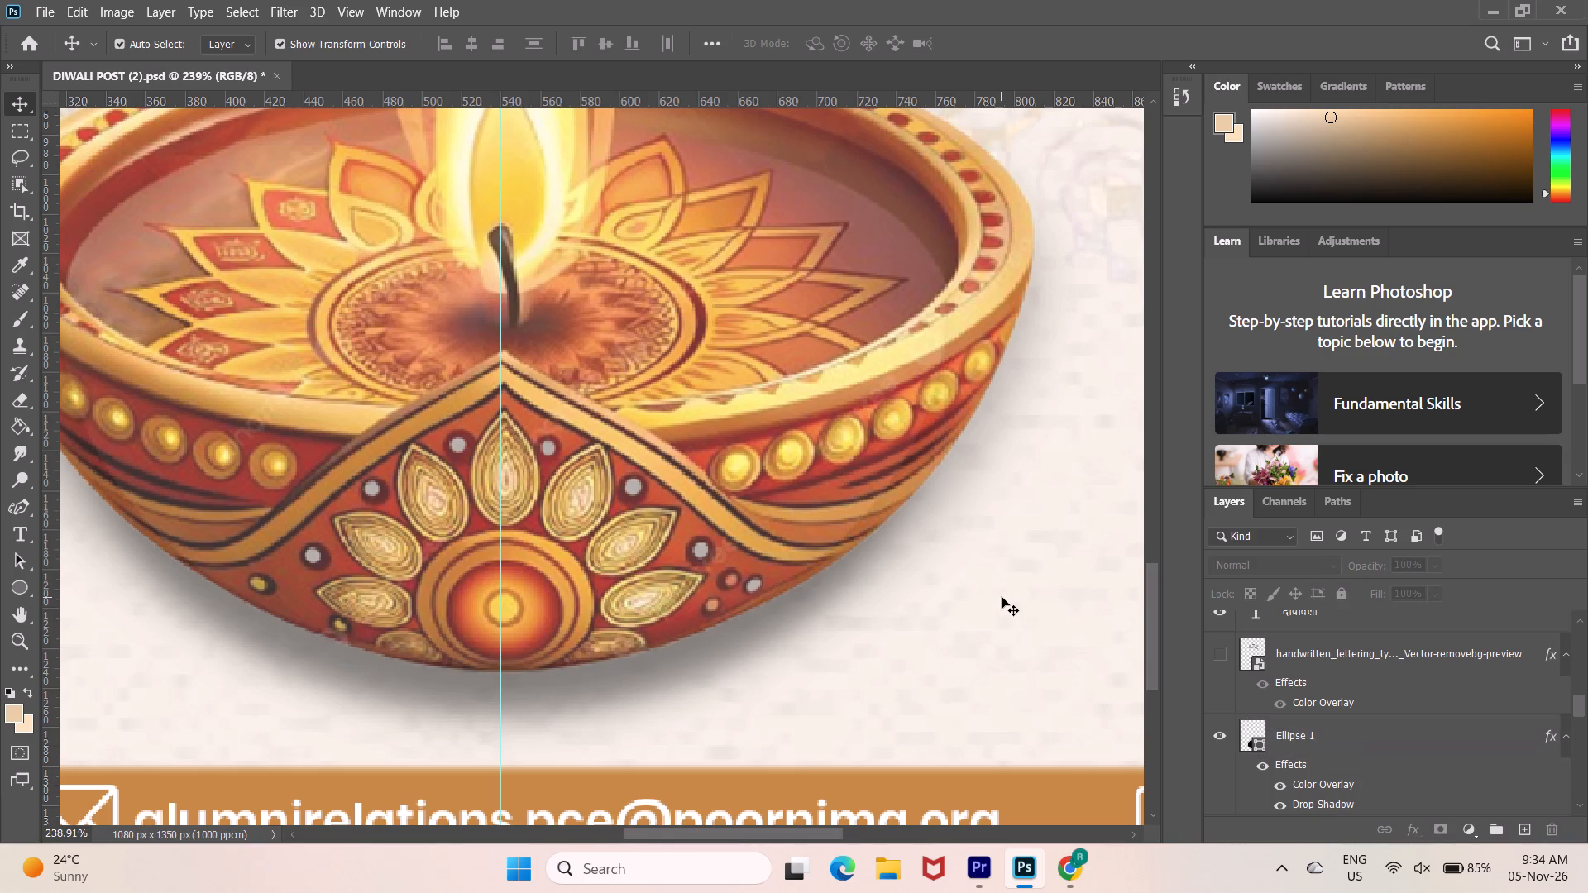
Lower the Ellipse 1 layer's opacity to 63% in its blending options, apply it and deselect the layer.
scroll(1002, 597, "down", 4, "alt")
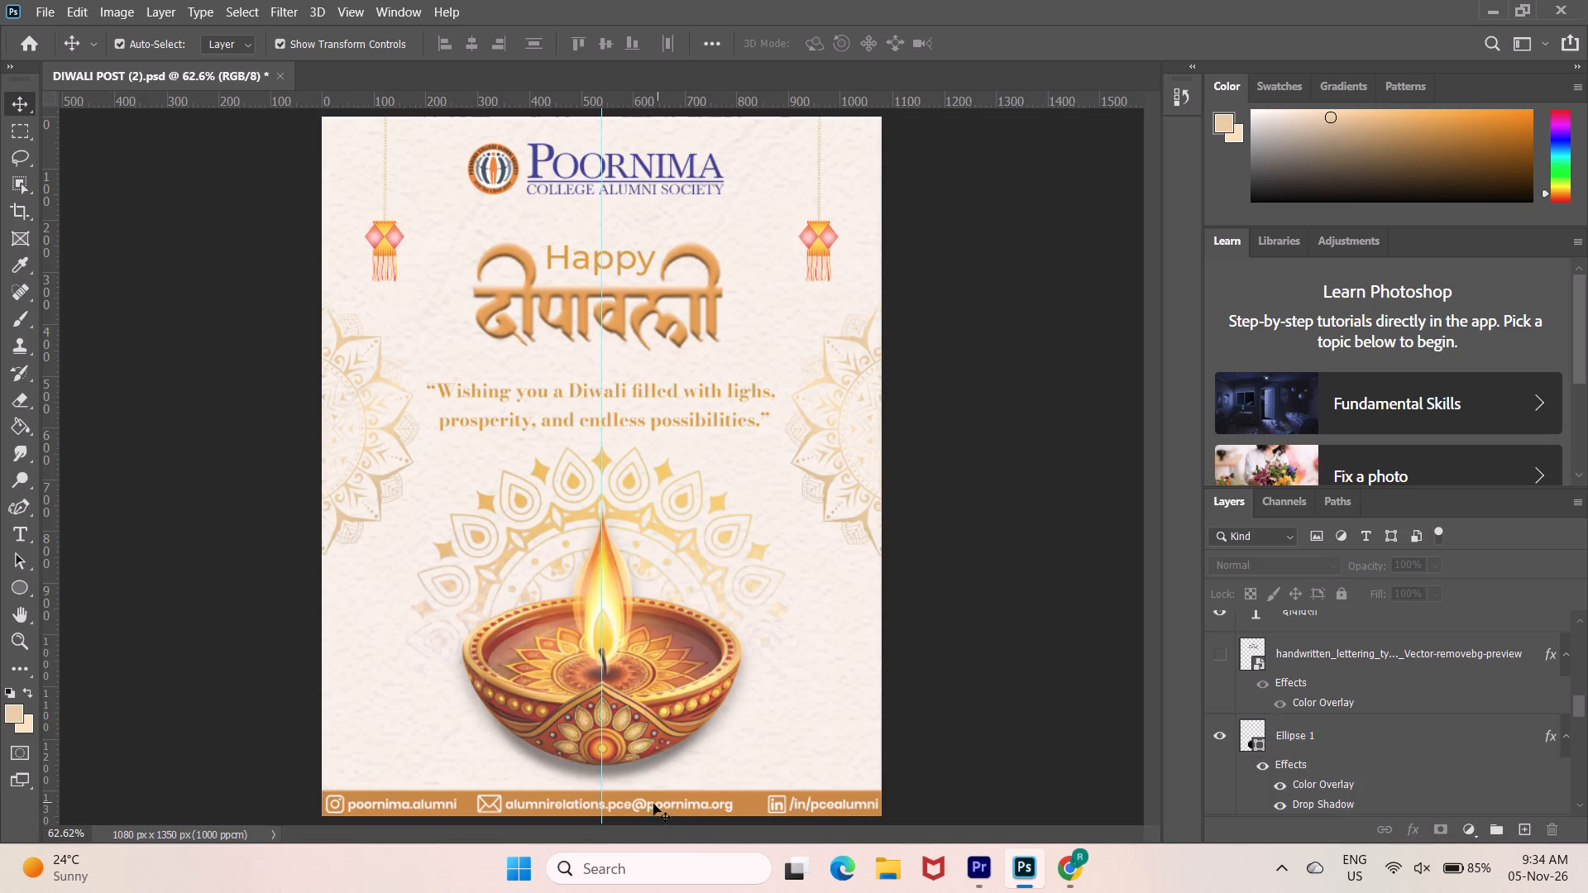
left_click(636, 768)
double_click(1345, 736)
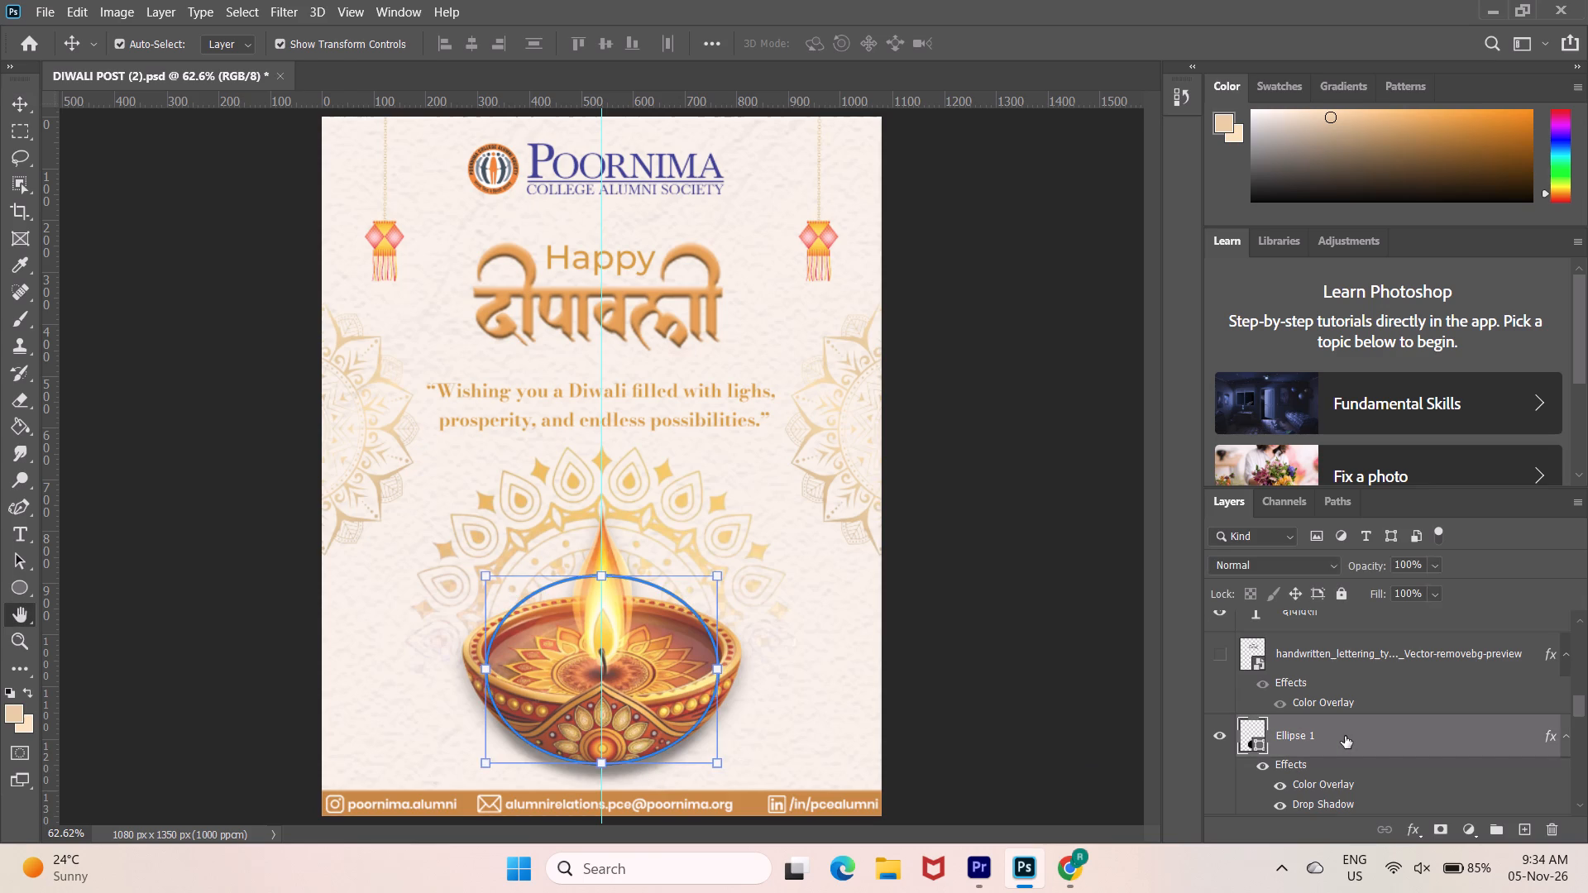
left_click(1345, 736)
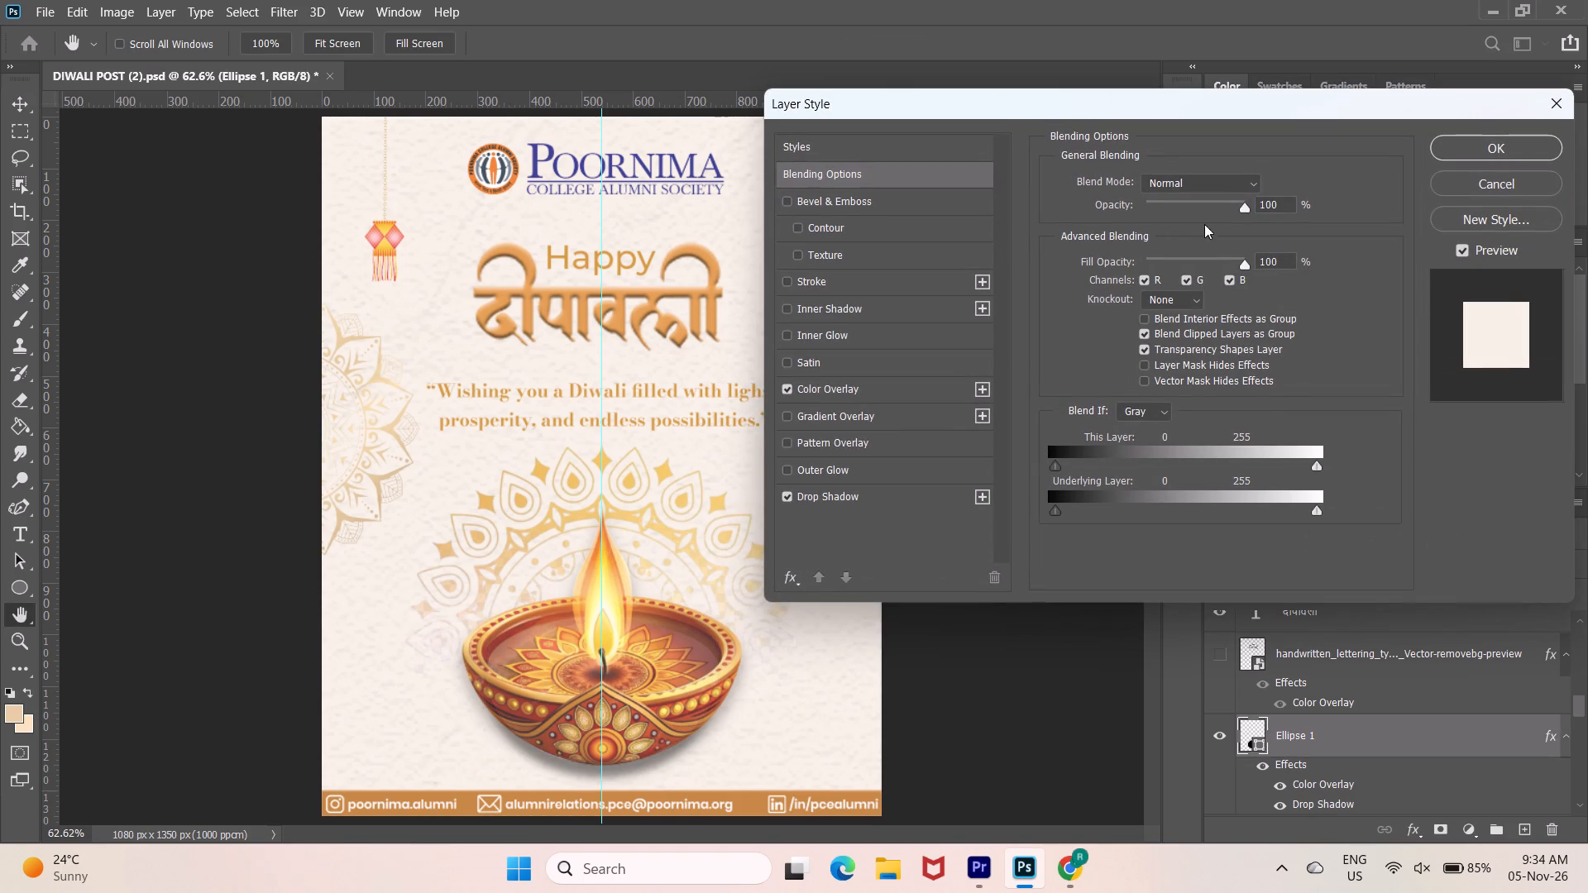
left_click_drag(1246, 208, 1228, 213)
left_click_drag(1228, 213, 1201, 218)
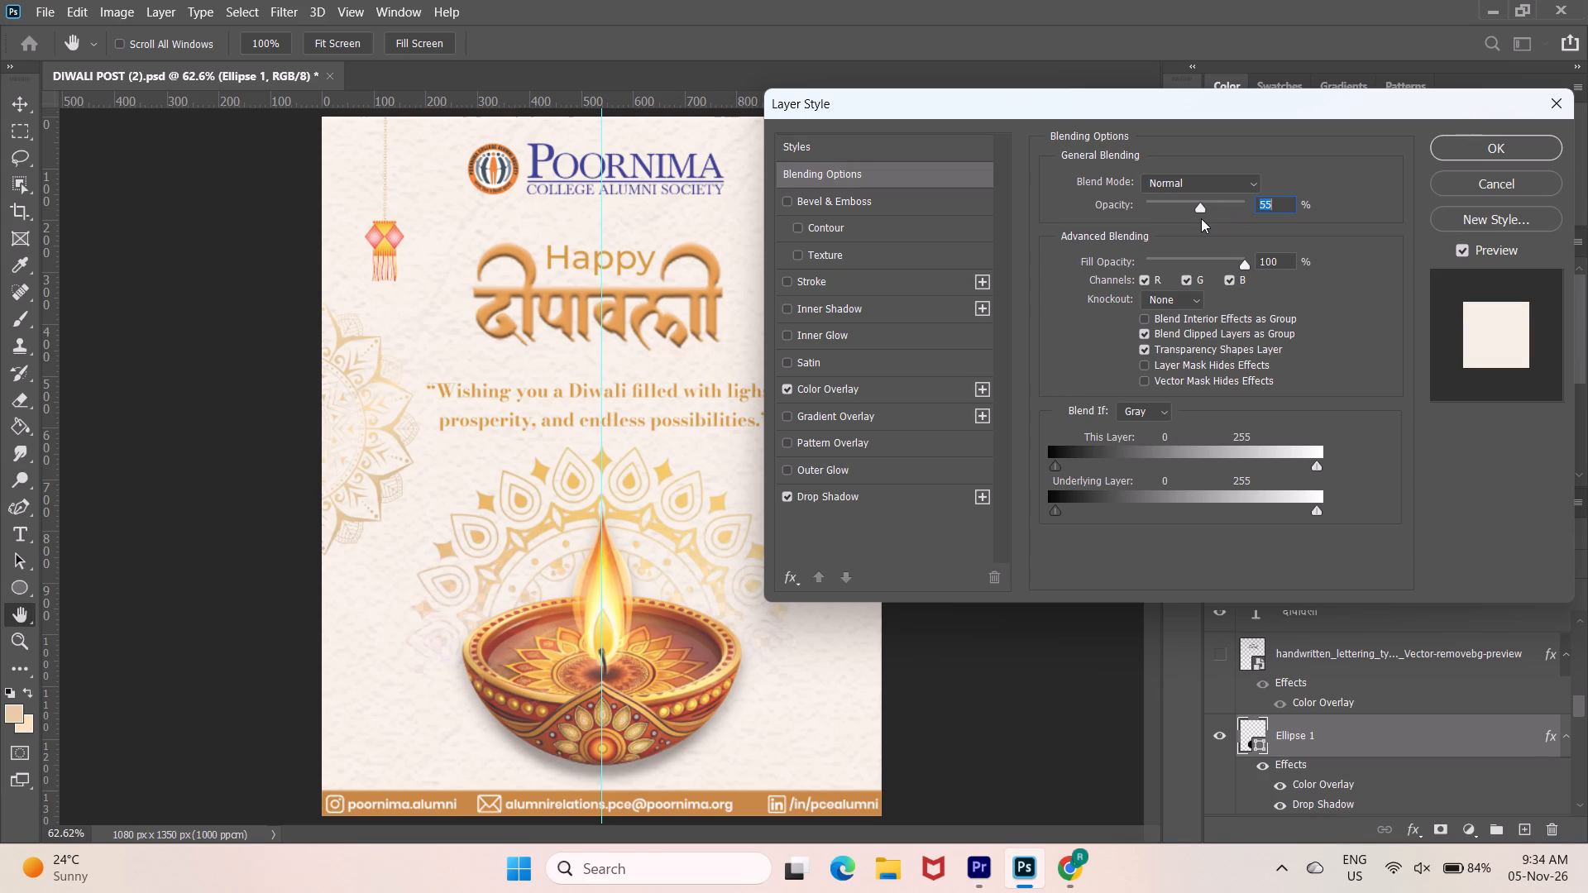
left_click_drag(1201, 218, 1206, 217)
left_click_drag(1206, 217, 1208, 217)
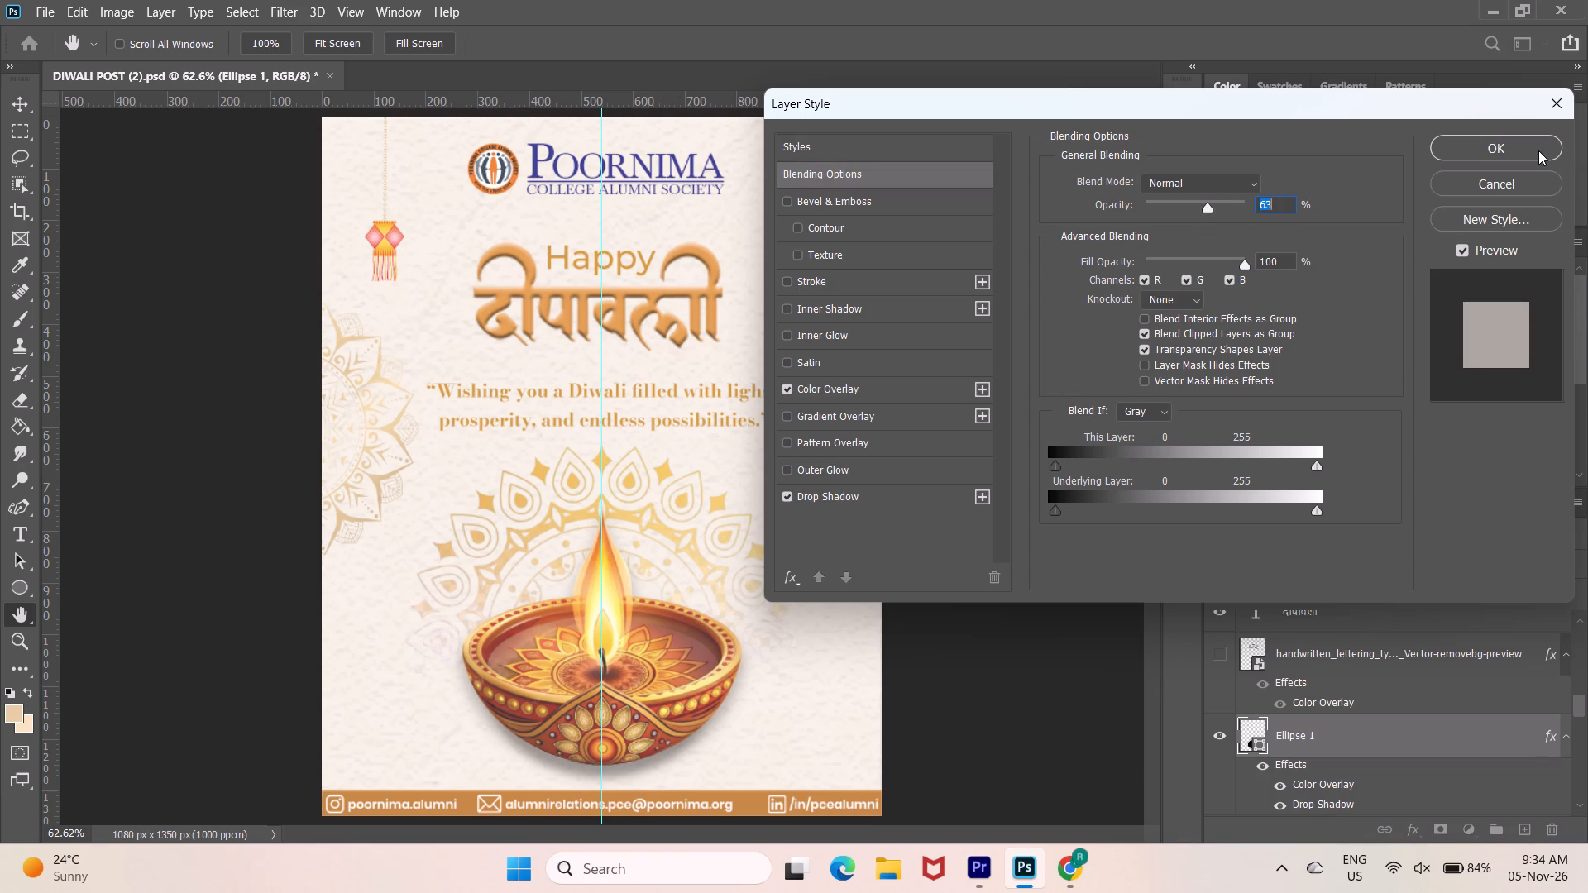
left_click(1538, 150)
left_click(1085, 388)
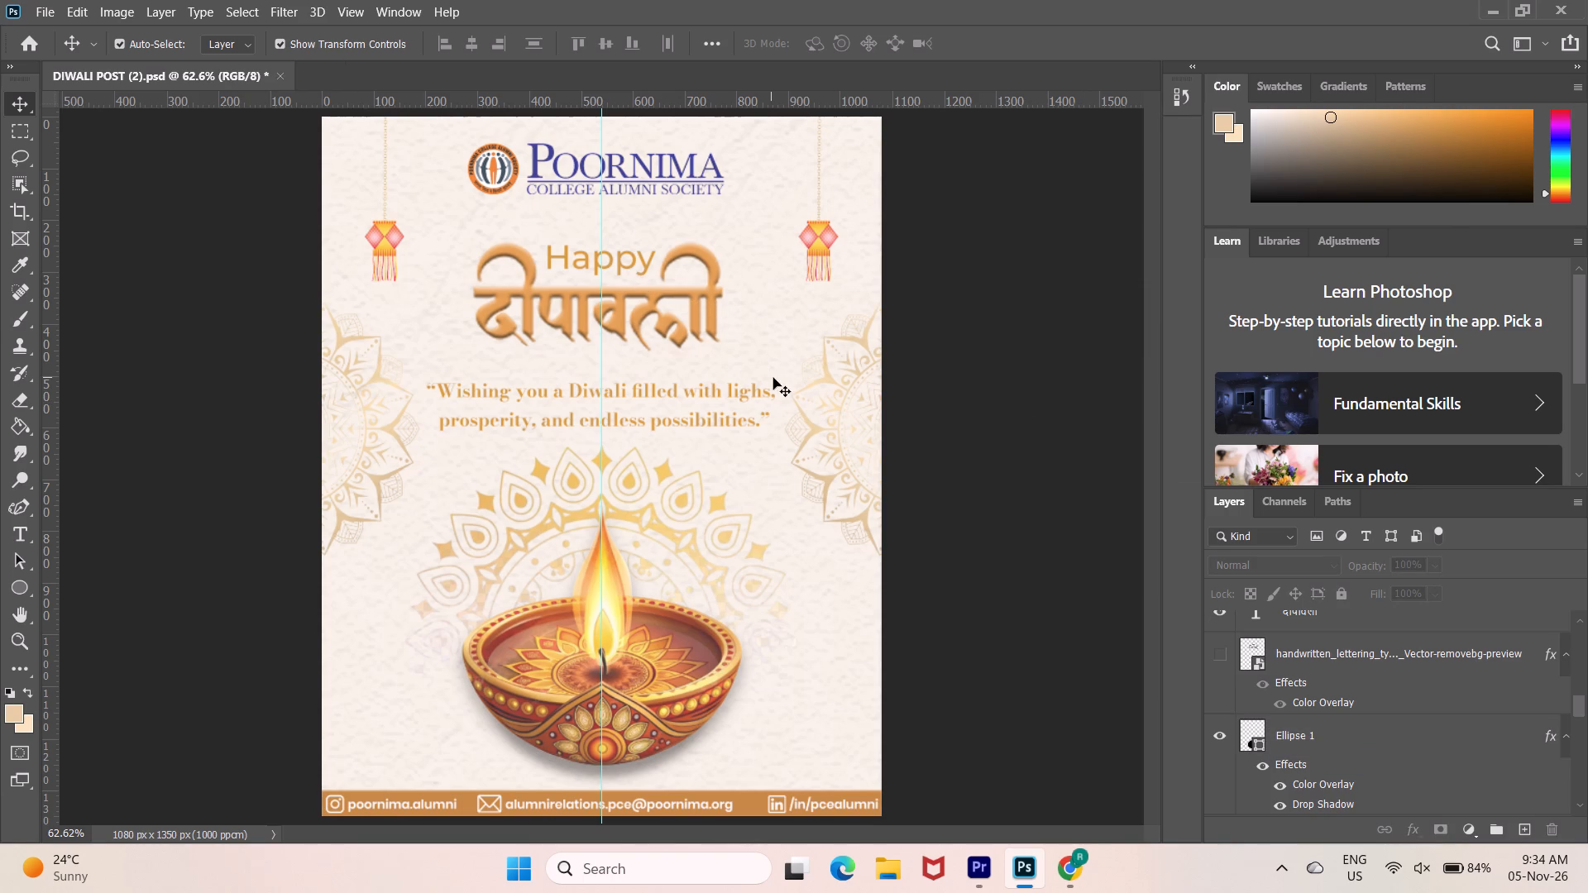
left_click(1069, 854)
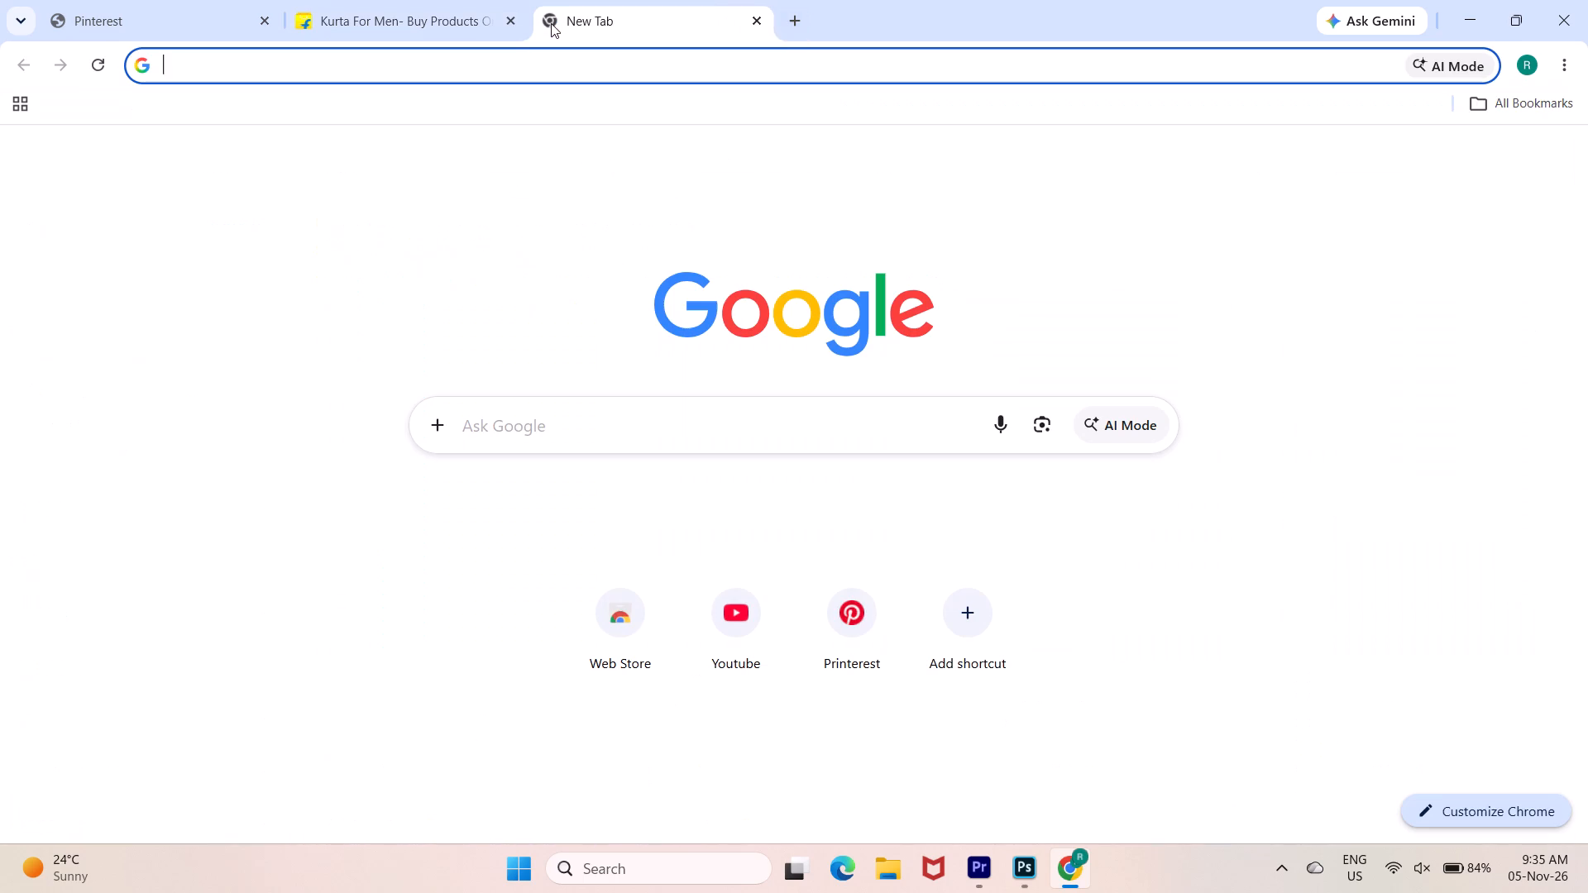
left_click(656, 417)
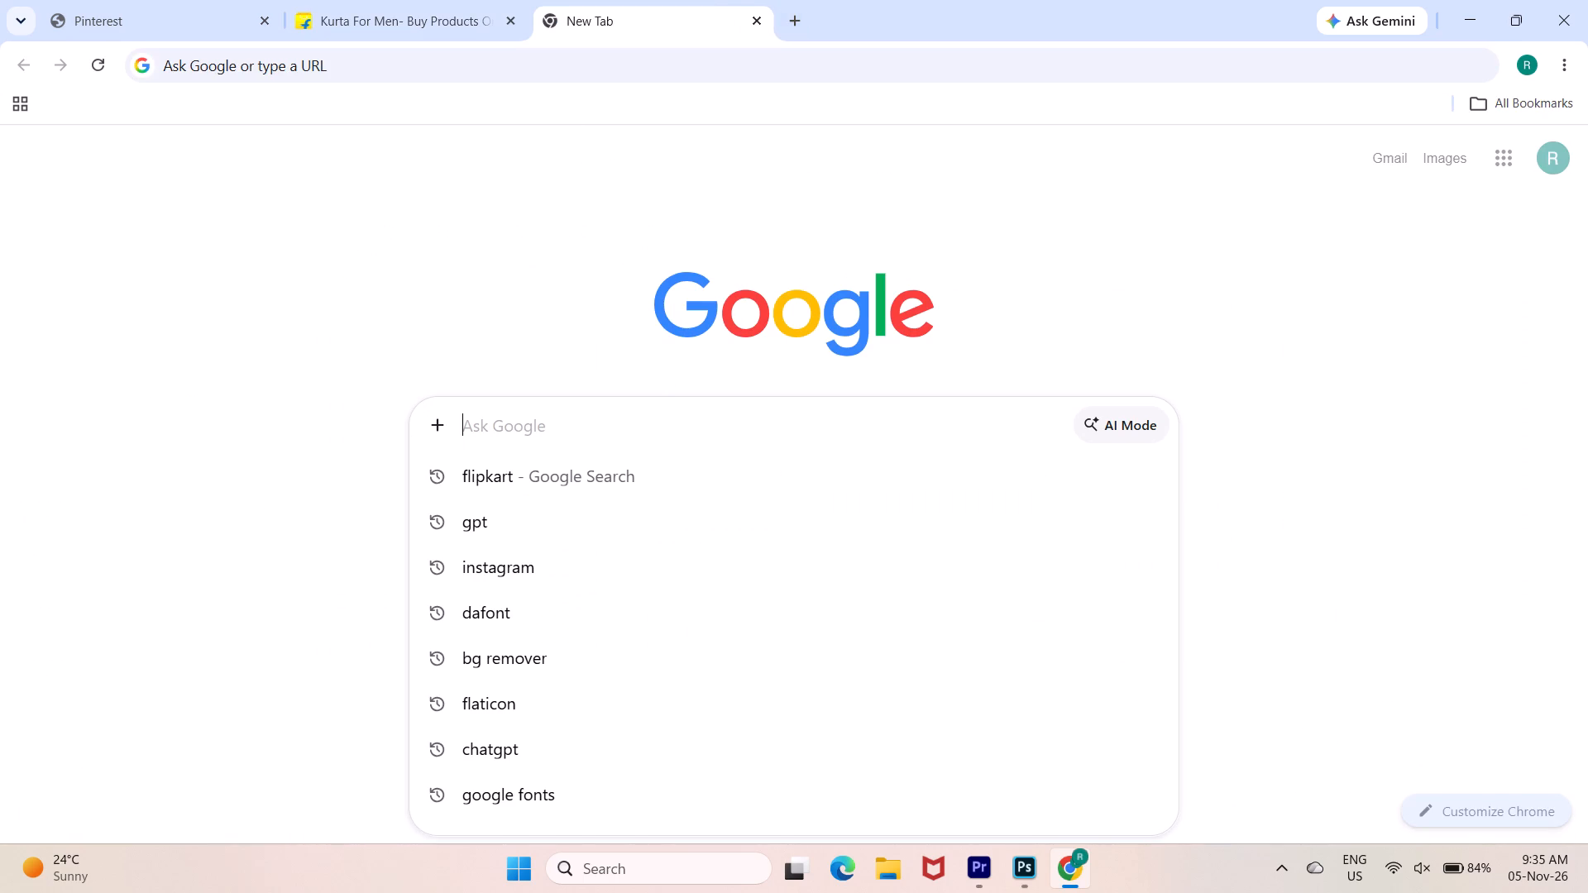
type("olx")
key("Return")
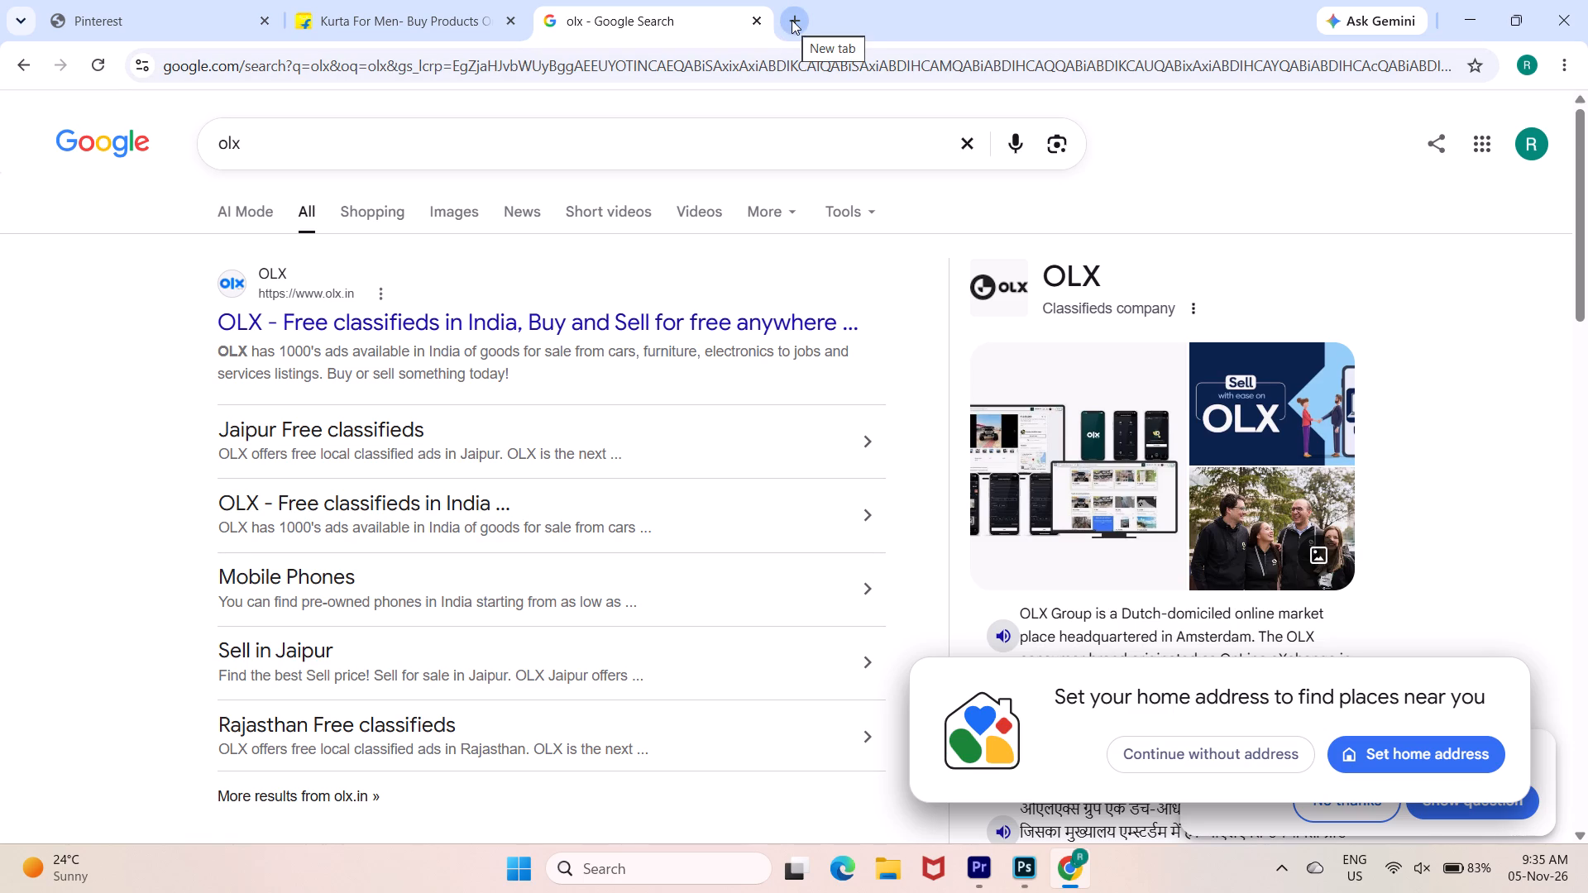
left_click(792, 20)
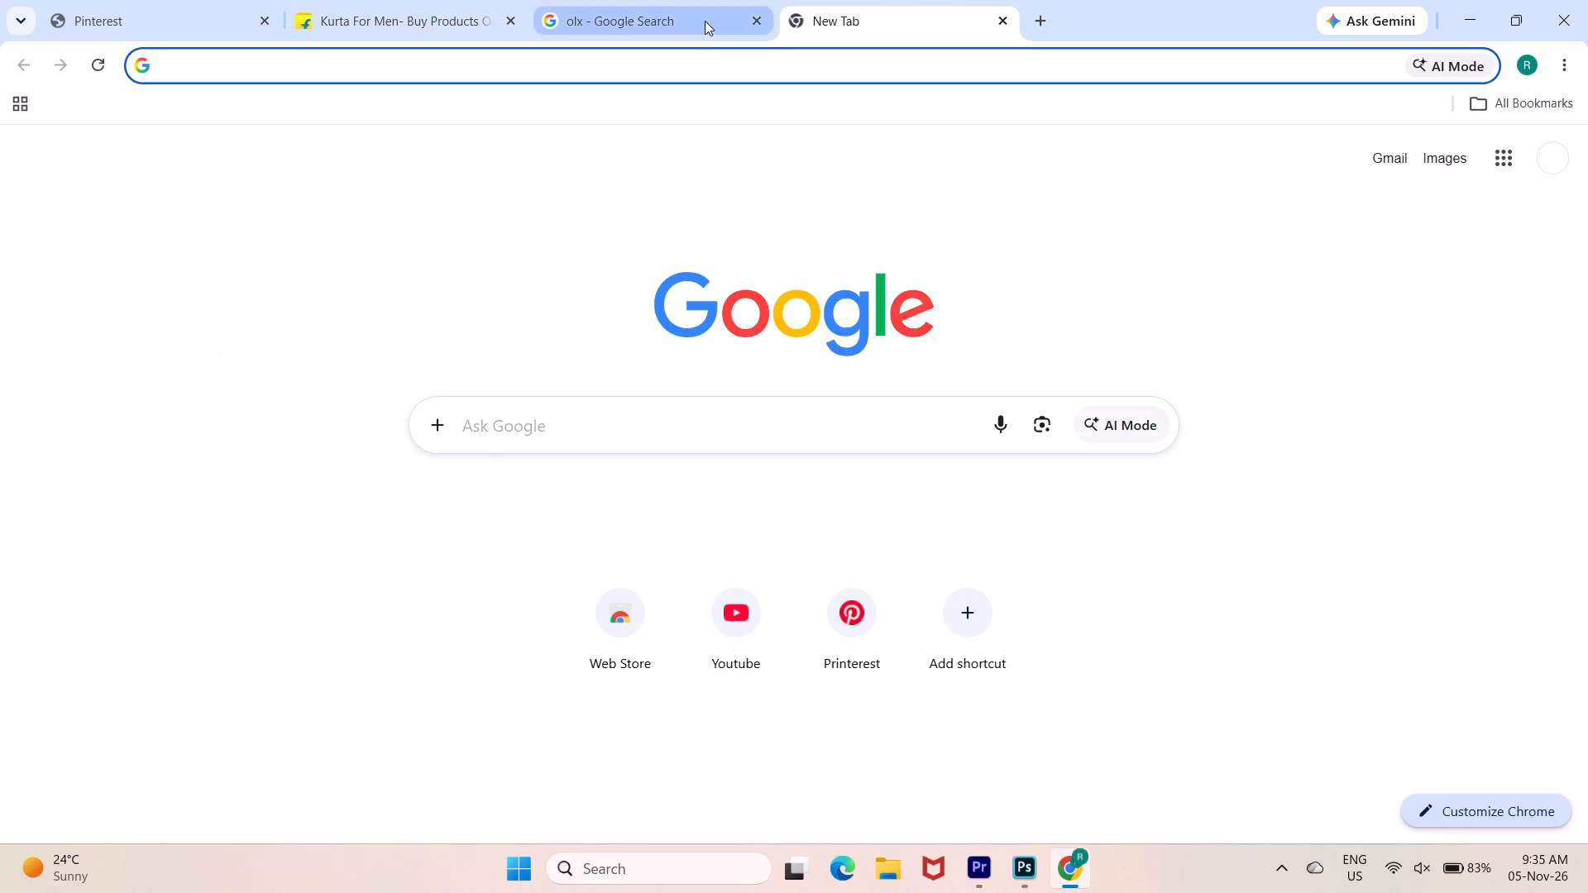
left_click(705, 21)
left_click(434, 337)
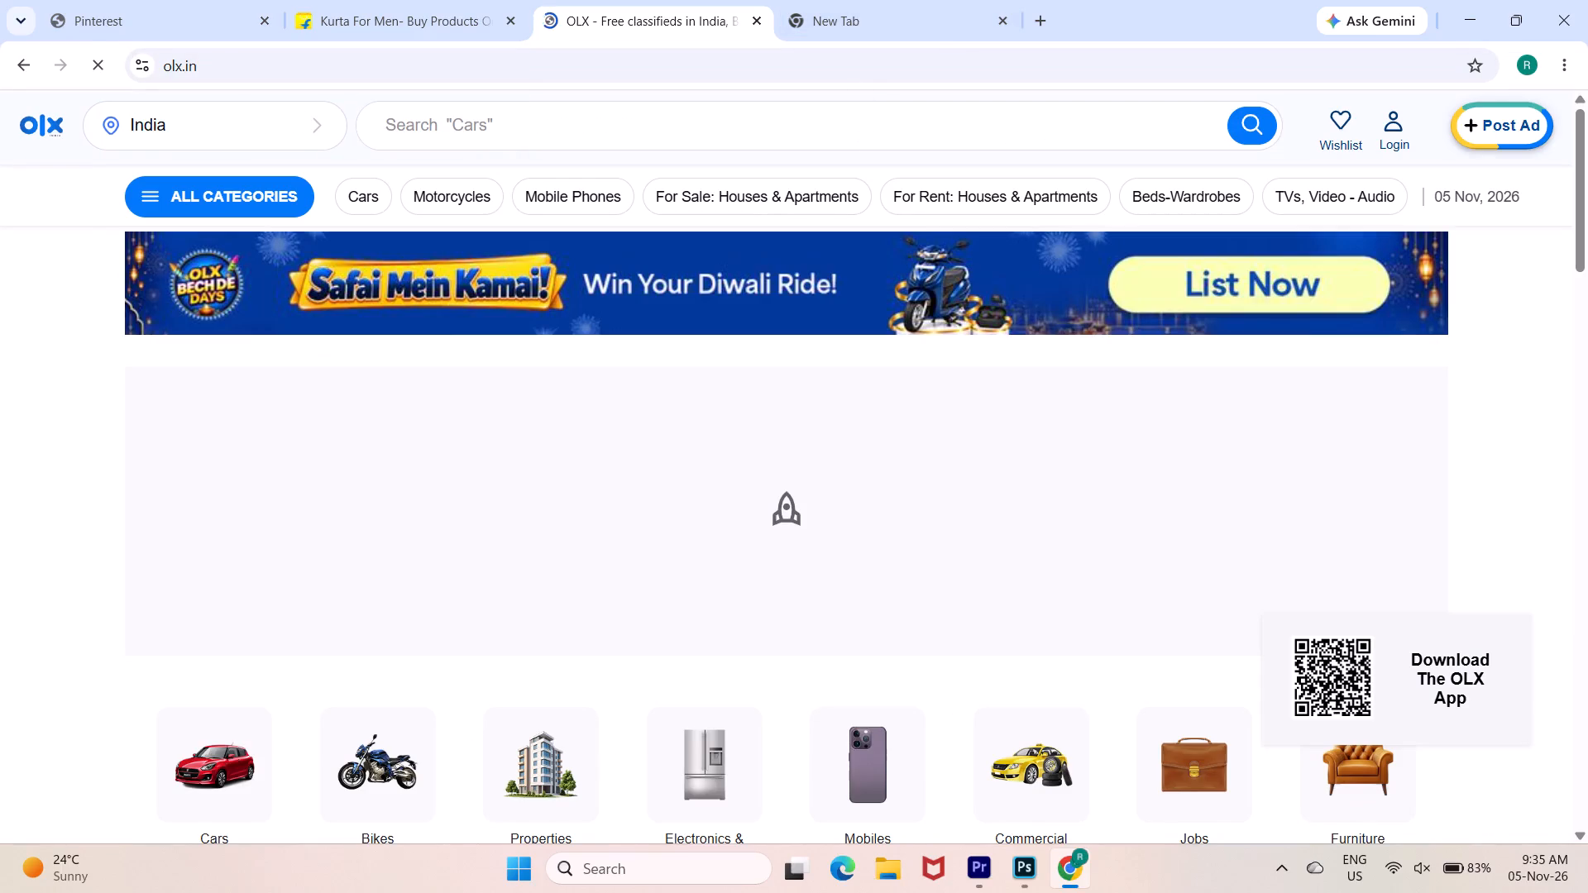
Search OLX for camera across India and dismiss the Google sign-in prompt.
left_click(854, 134)
type("camera")
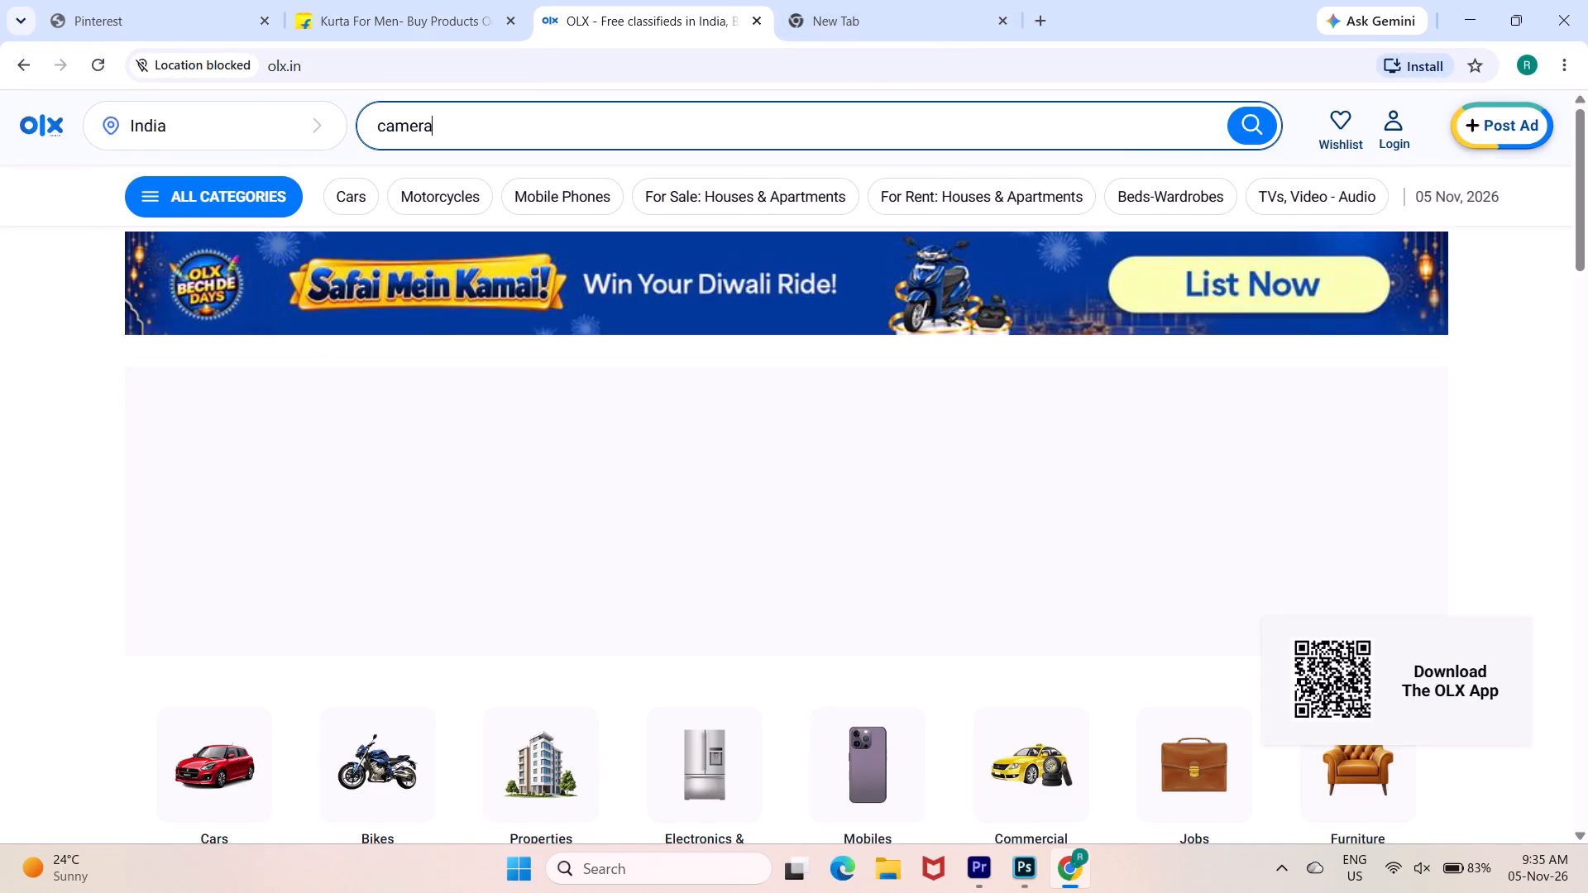
key("Return")
left_click(870, 16)
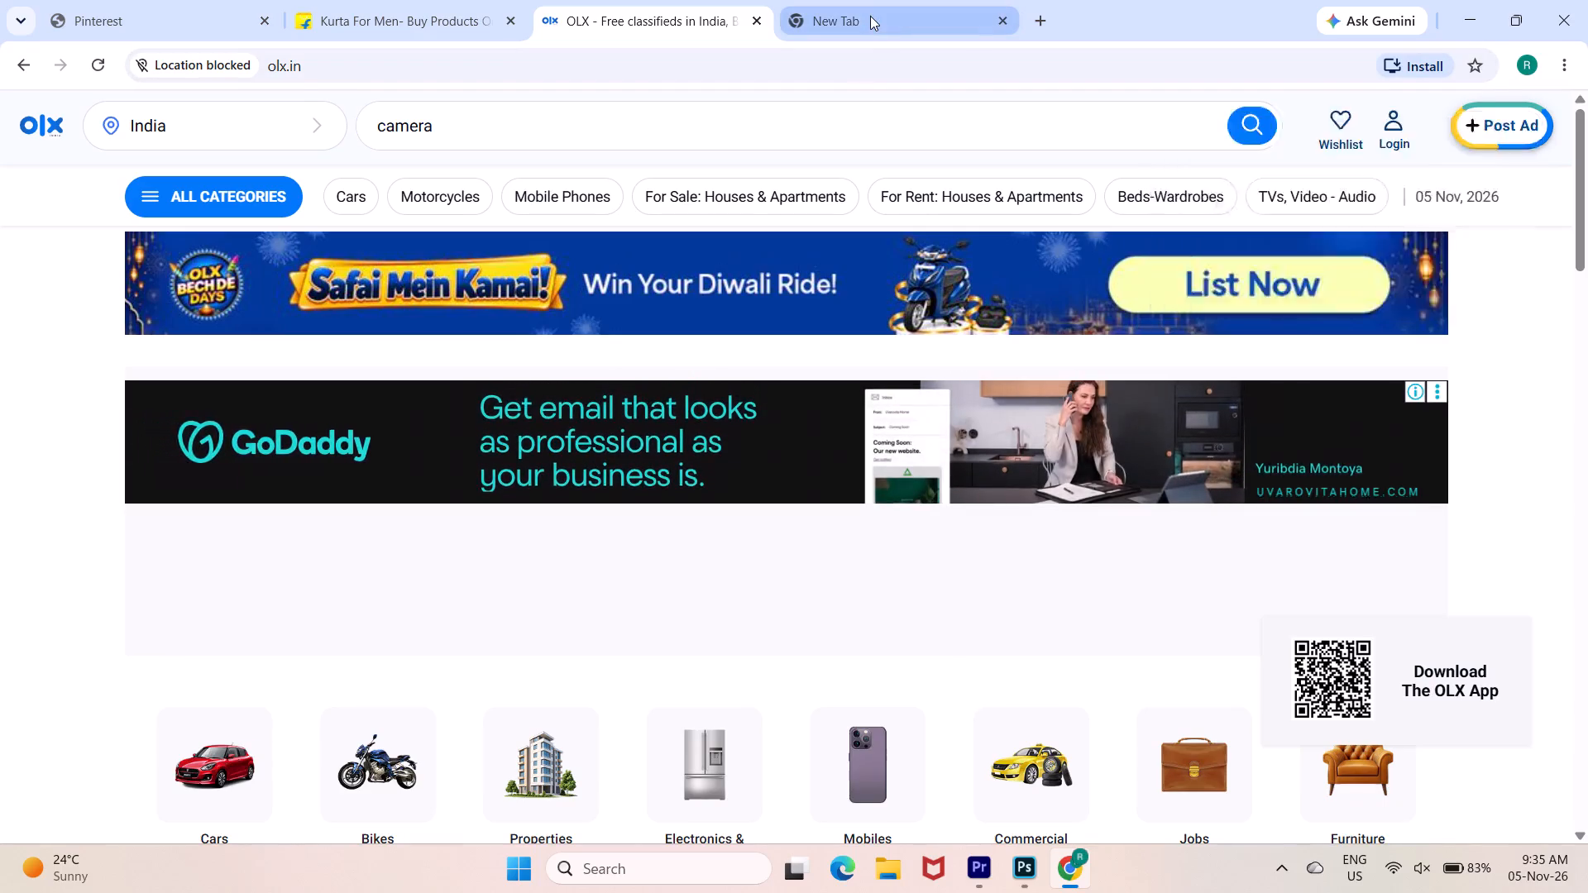
left_click(693, 16)
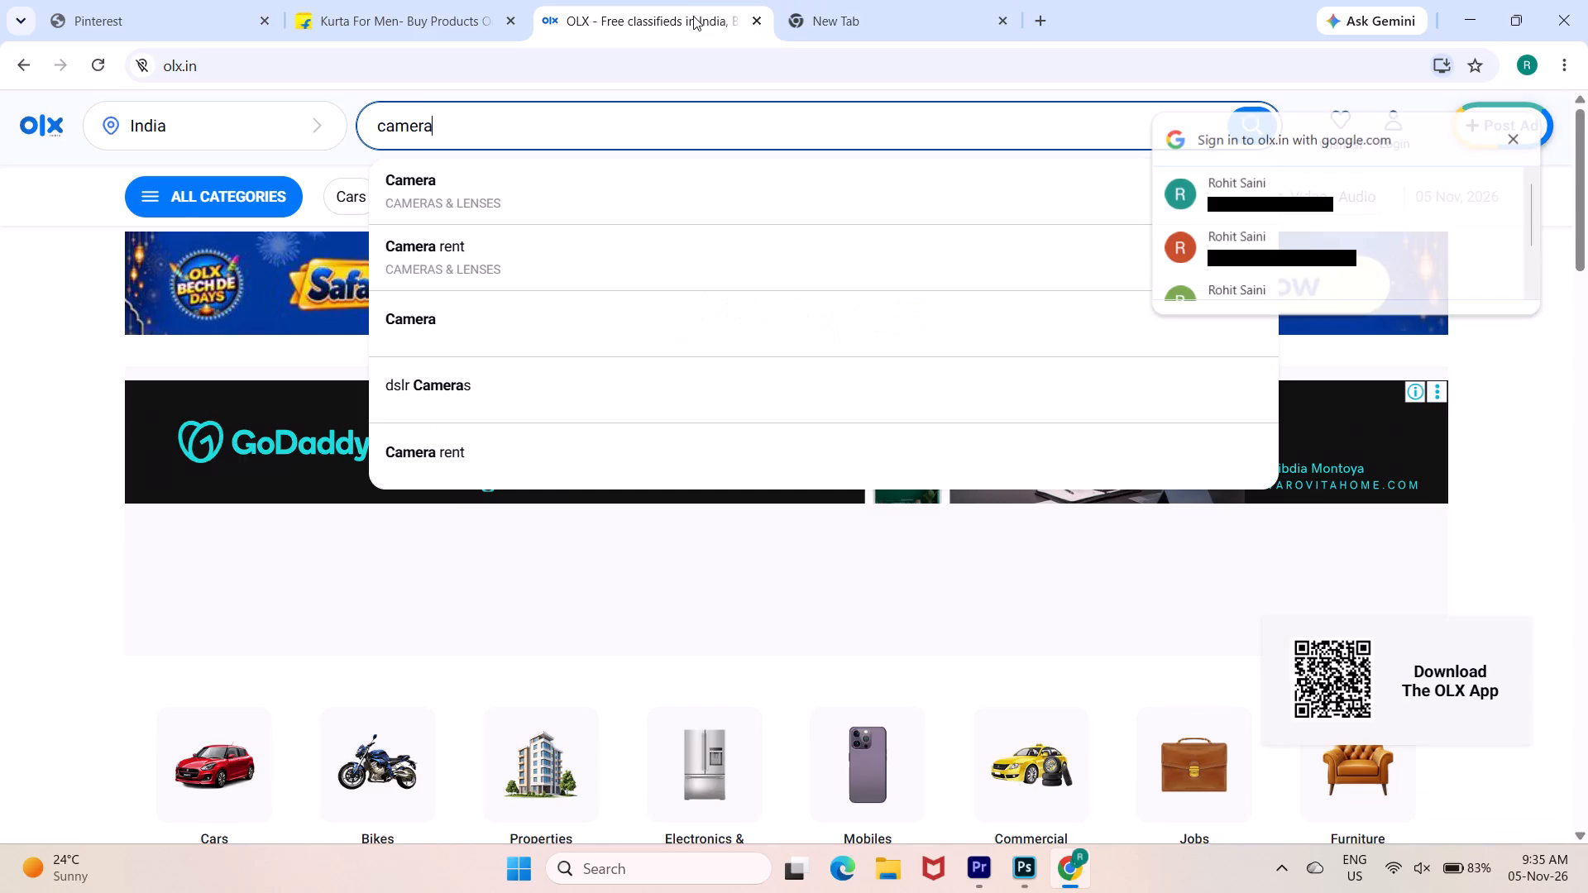
key("Return")
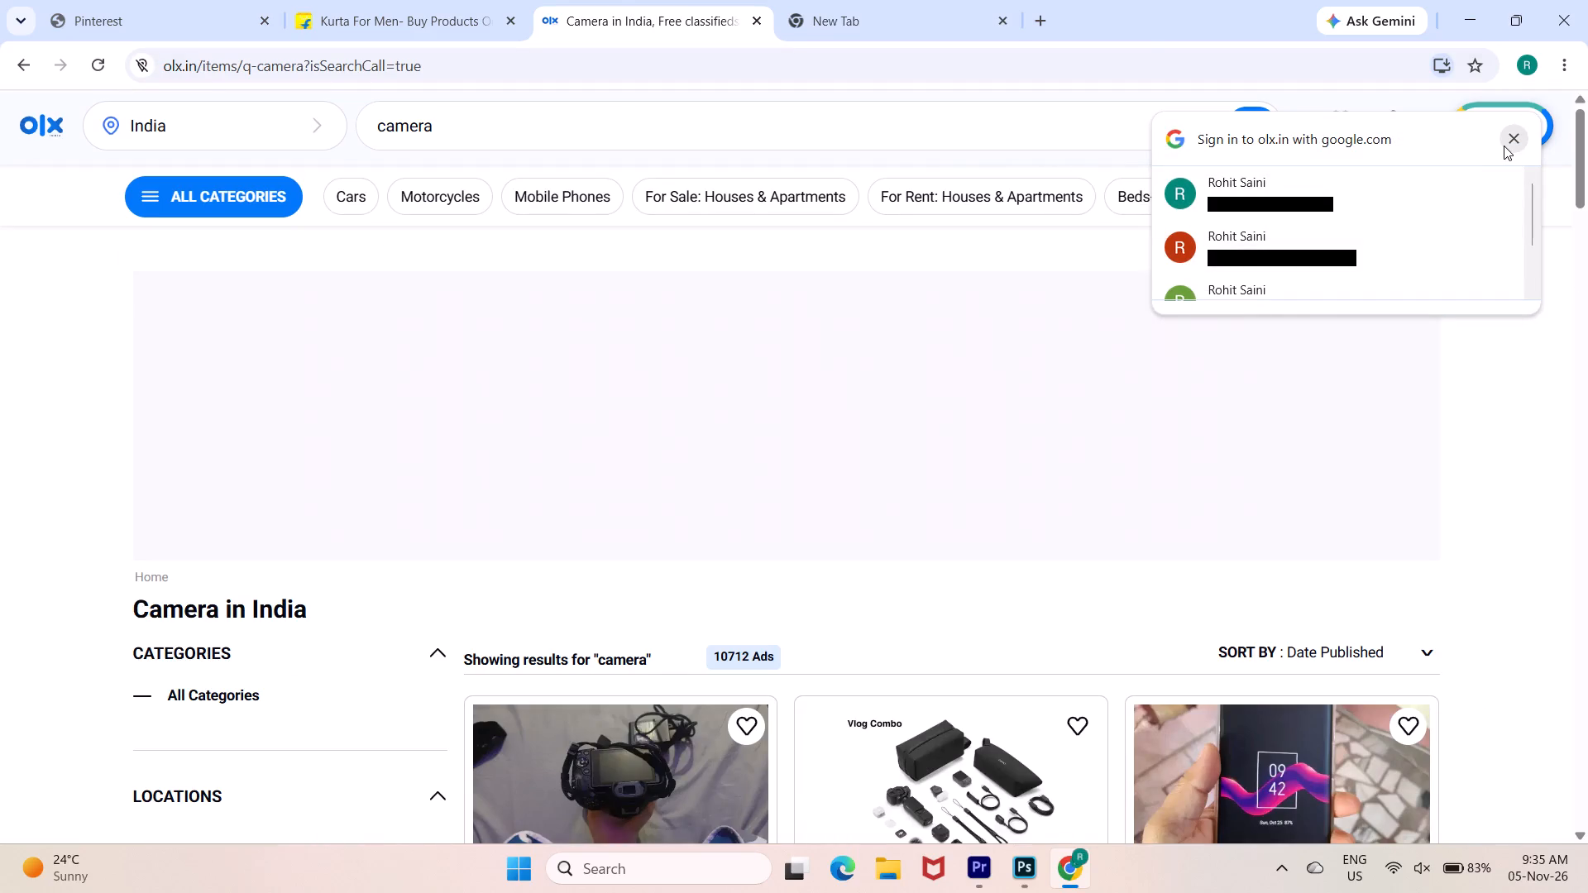
left_click(1504, 146)
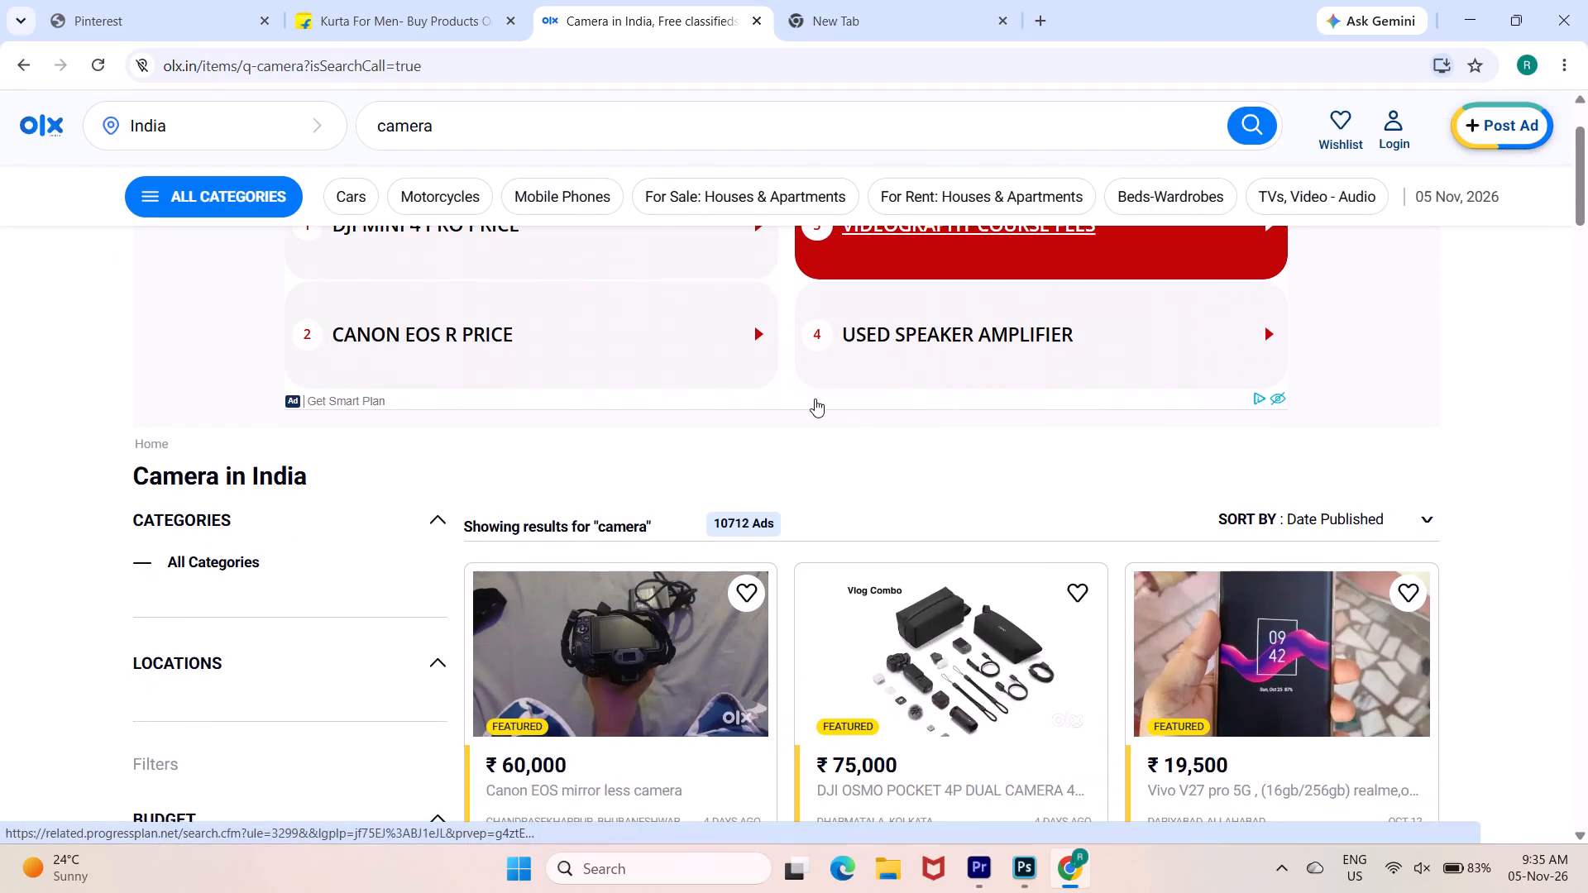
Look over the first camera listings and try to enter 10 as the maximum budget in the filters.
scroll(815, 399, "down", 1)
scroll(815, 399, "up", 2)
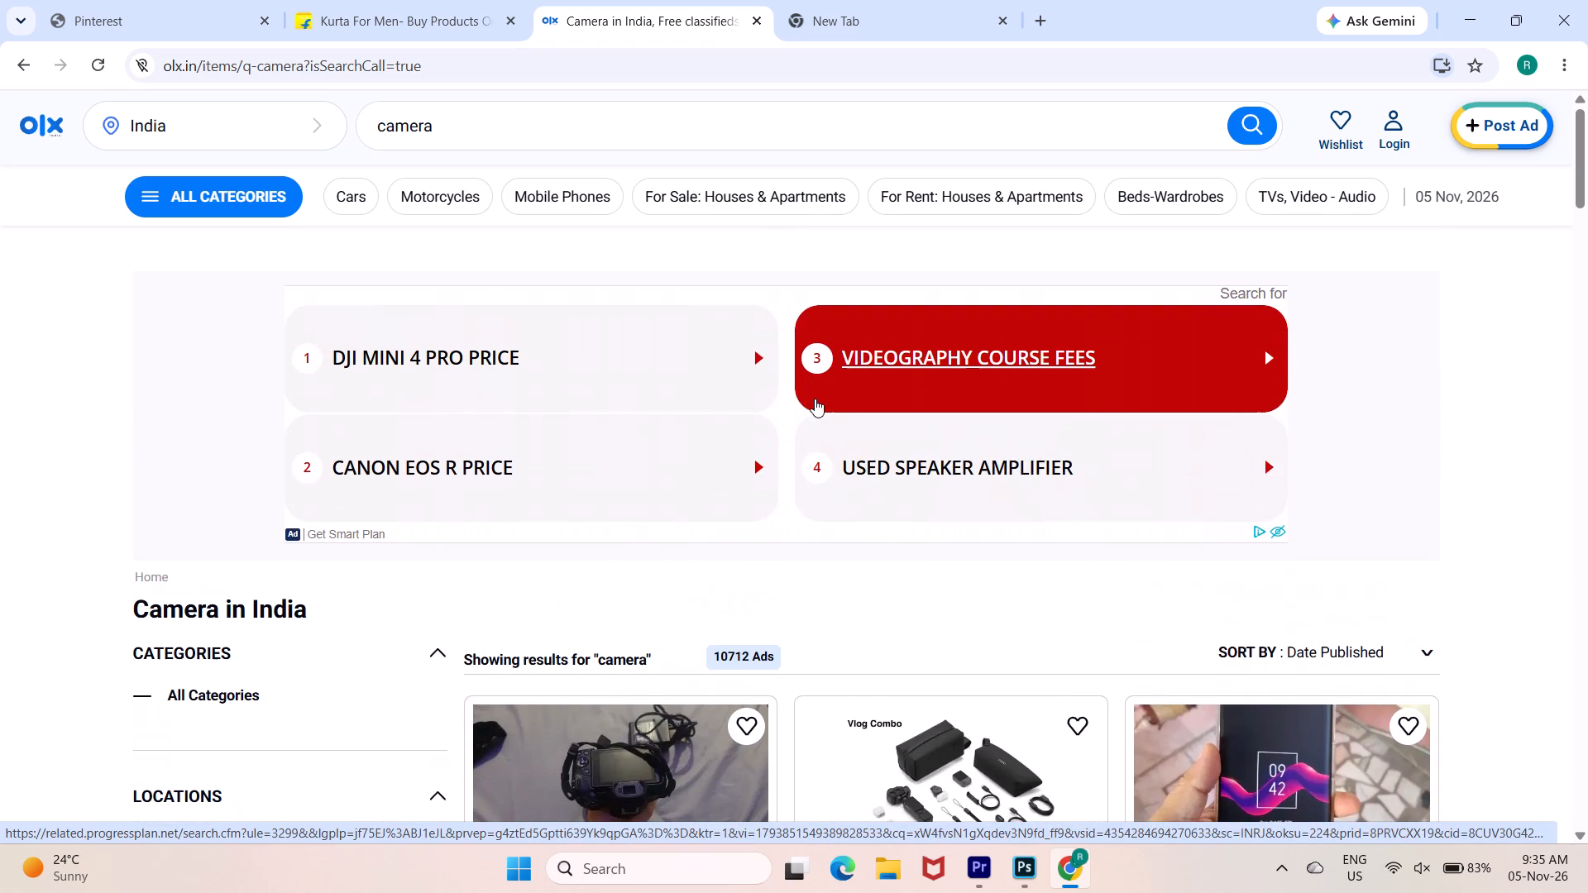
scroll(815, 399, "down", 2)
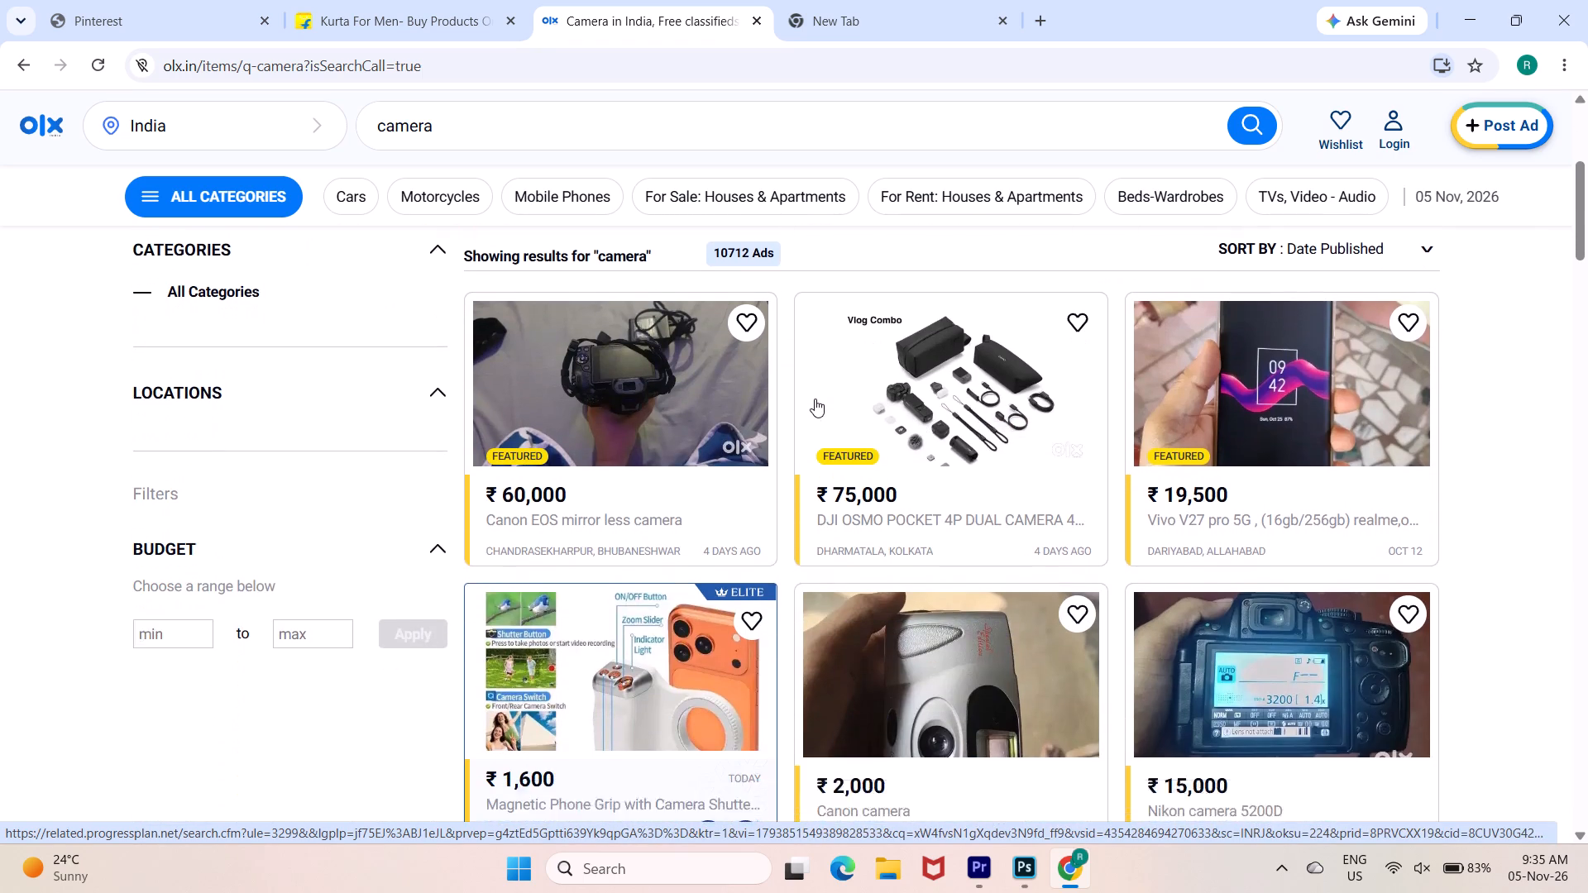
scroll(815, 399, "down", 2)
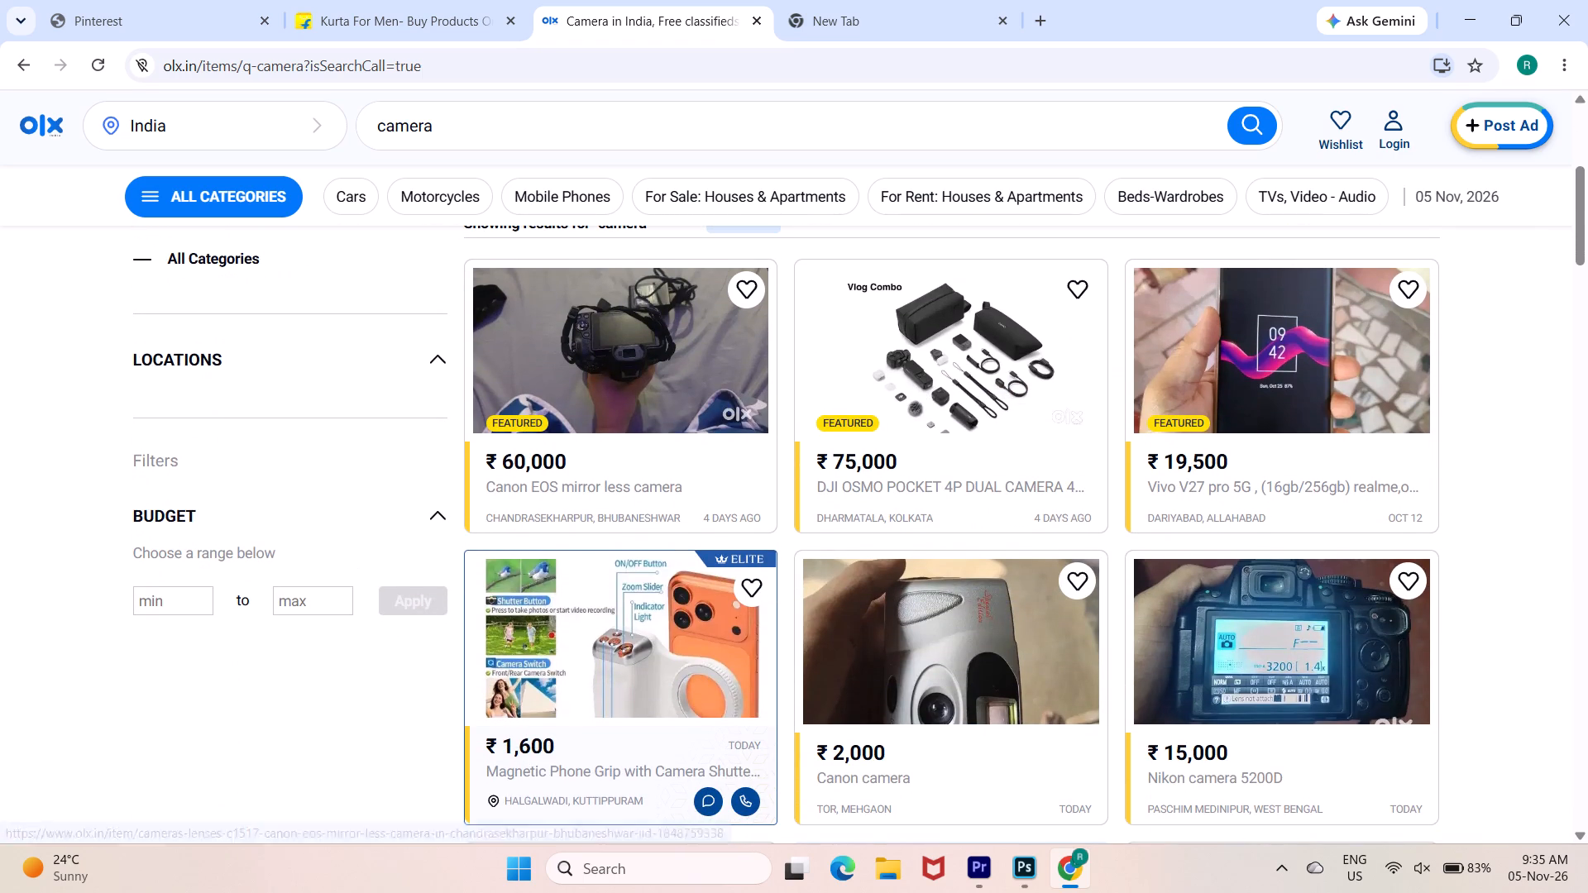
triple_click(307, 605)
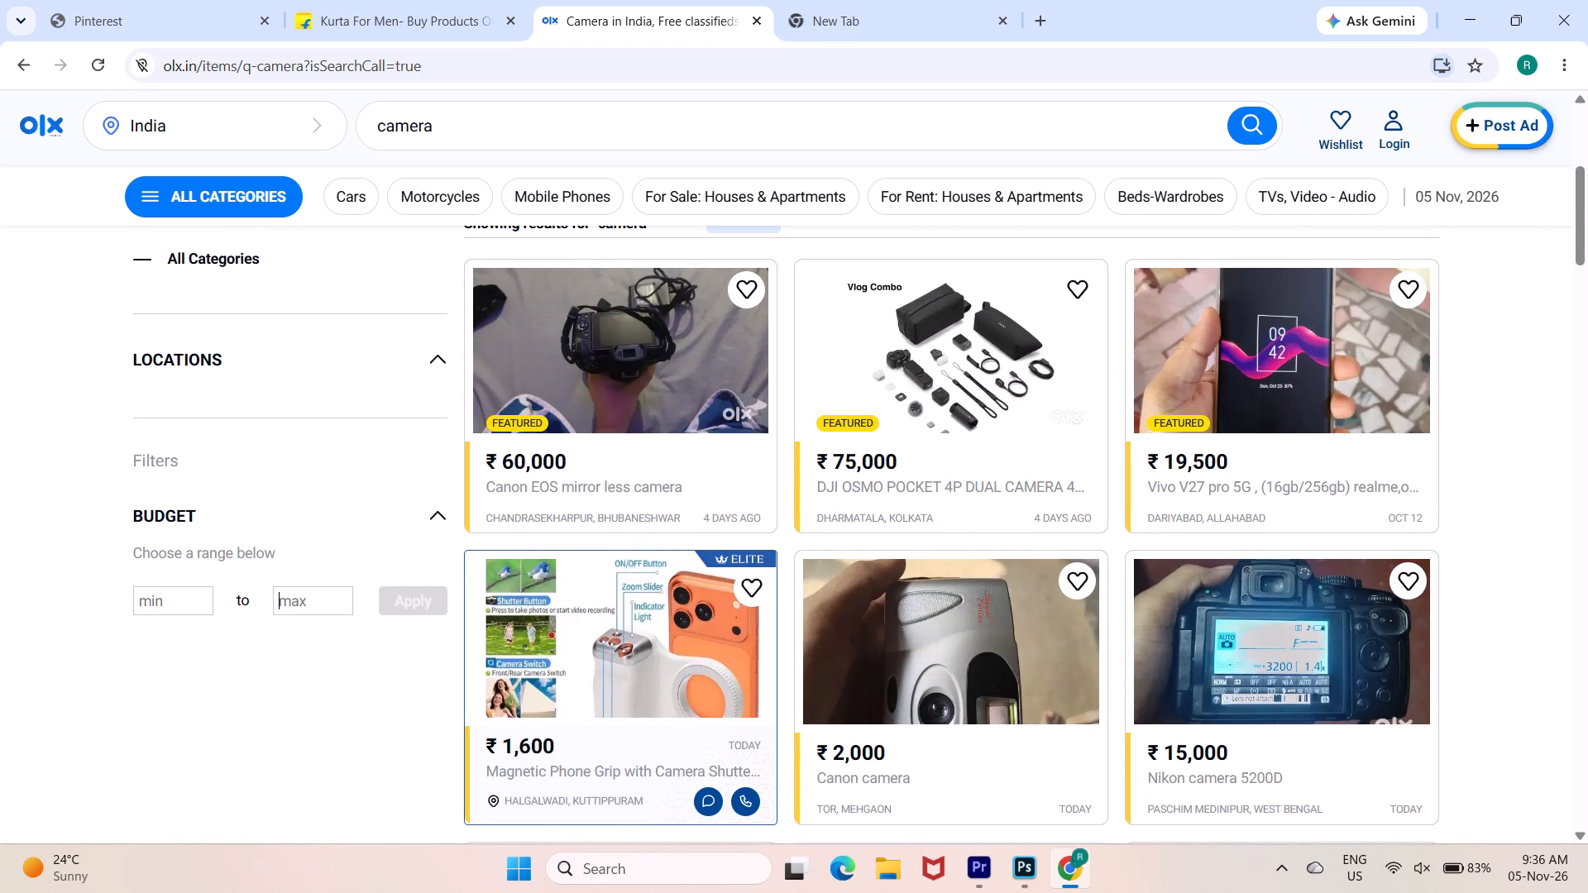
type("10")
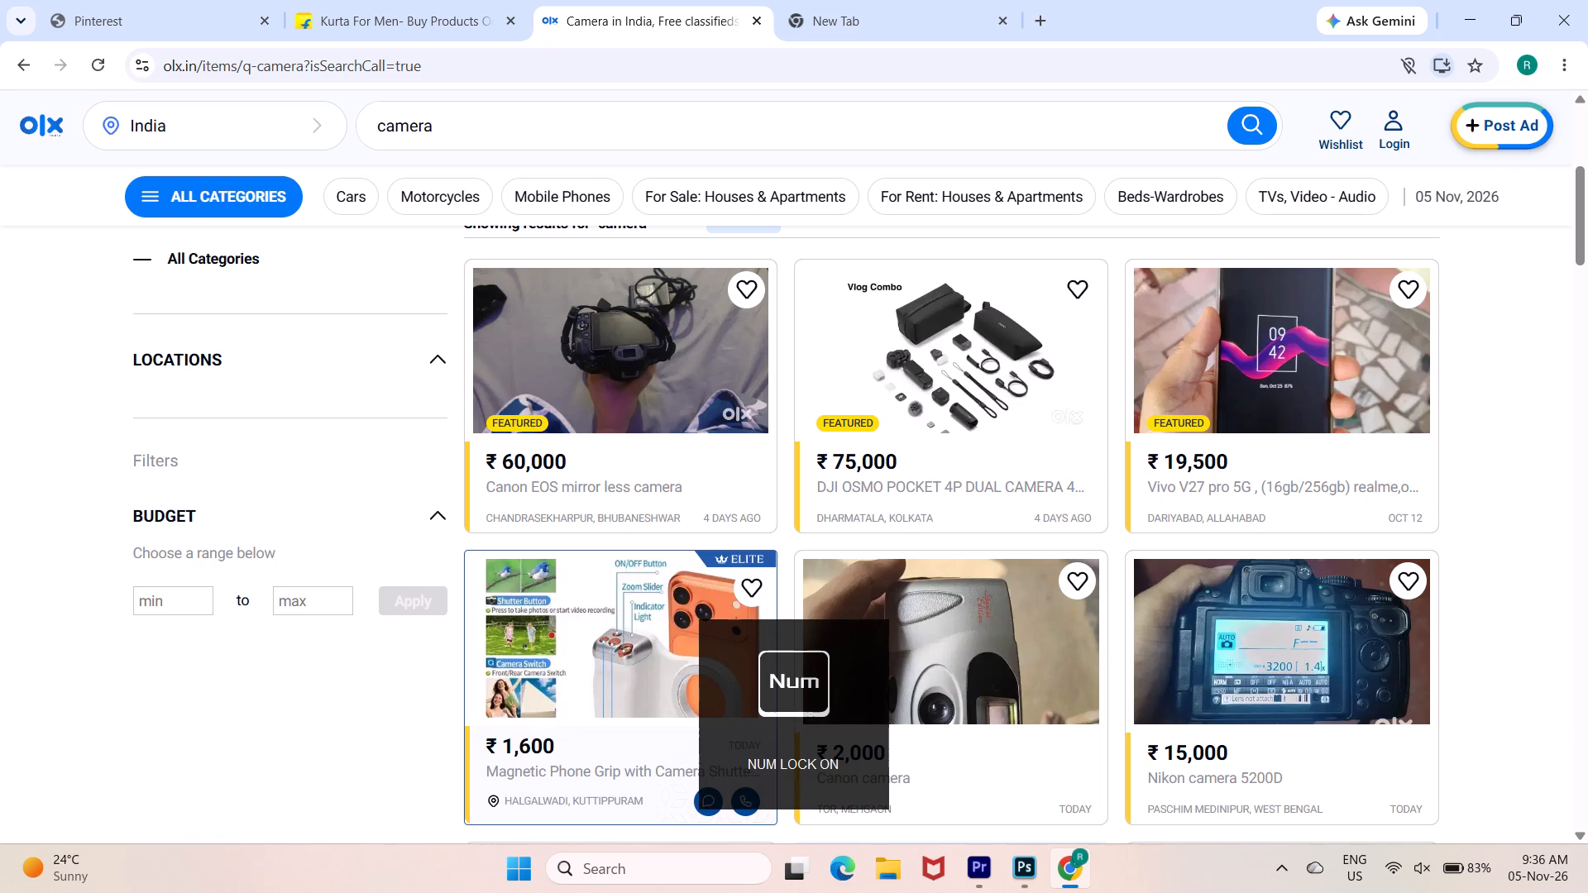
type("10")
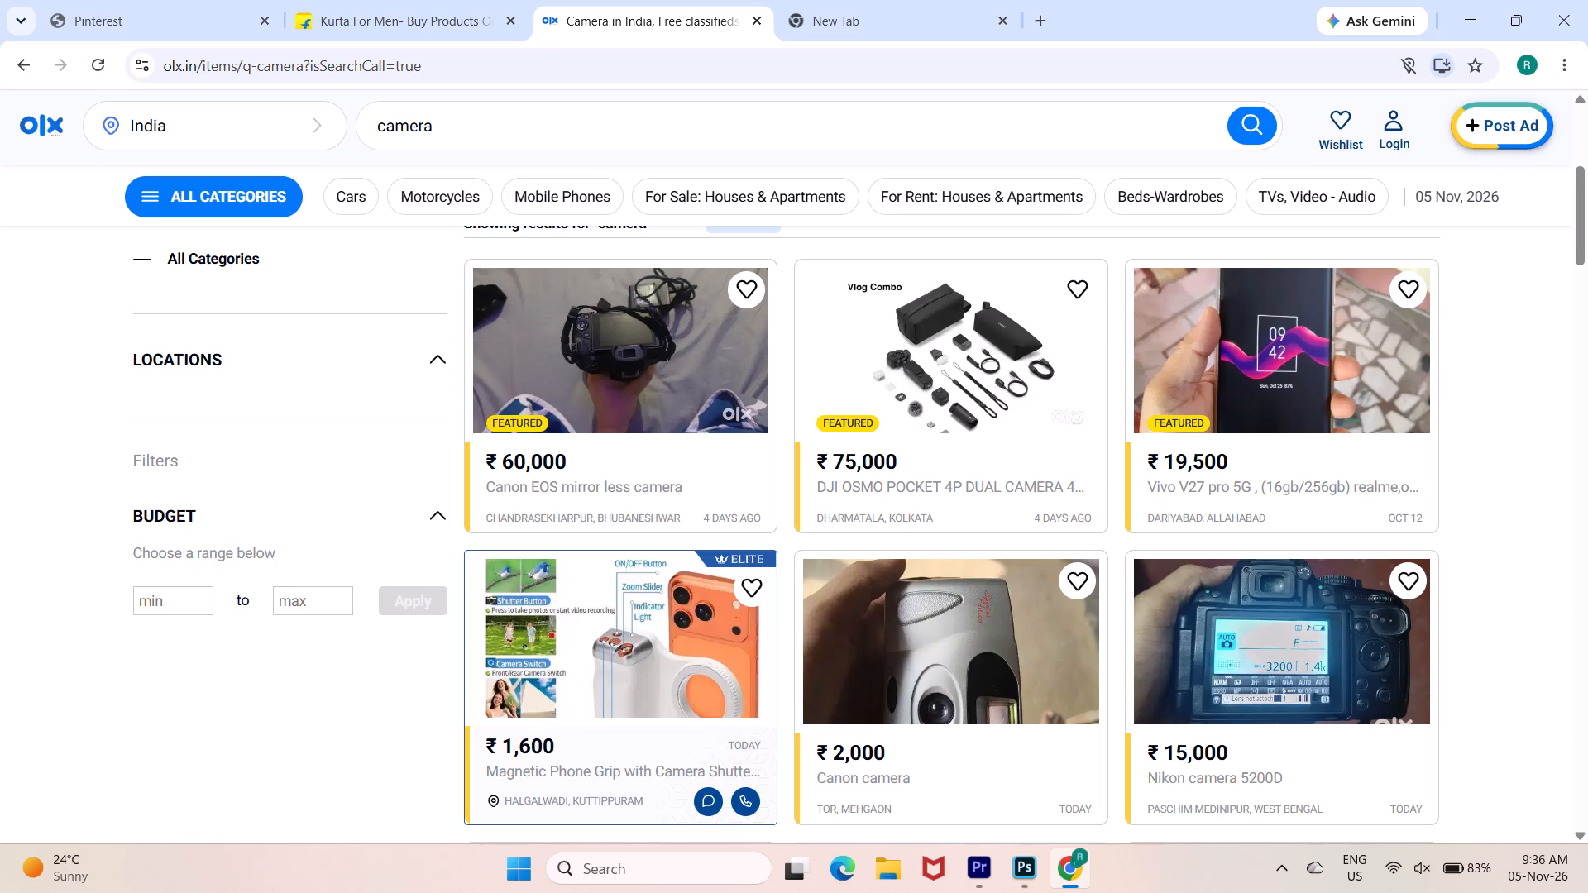
Sort the camera listings by Price: Low to High.
scroll(323, 561, "up", 5)
scroll(323, 561, "down", 1)
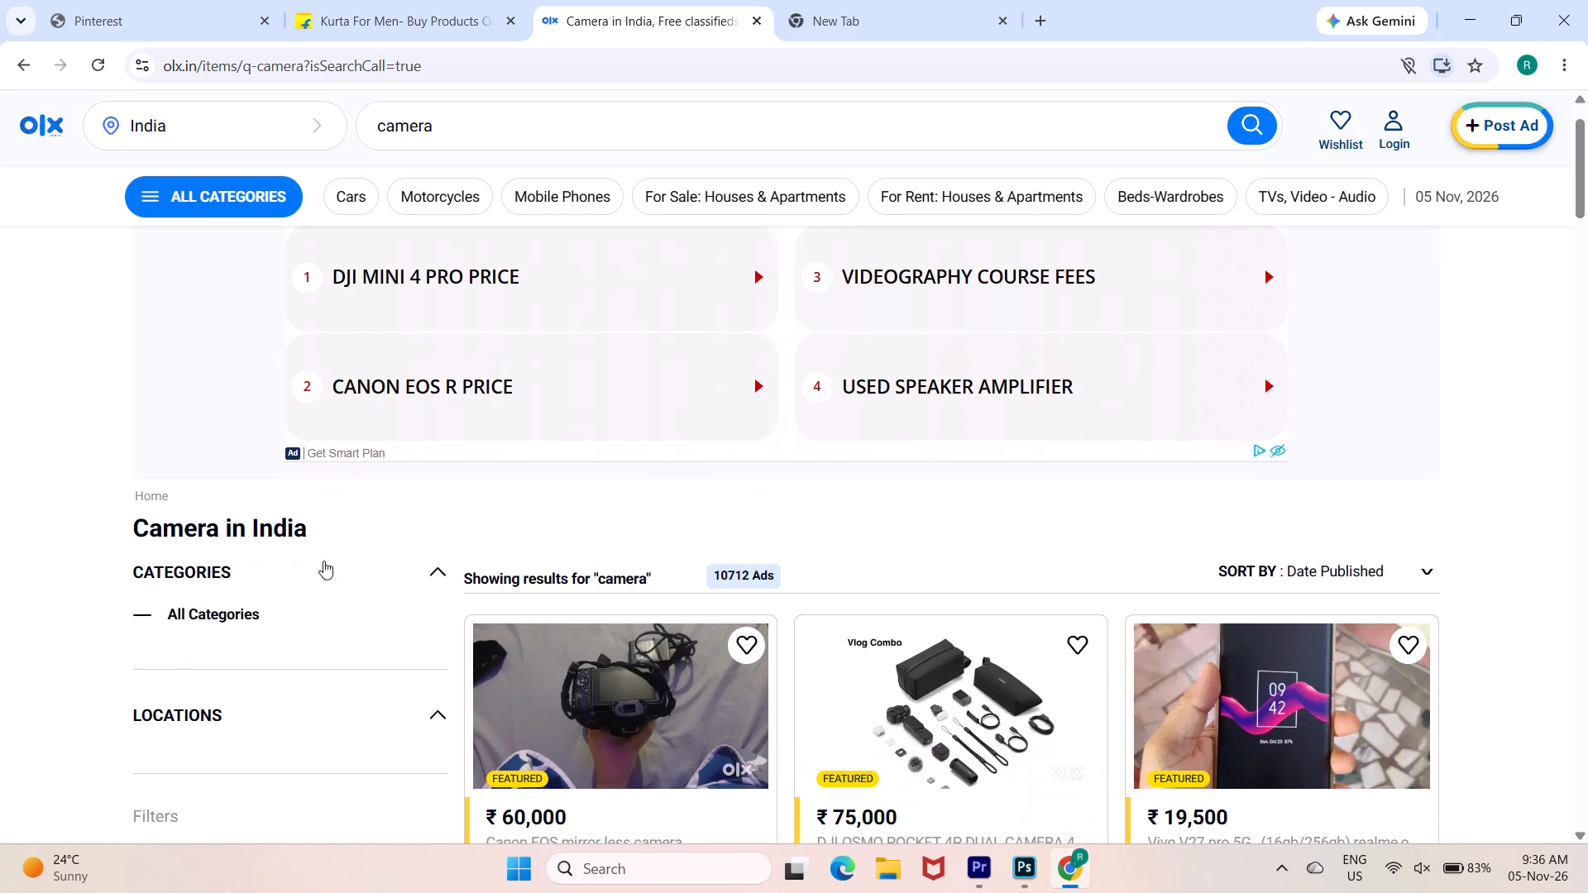
left_click(1366, 575)
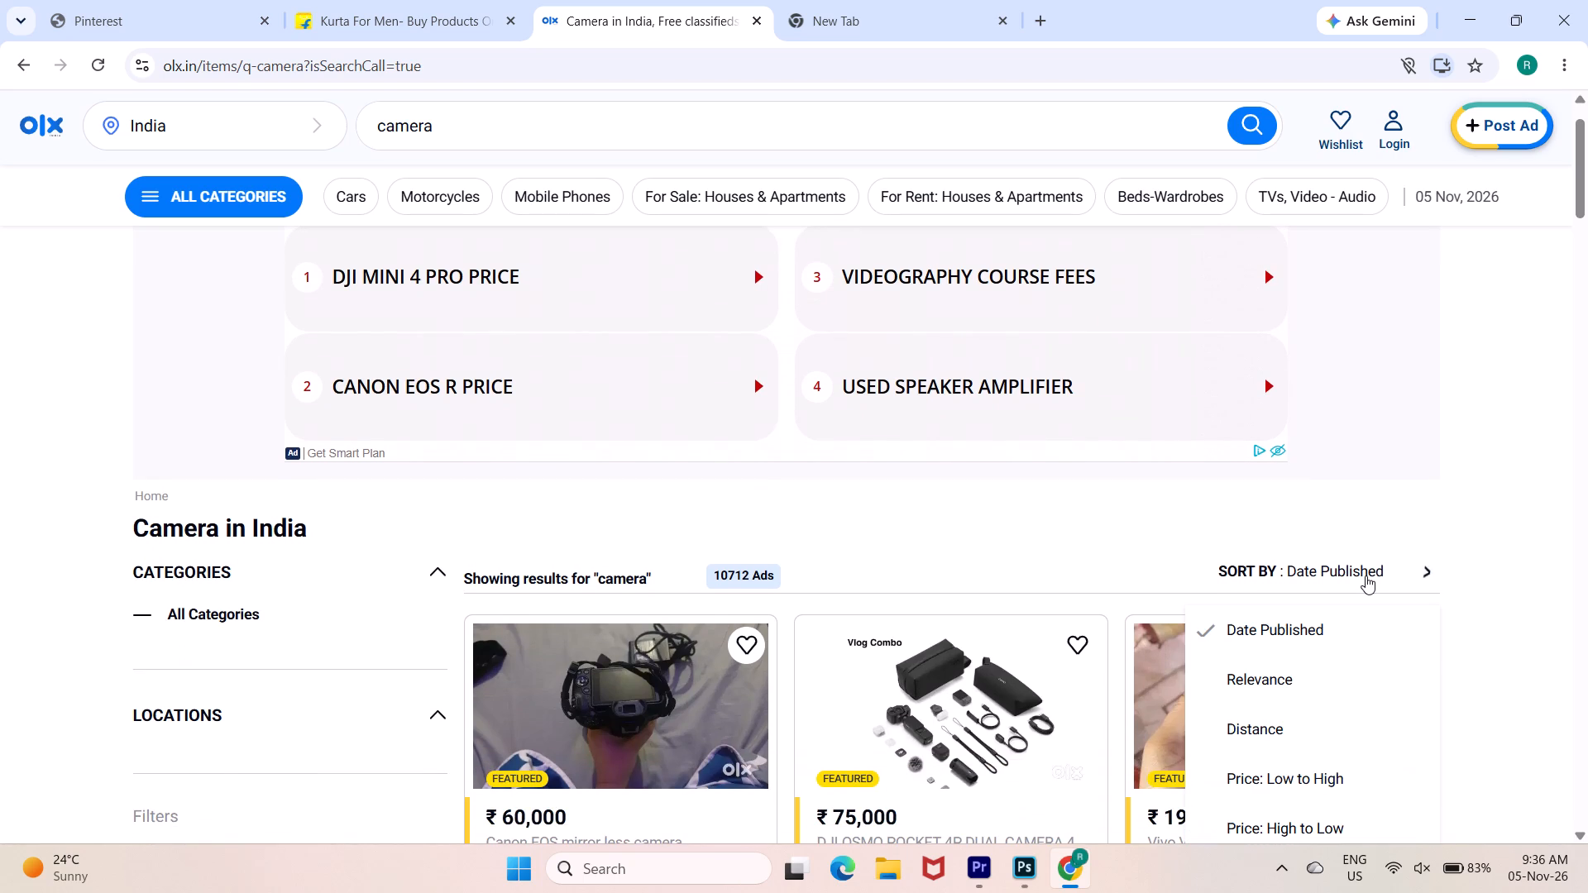
left_click(1323, 764)
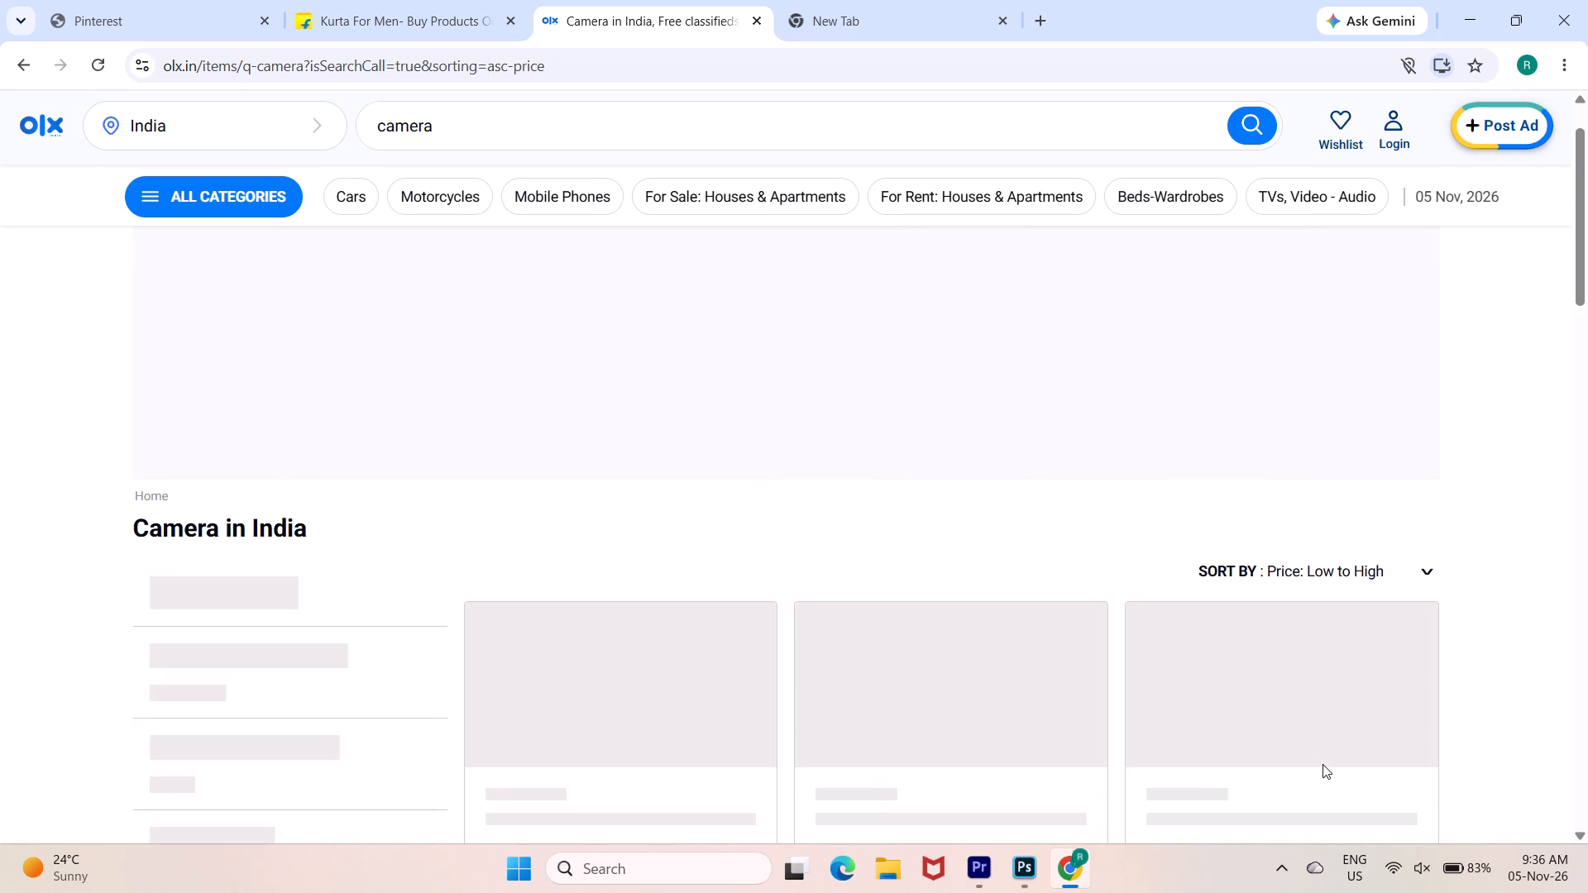
Look through the price-sorted camera listings and open the featured vintage sofa and shoe storage ad.
scroll(1229, 716, "down", 1)
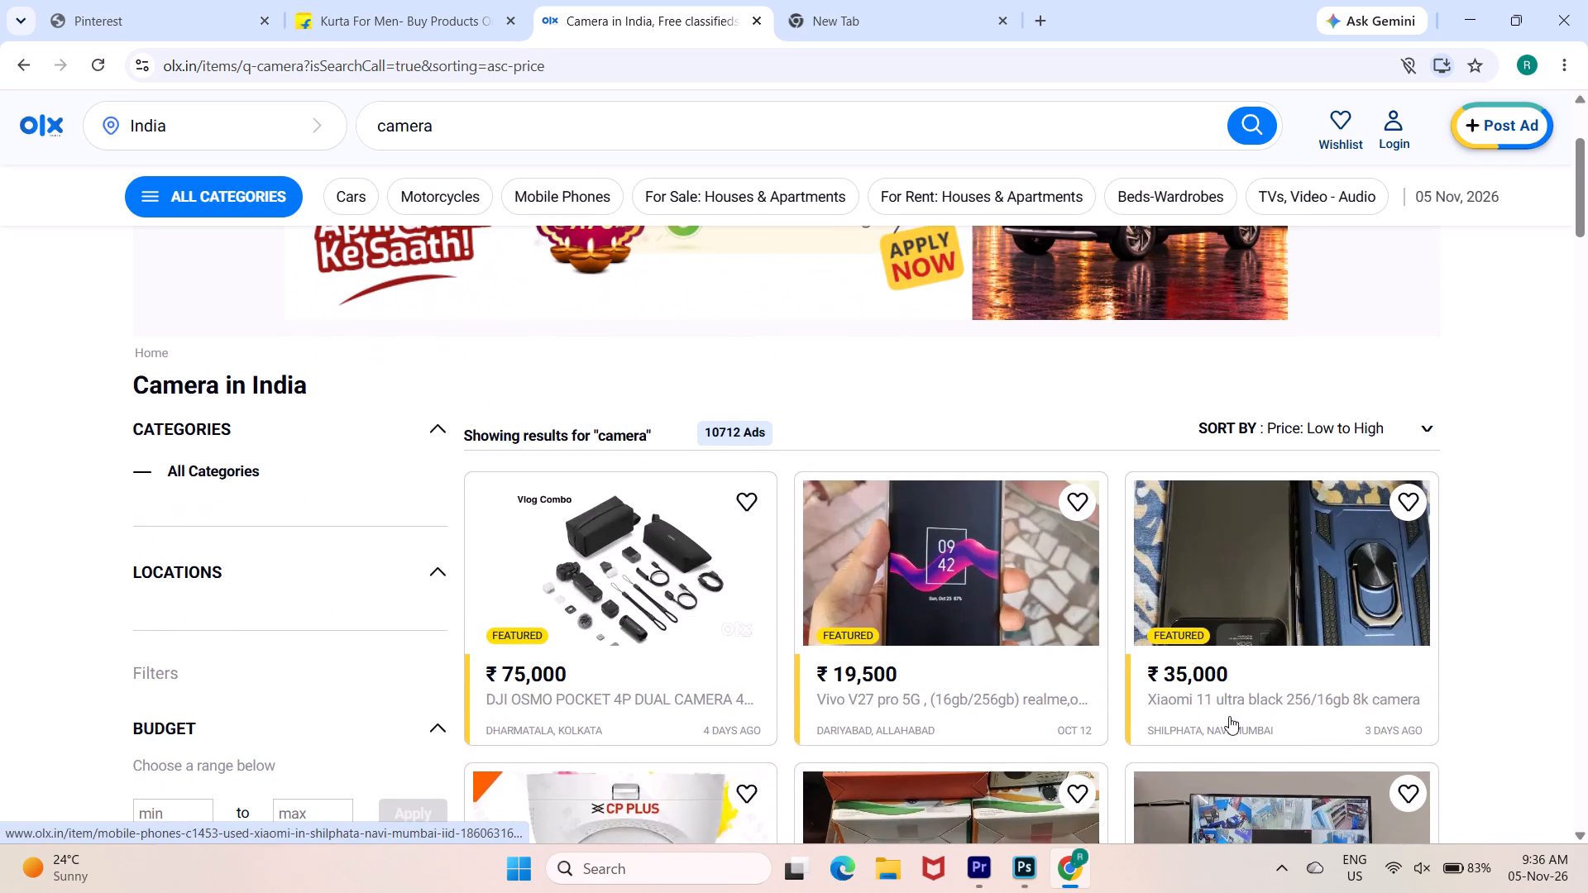
scroll(1229, 716, "down", 1)
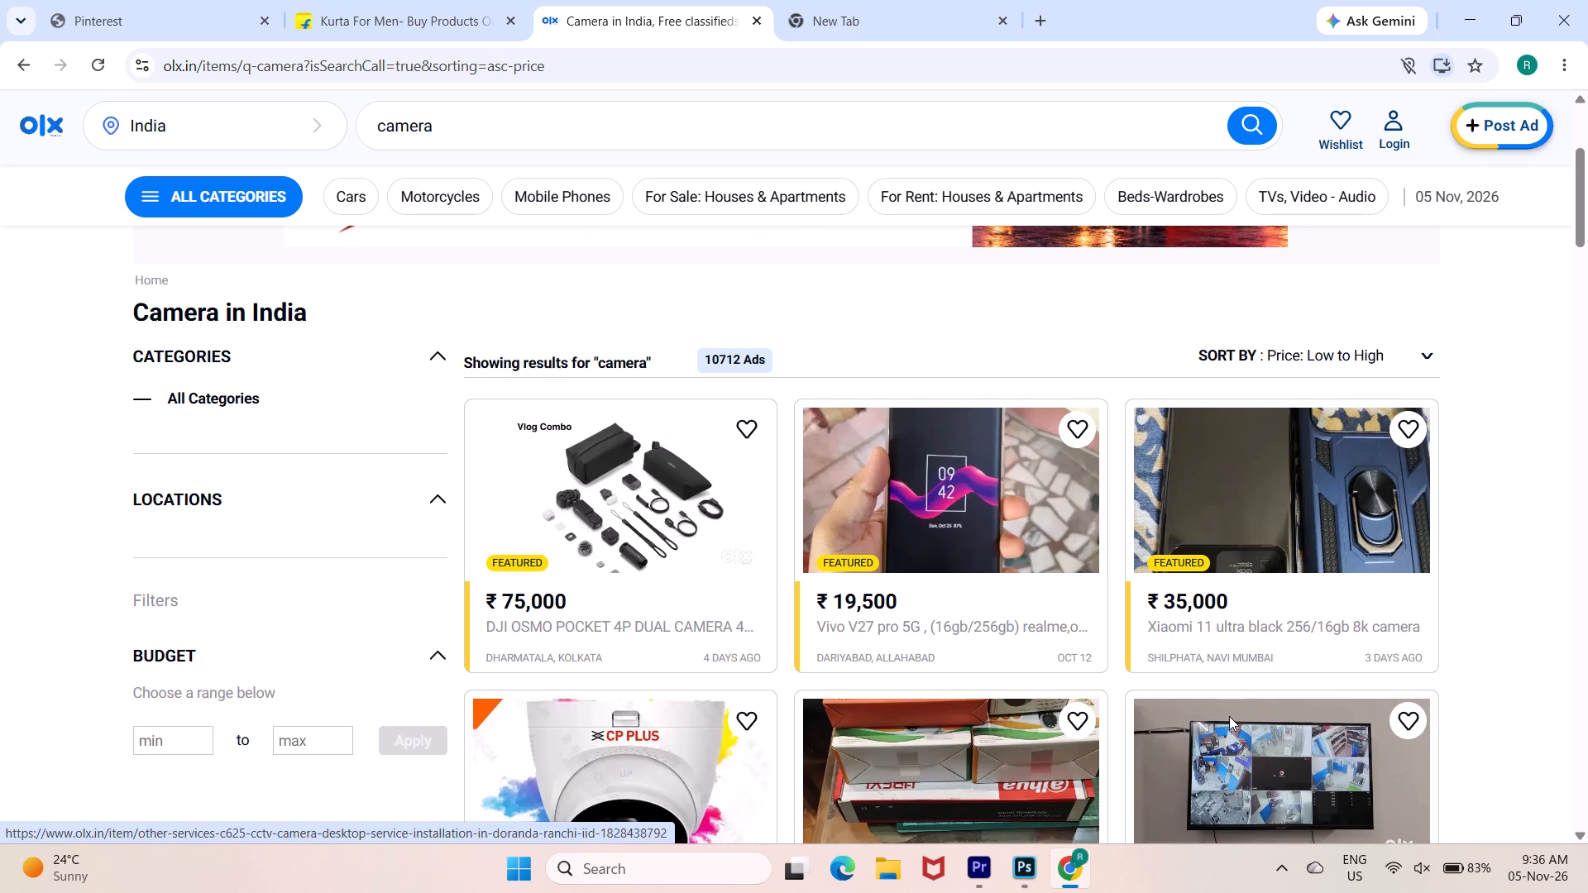
scroll(1229, 716, "down", 3)
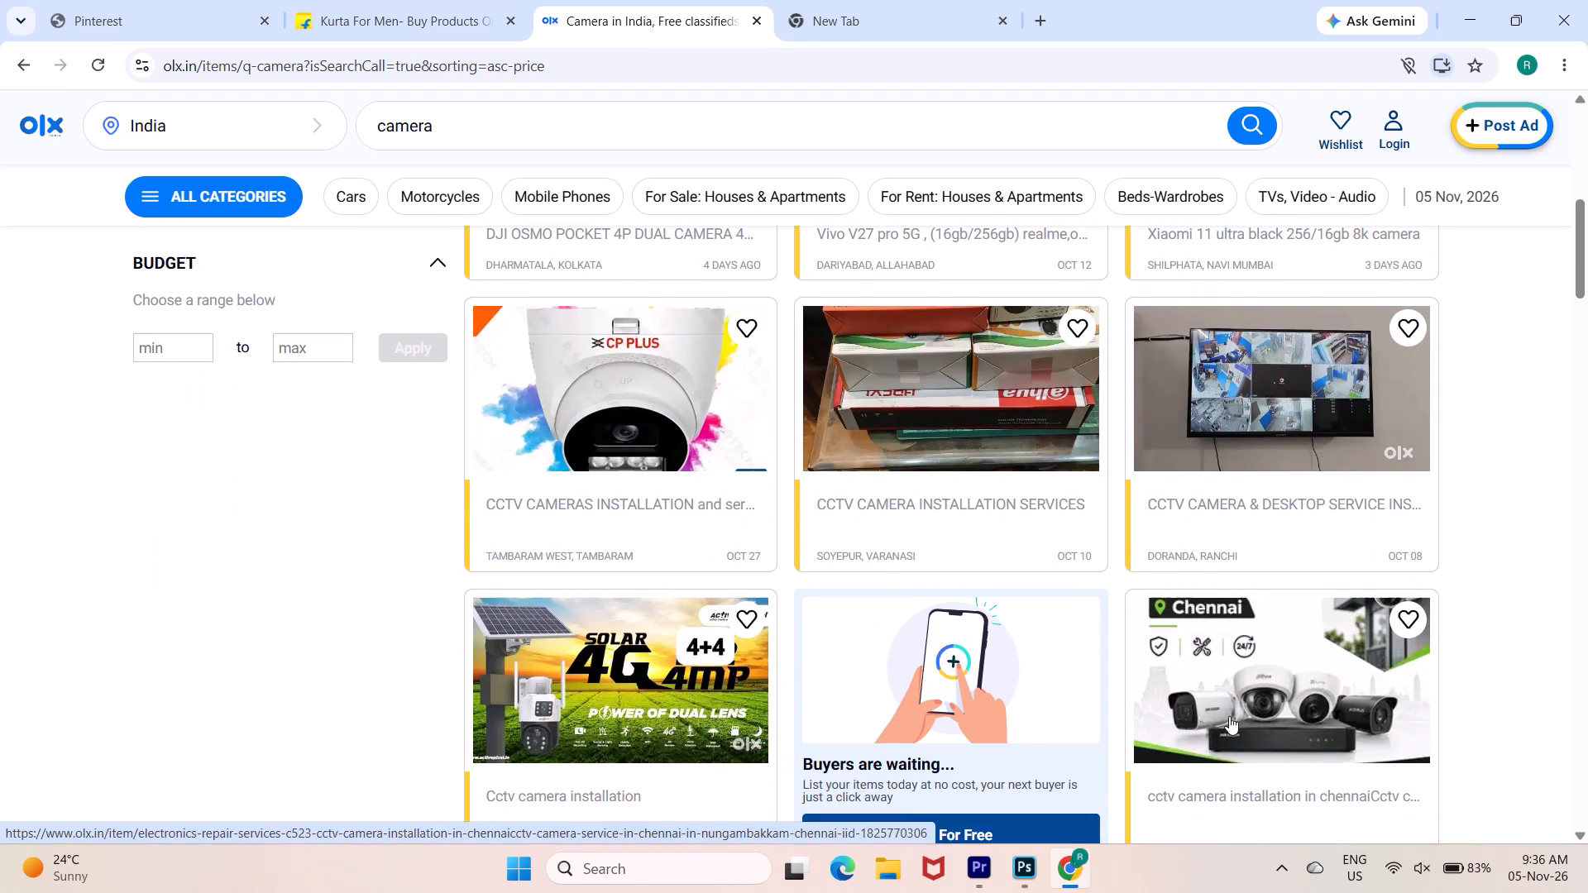
scroll(1229, 716, "down", 3)
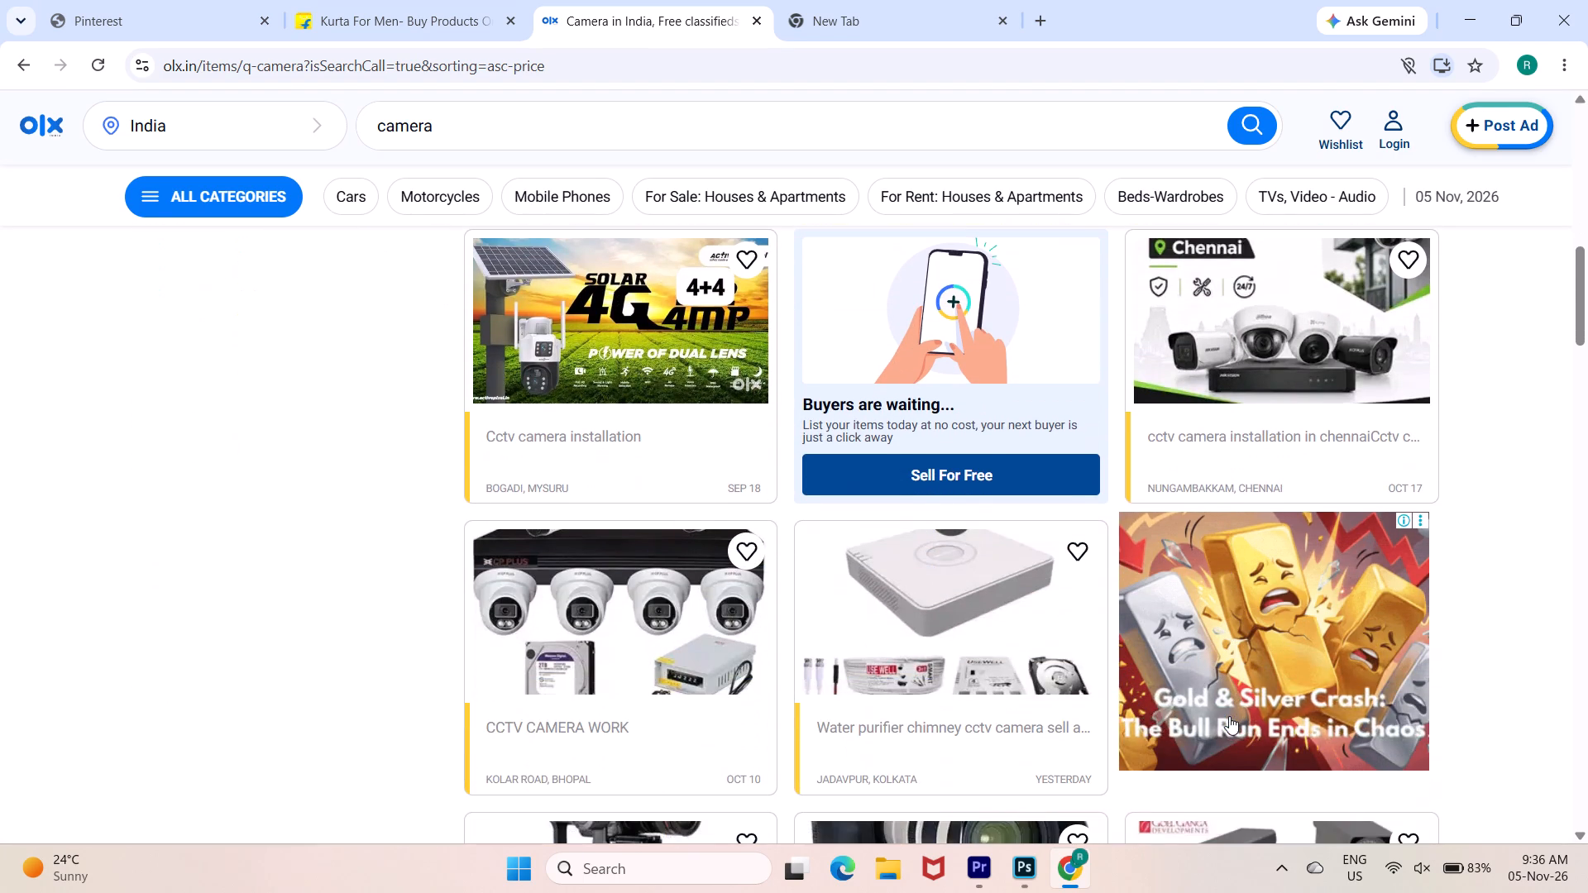
scroll(1229, 716, "down", 2)
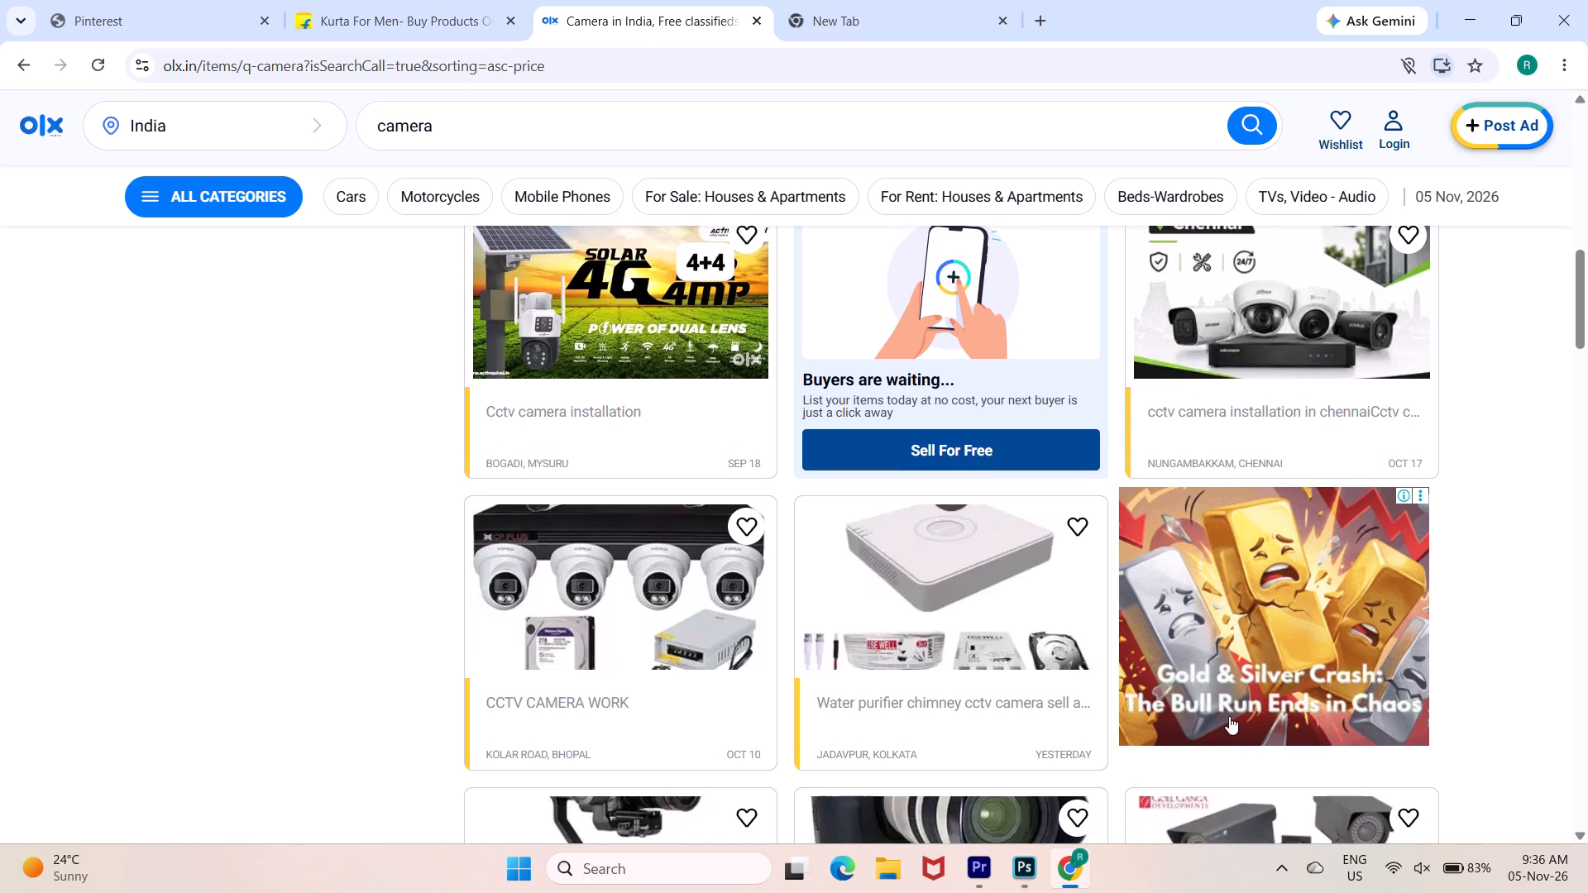
scroll(1229, 716, "down", 3)
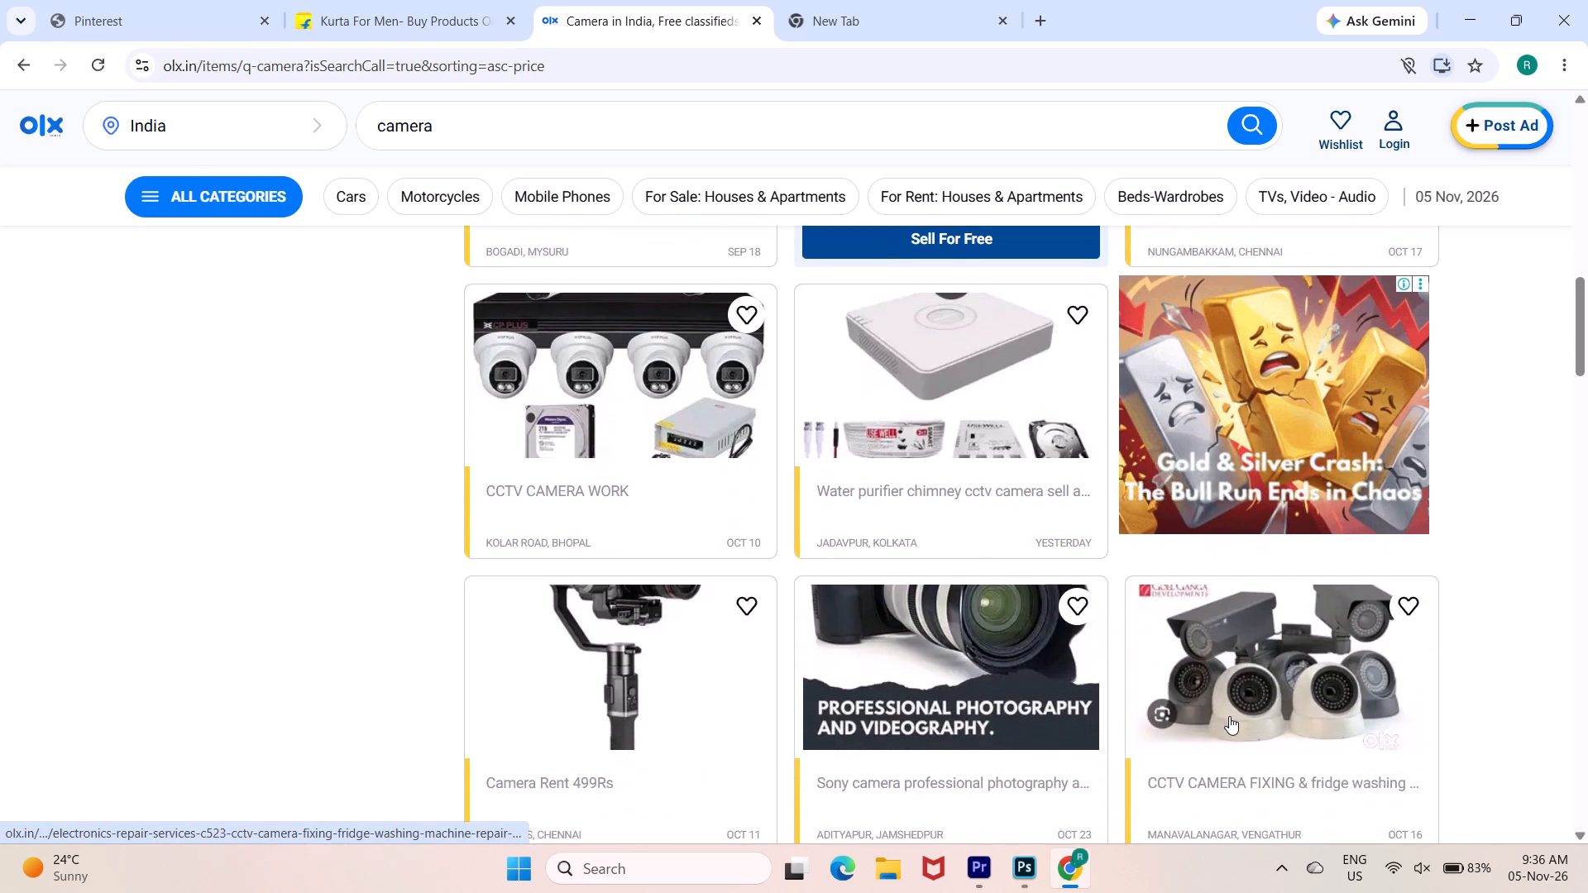
scroll(1229, 716, "down", 4)
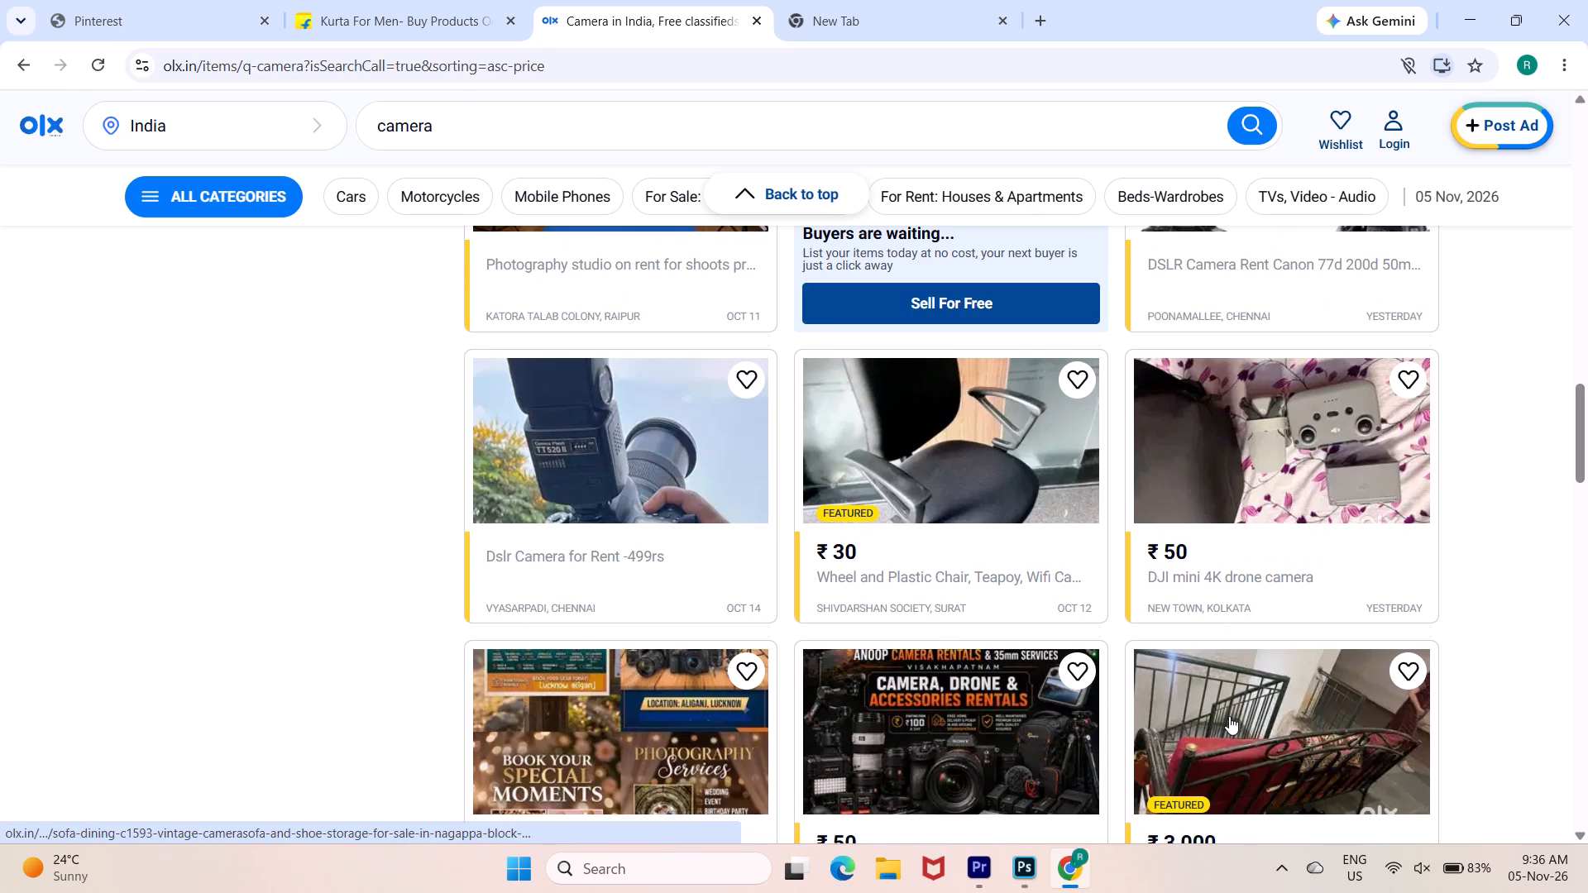
left_click(1229, 716)
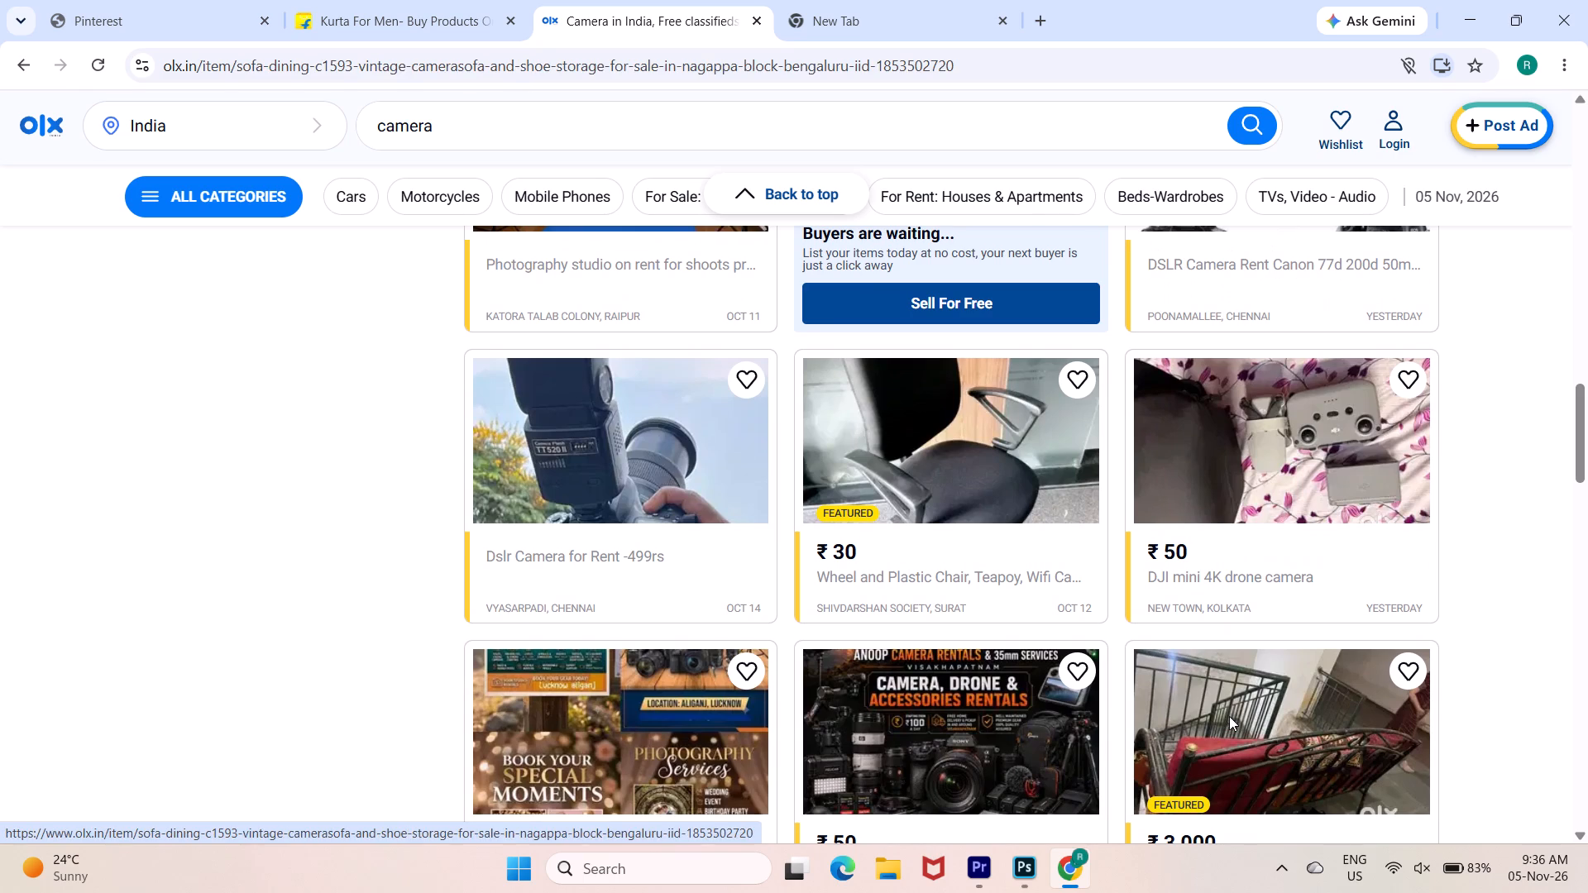
Look over the vintage sofa and shoe storage ad, dismissing the location request, and return to the camera results.
scroll(1229, 716, "down", 1)
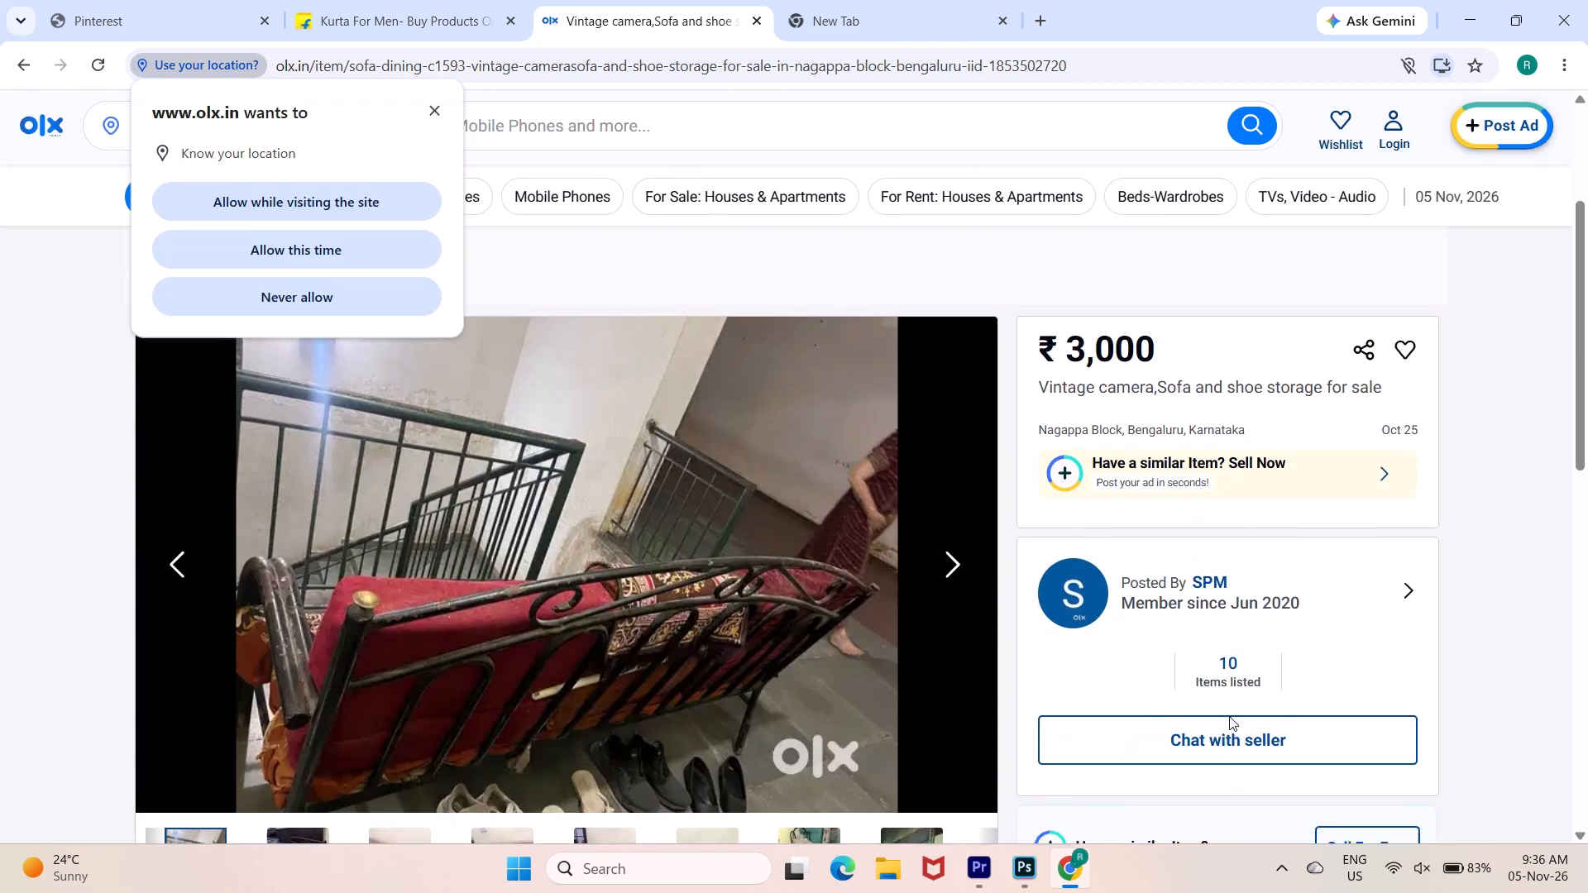
scroll(1229, 716, "down", 1)
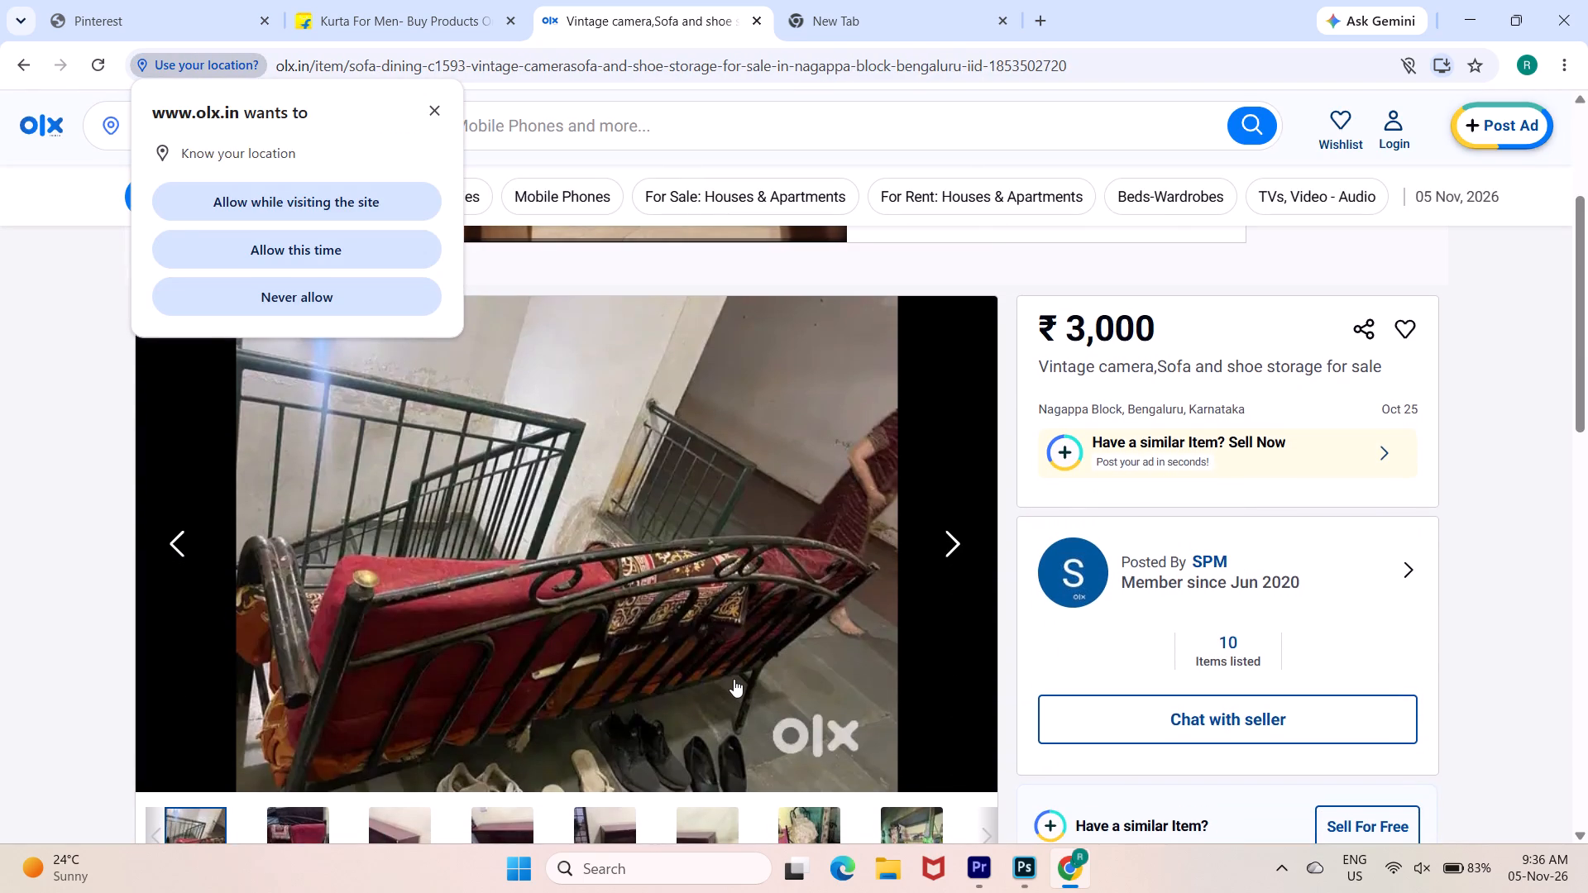
left_click(438, 110)
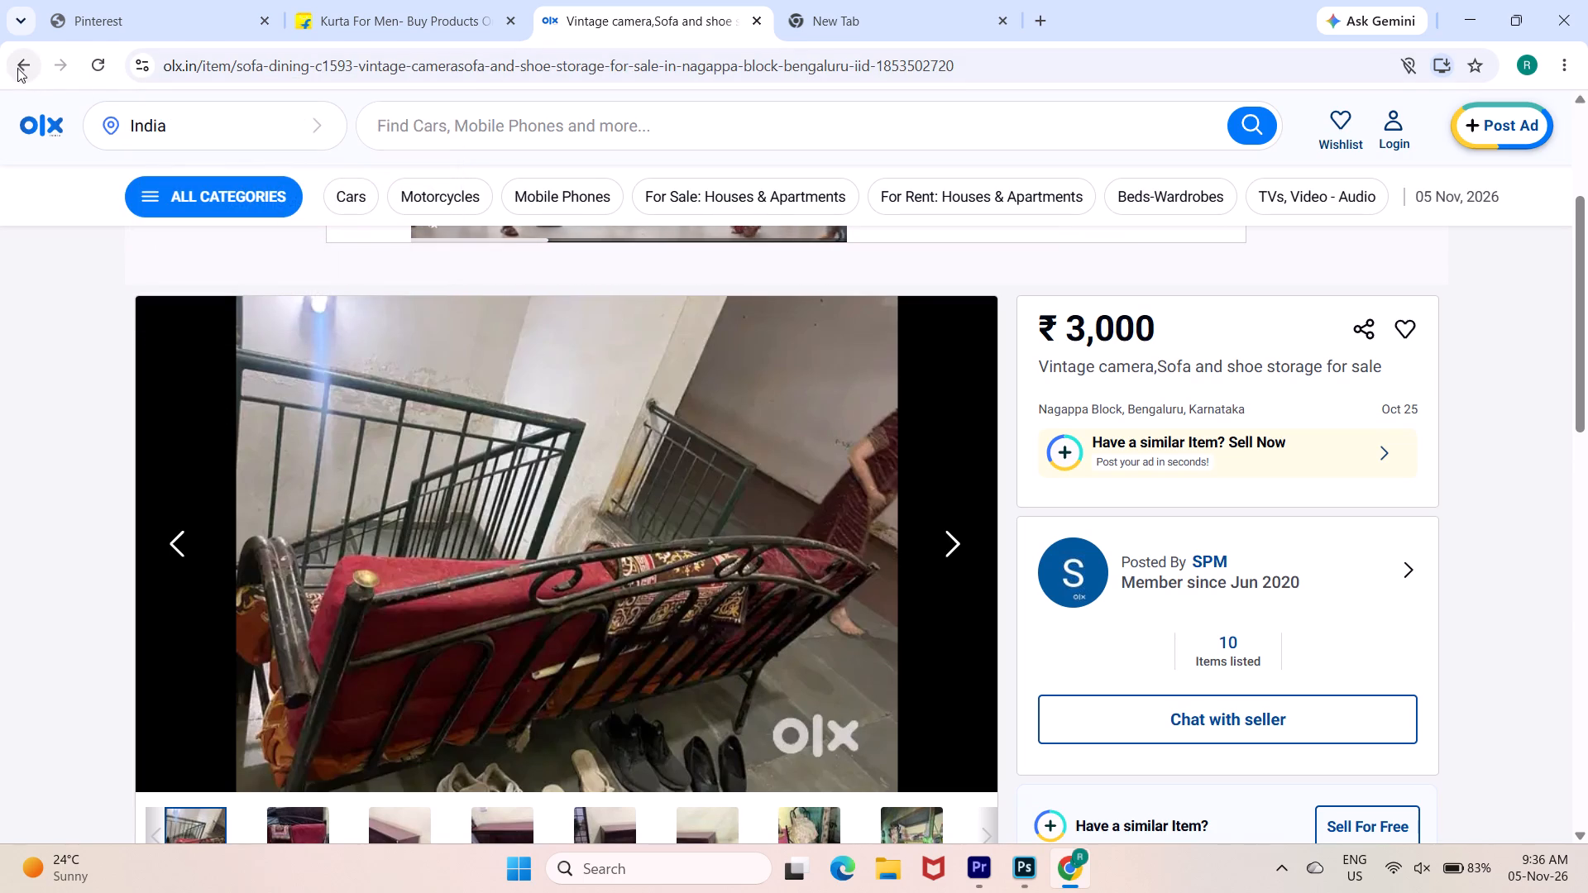
left_click(17, 67)
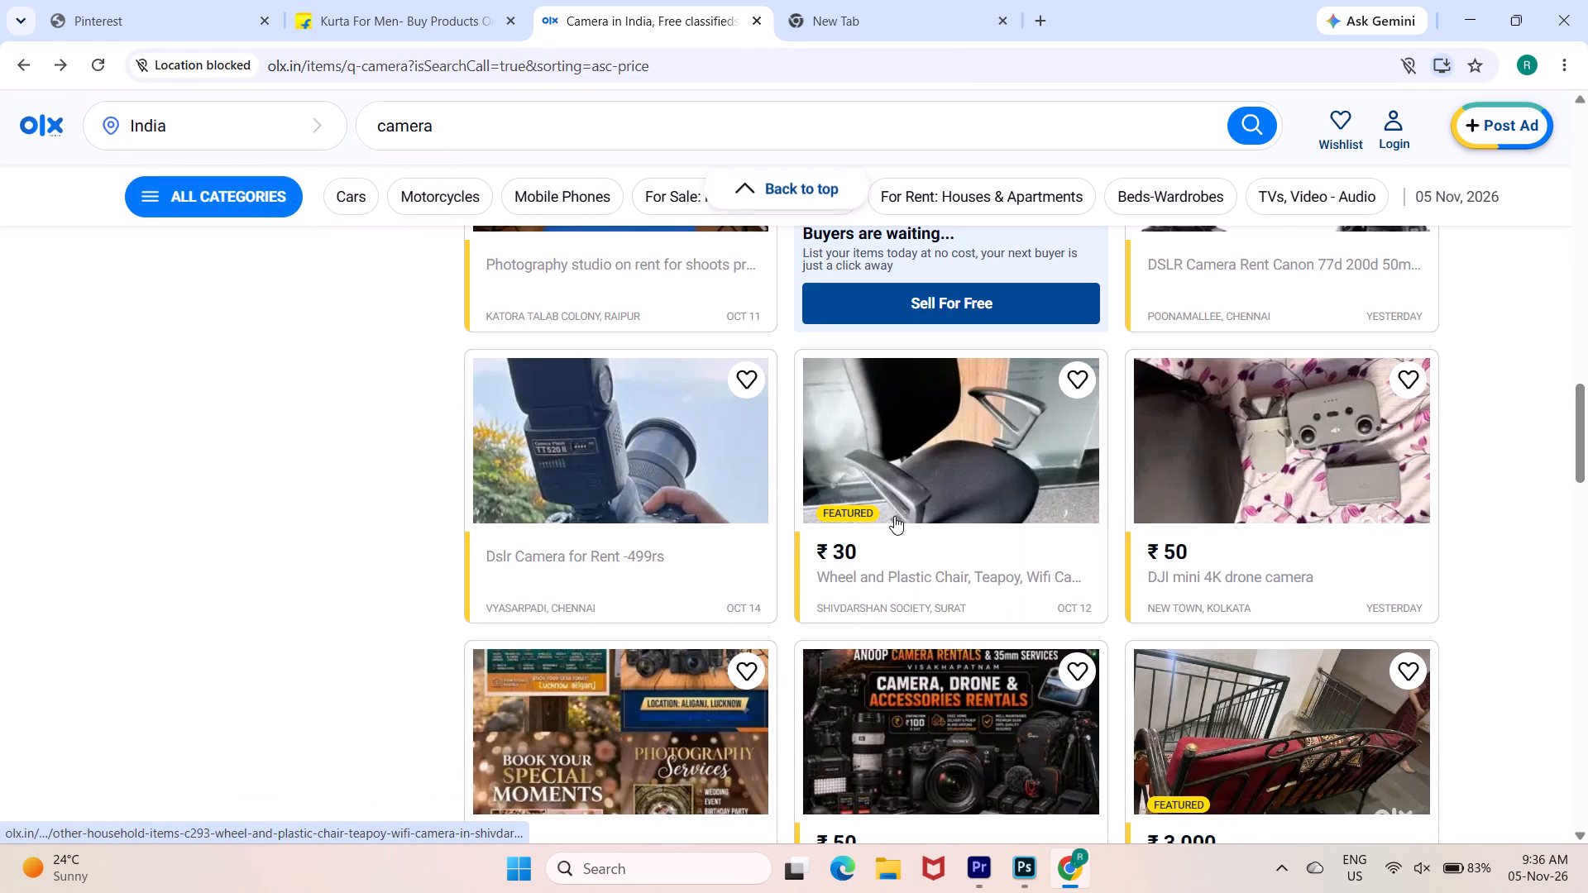
Open the featured Wheel and Plastic Chair, Teapoy, Wifi Camera ad and browse its photos.
left_click(894, 516)
scroll(894, 516, "down", 1)
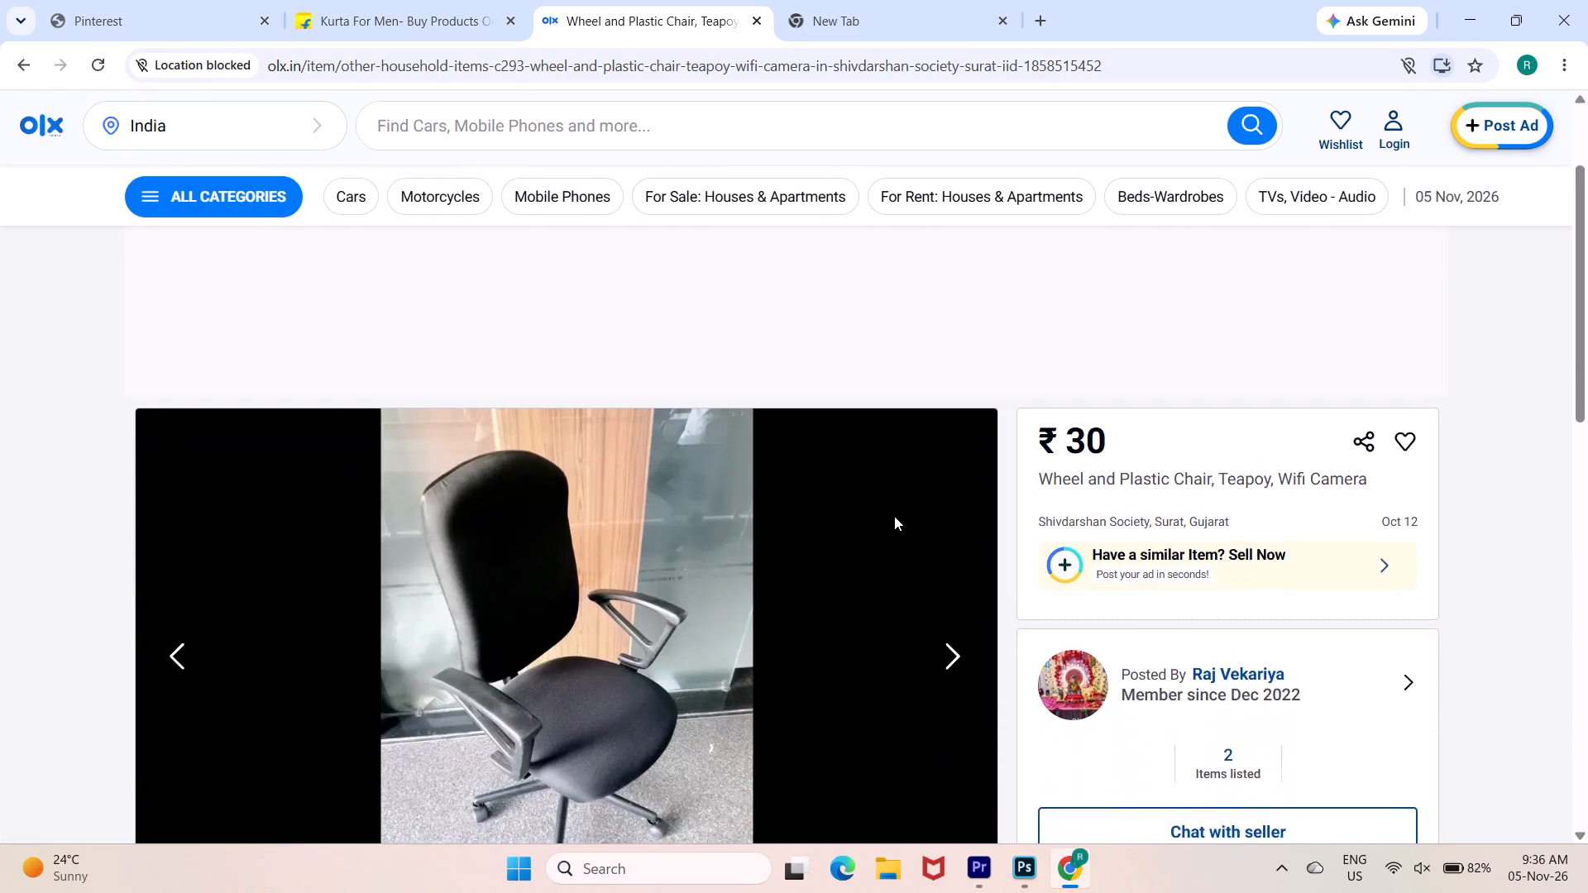
scroll(894, 516, "down", 3)
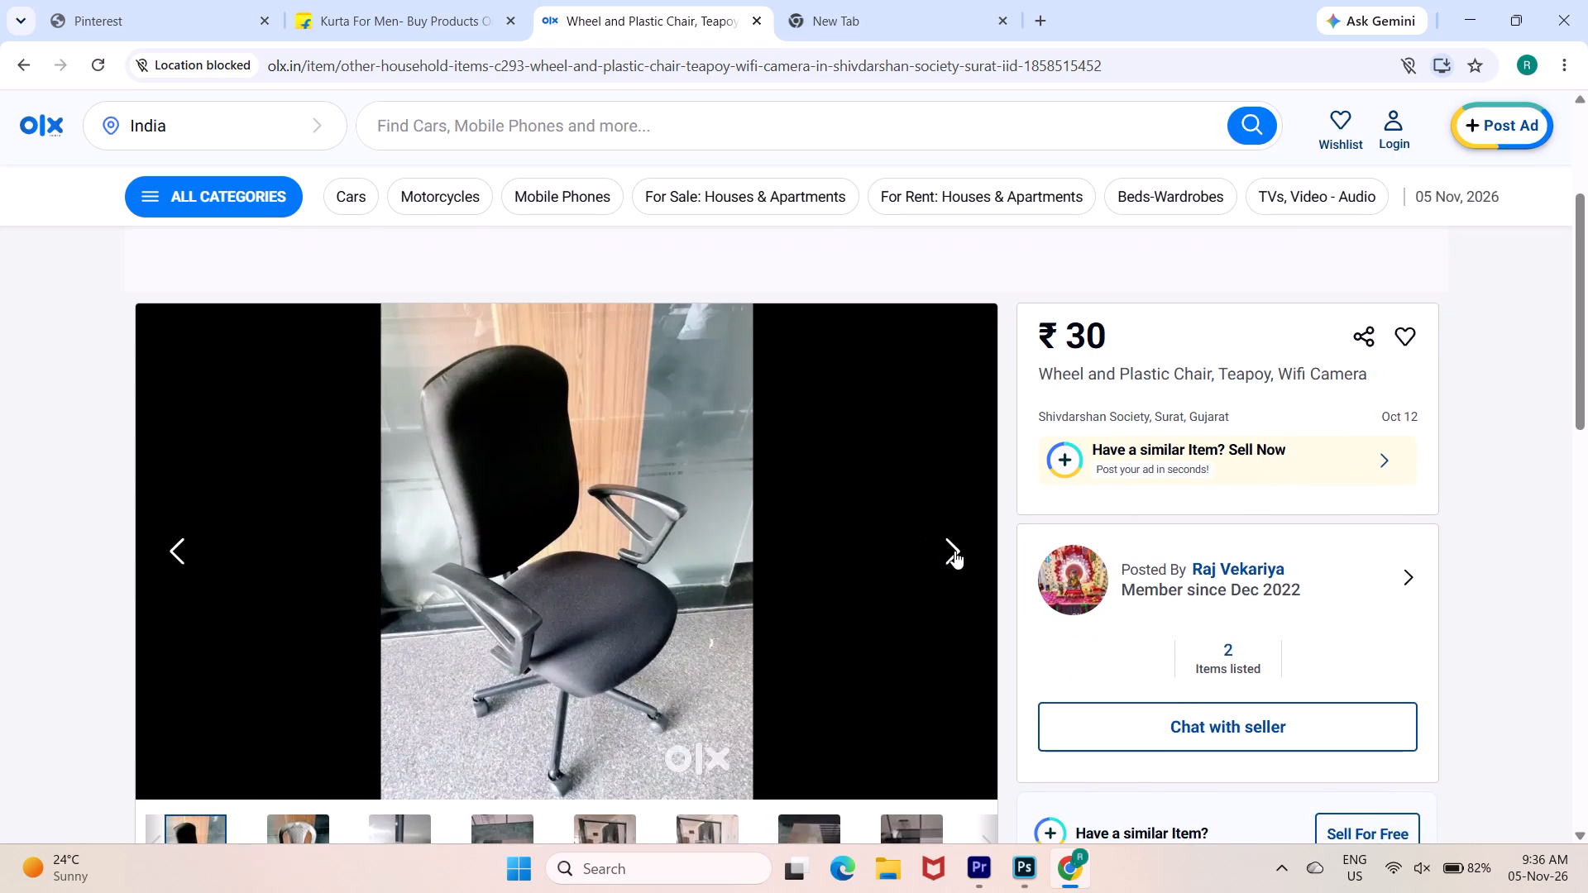
scroll(954, 551, "down", 1)
scroll(954, 551, "up", 1)
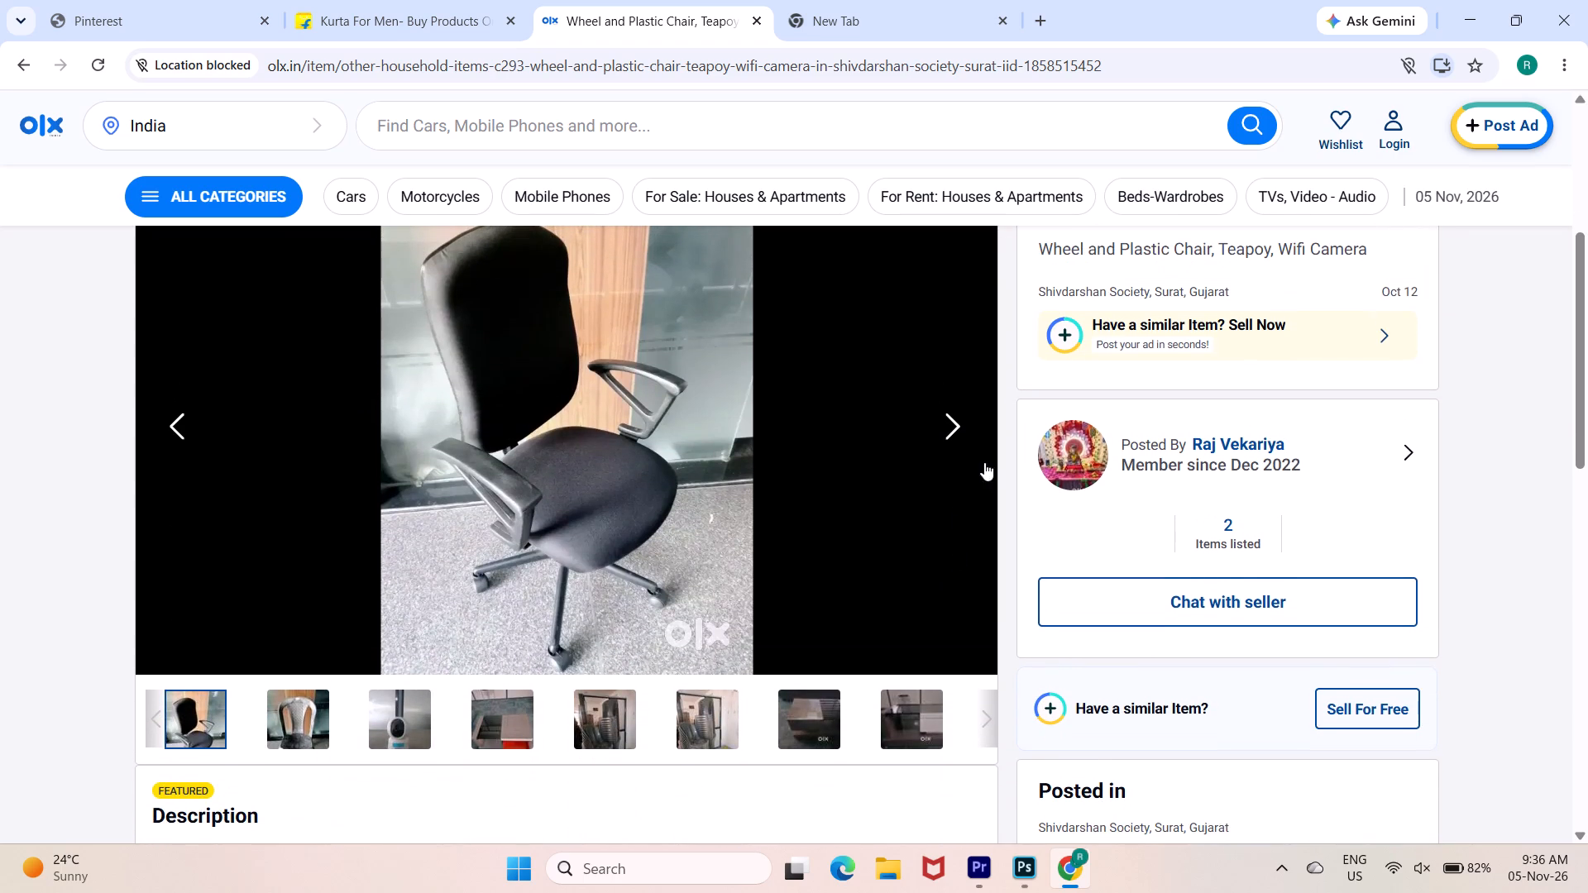
left_click(955, 421)
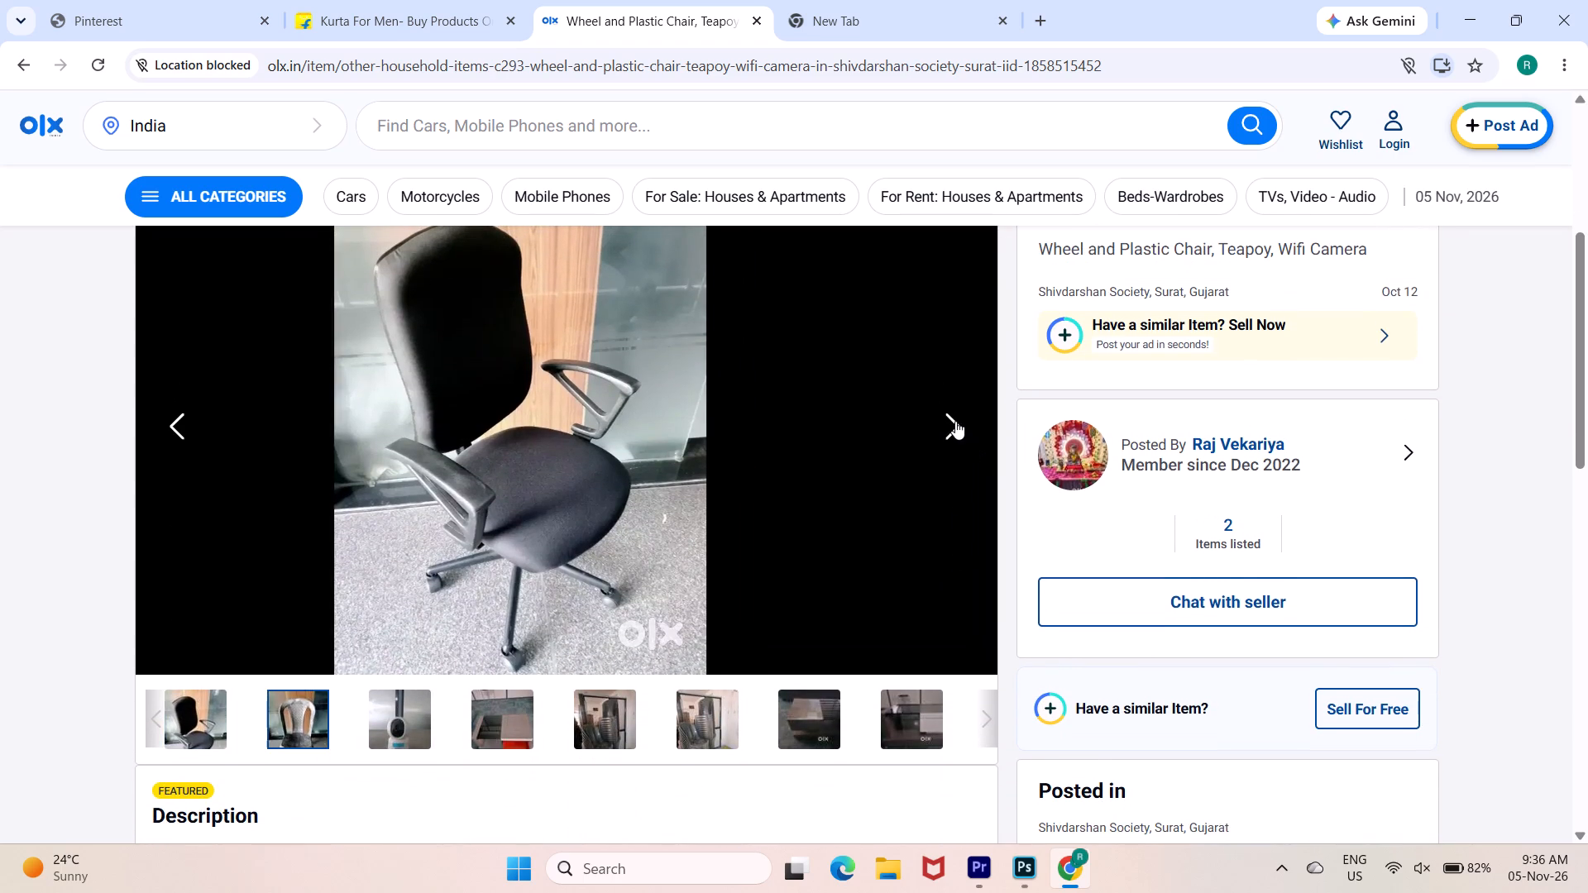
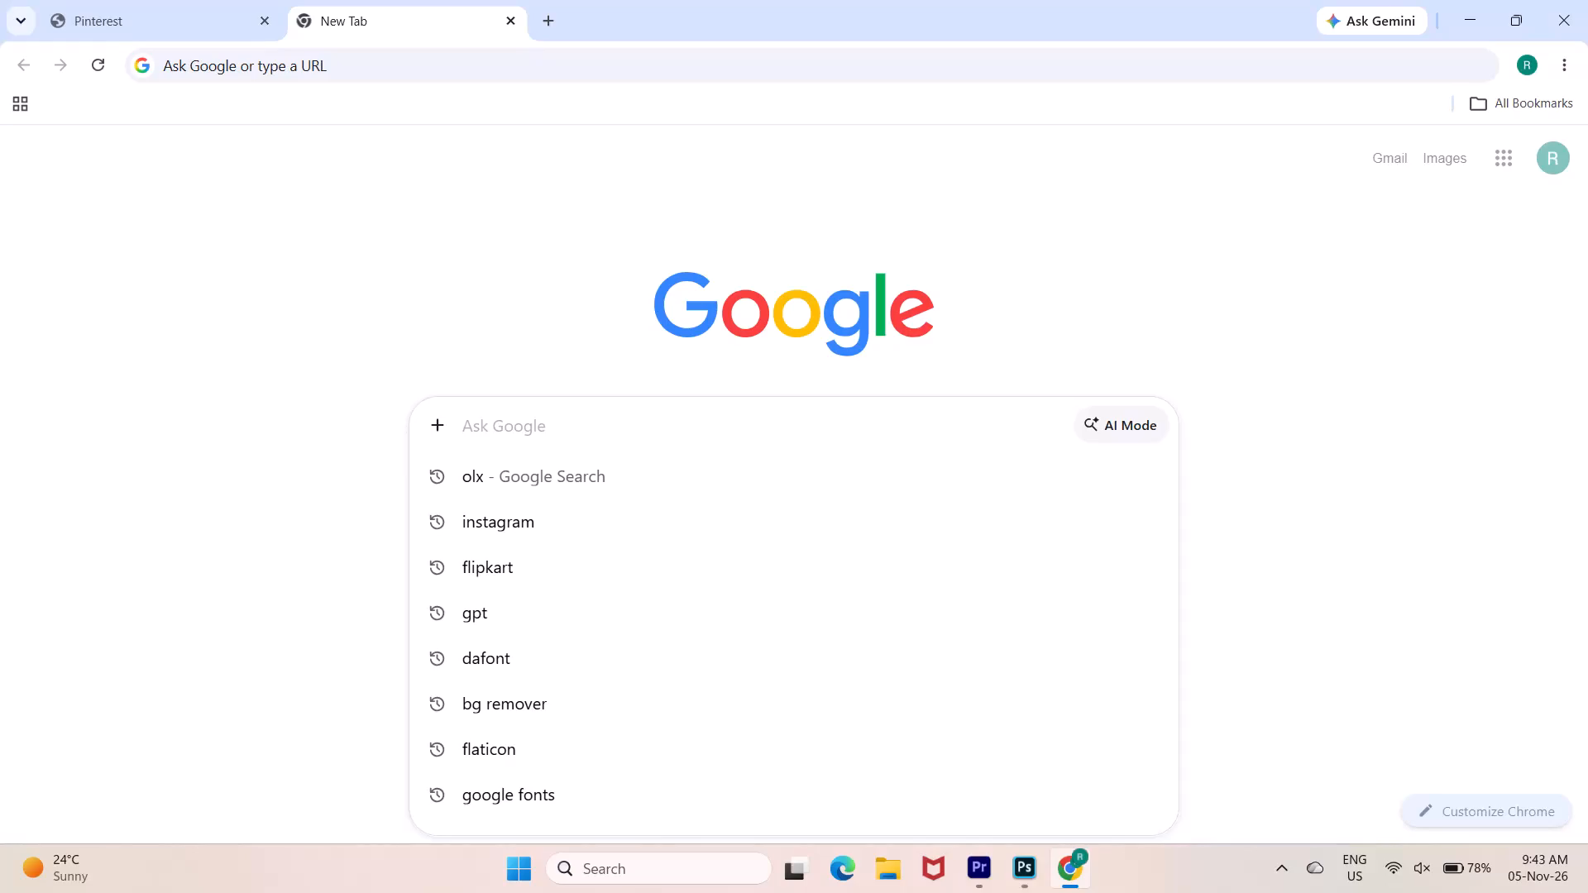
Look up flipkart on Google and open the Flipkart shopping site.
left_click(594, 551)
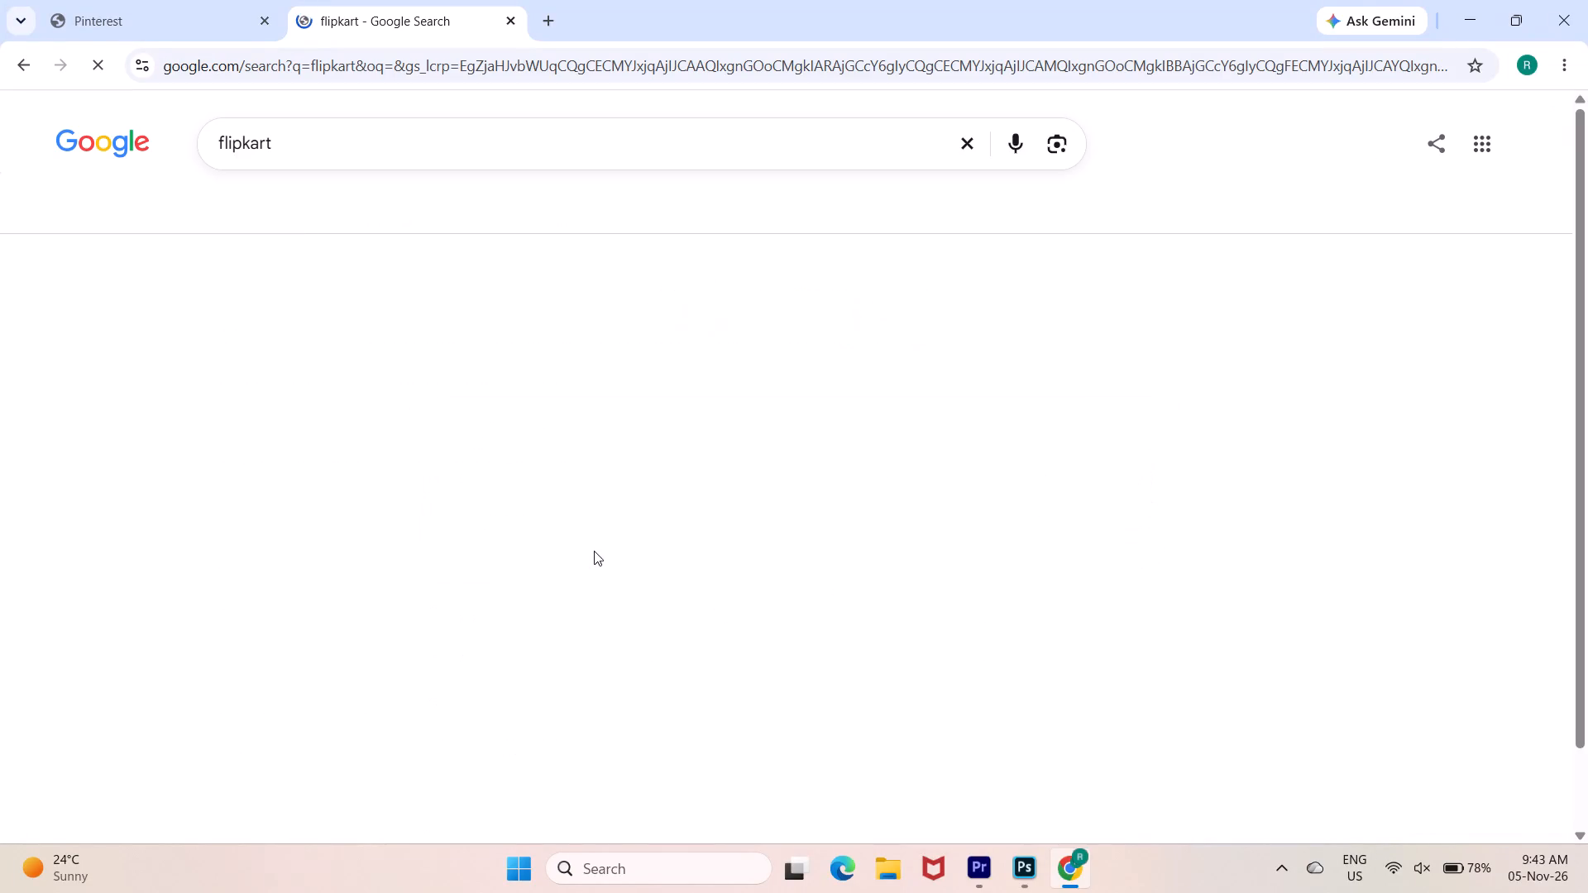
left_click(253, 335)
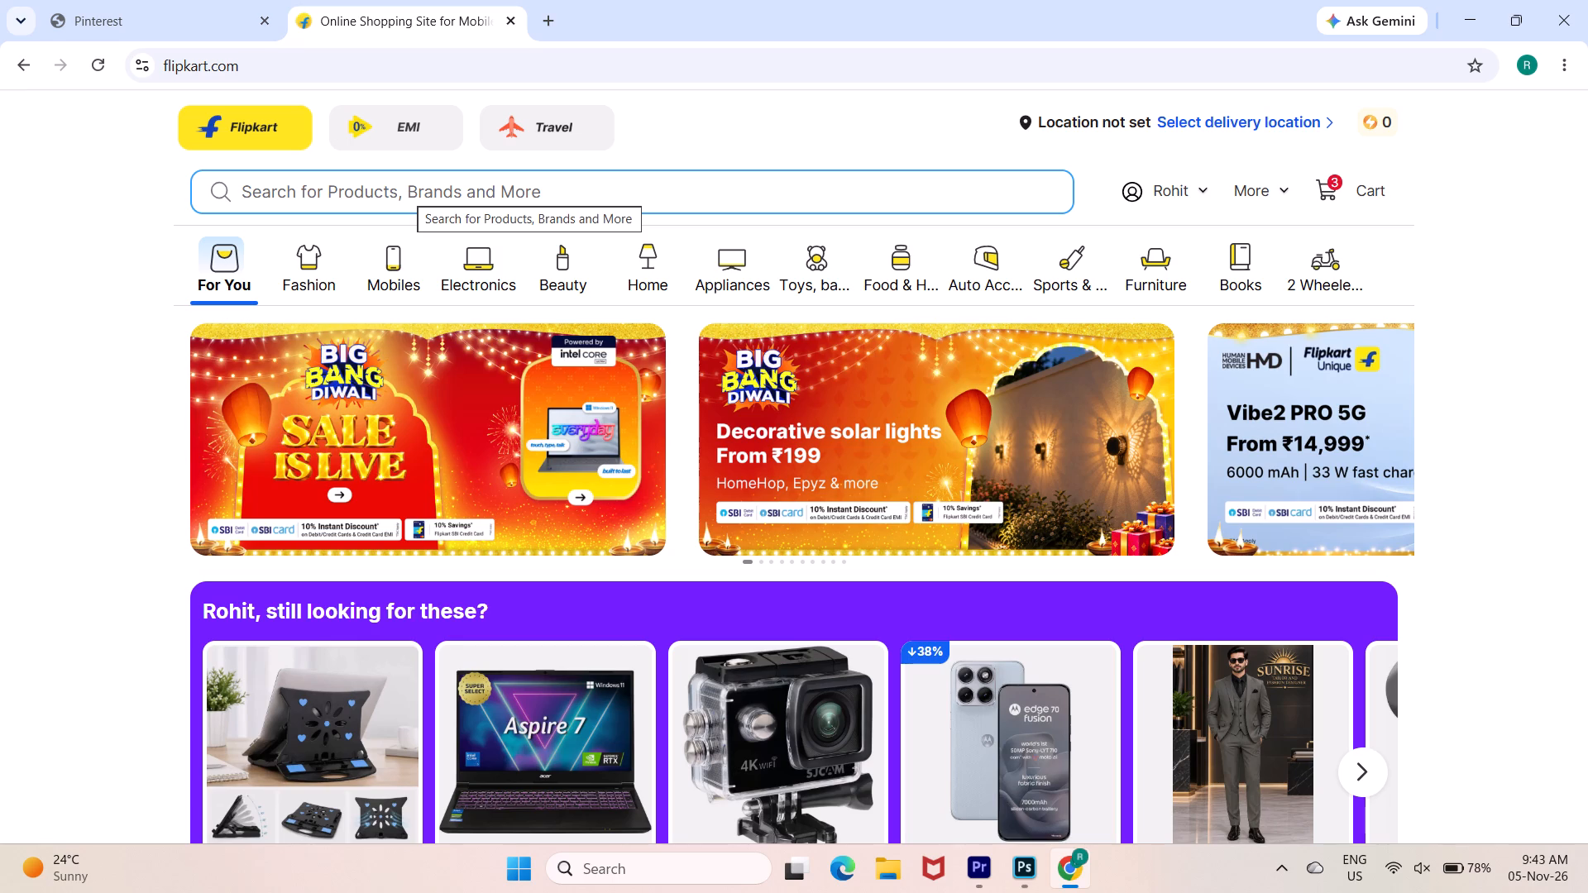
Start a product search on the Flipkart home page.
left_click(407, 185)
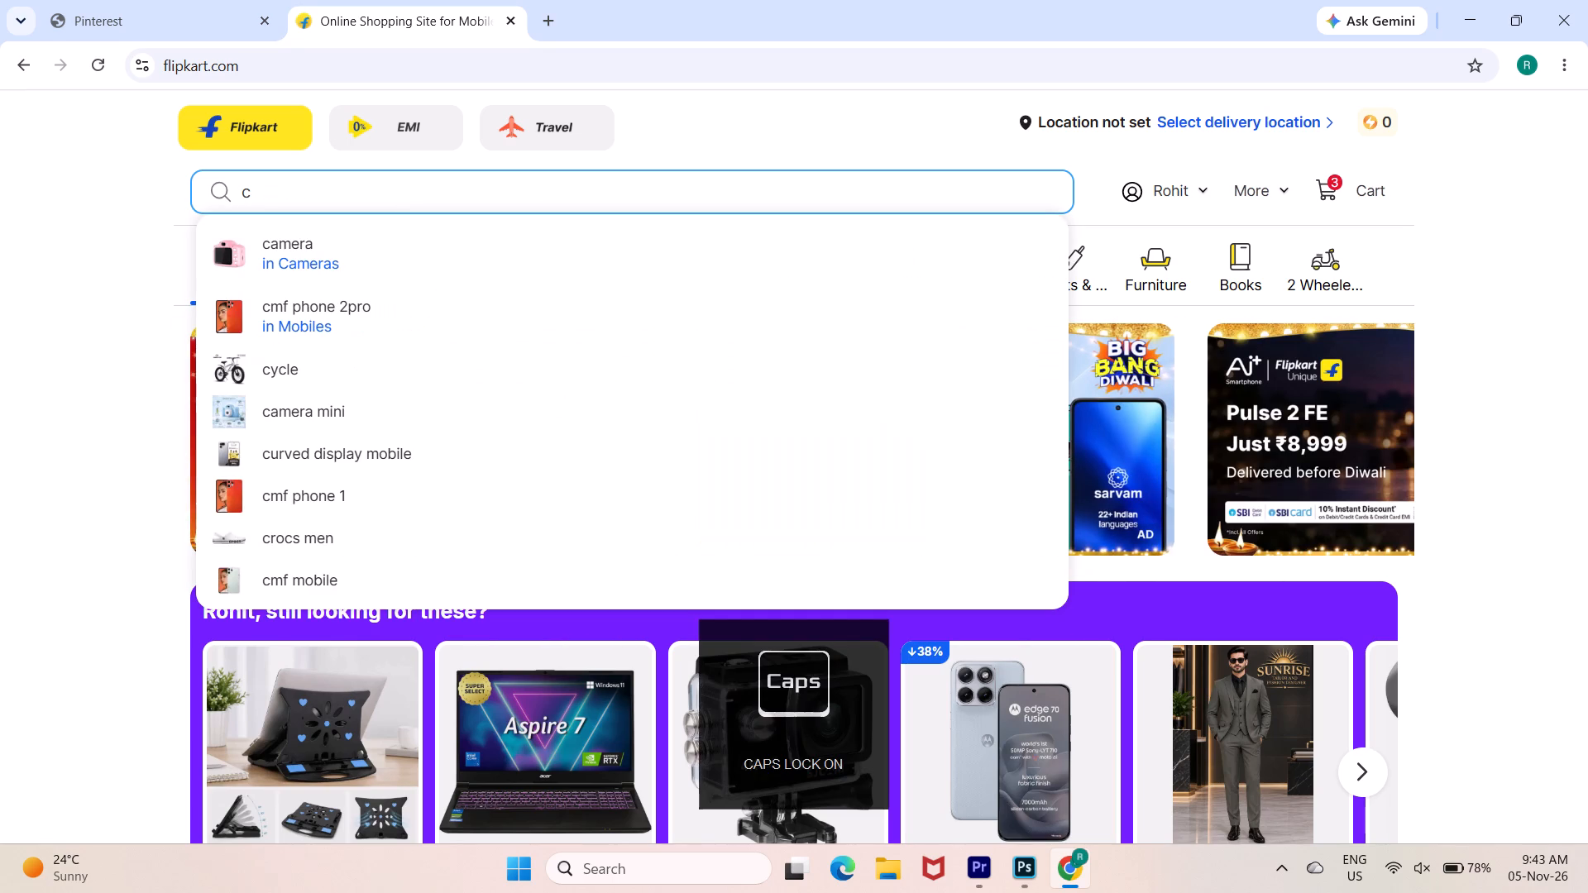
Search Flipkart for the suggested term camera in the Cameras category.
left_click(383, 237)
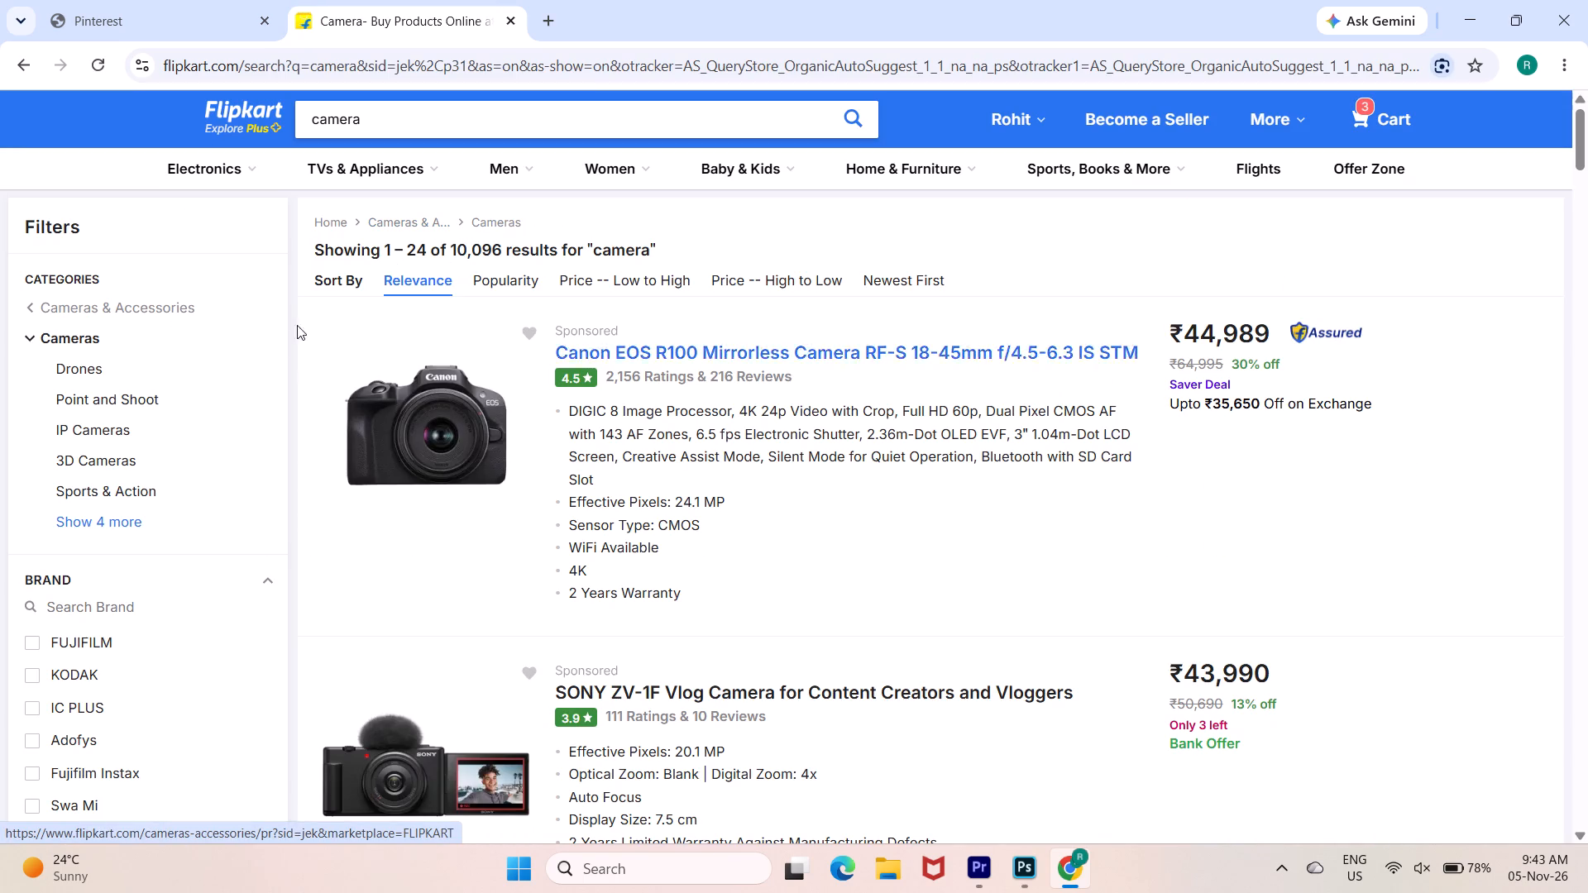
Limit the camera results to a maximum price of ₹10000, leaving the minimum price open.
scroll(174, 454, "down", 5)
scroll(174, 454, "up", 2)
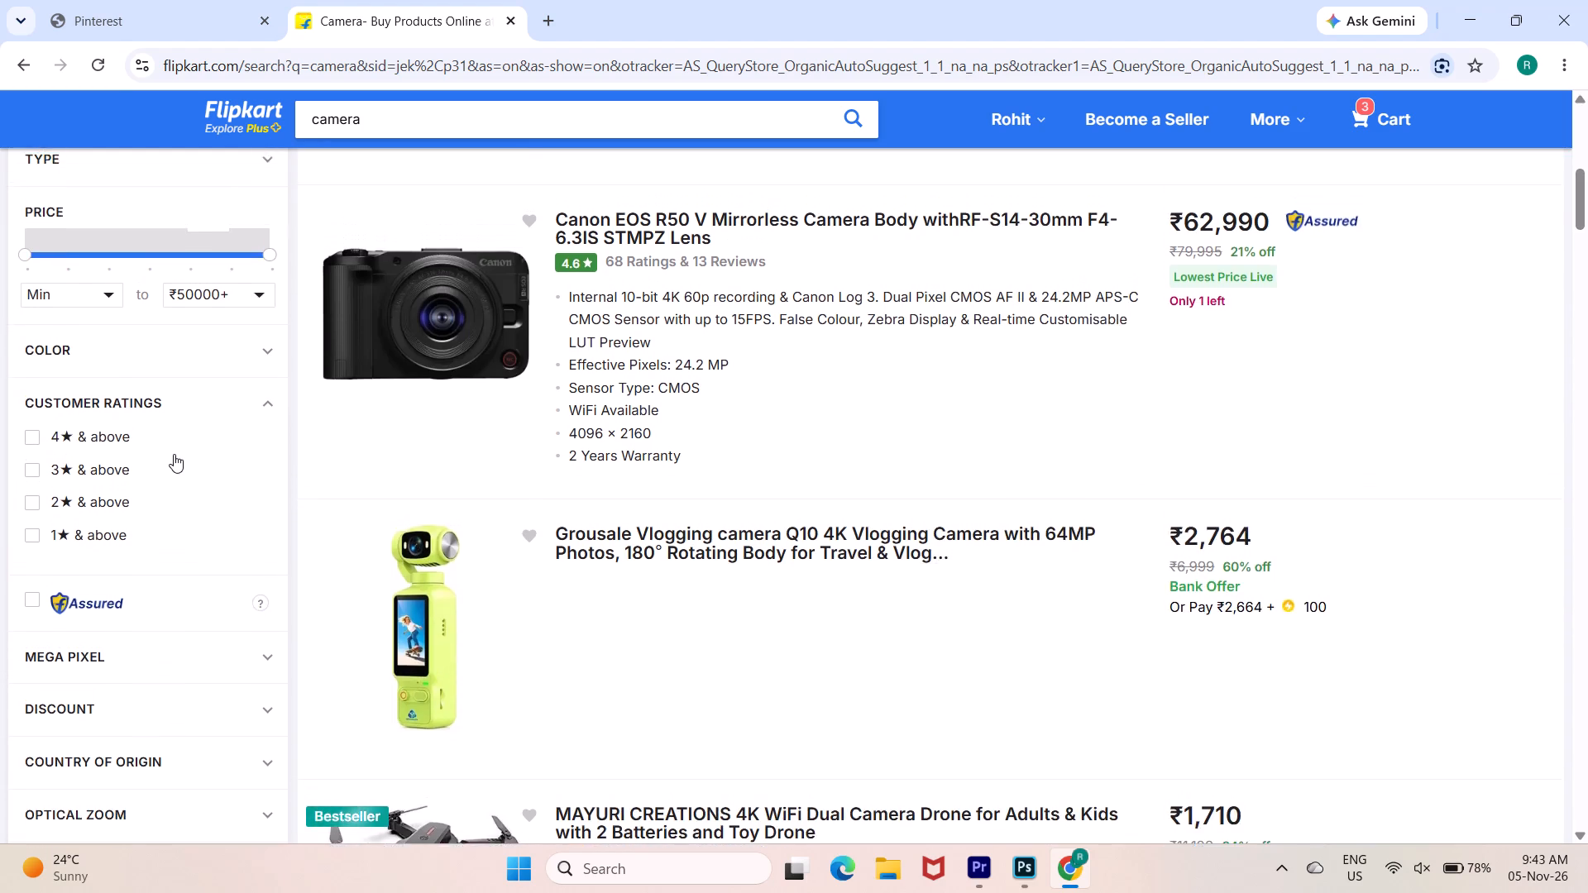
scroll(174, 454, "up", 2)
left_click_drag(265, 375, 265, 375)
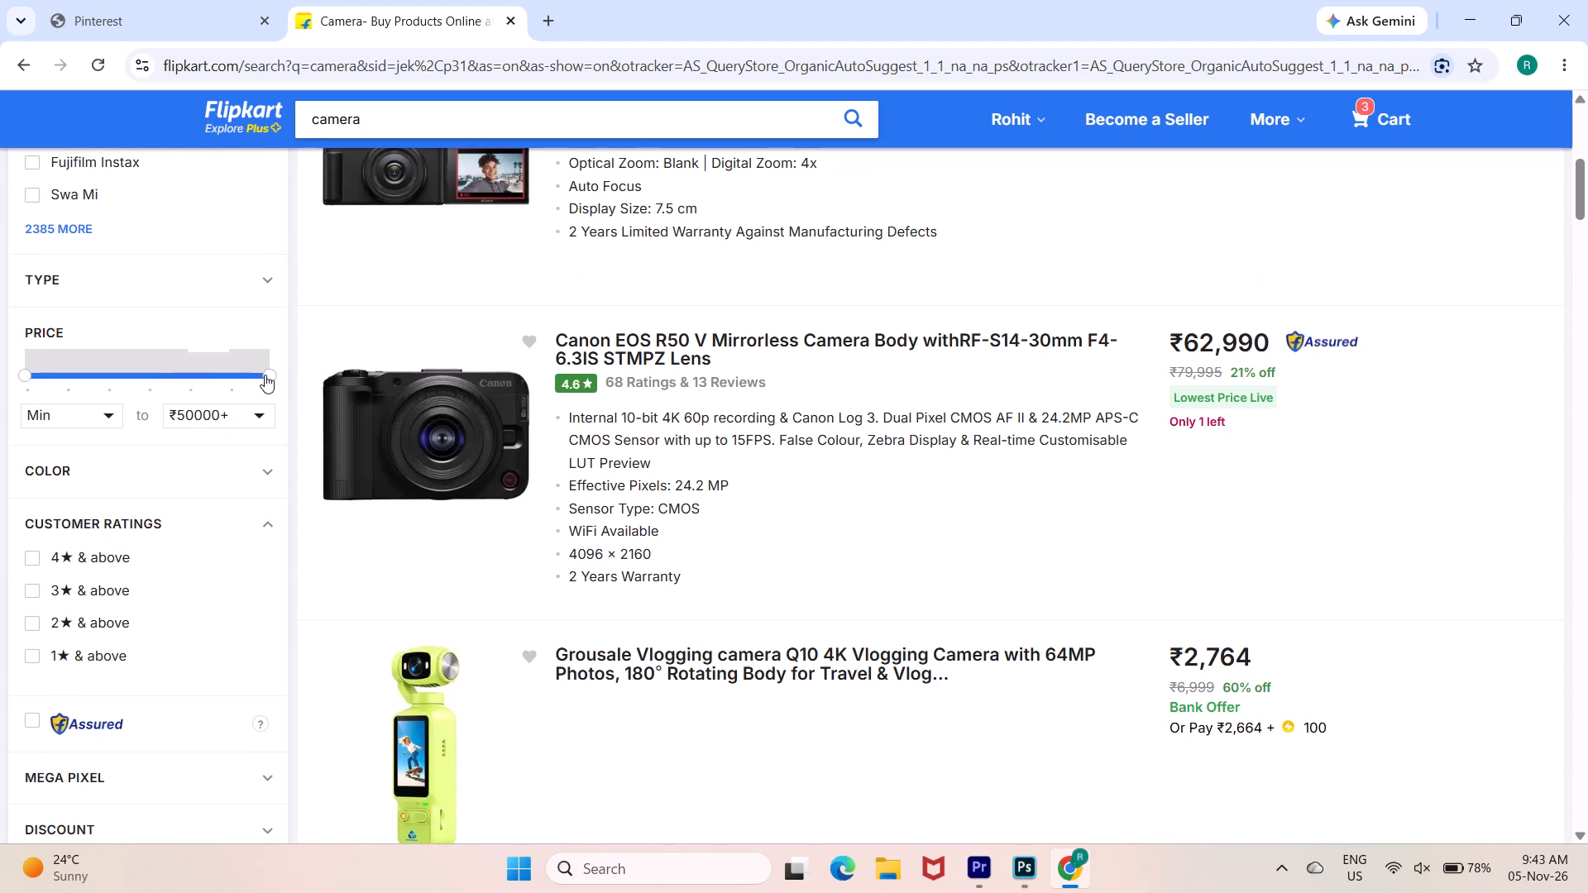
left_click_drag(265, 375, 229, 335)
scroll(229, 335, "down", 2)
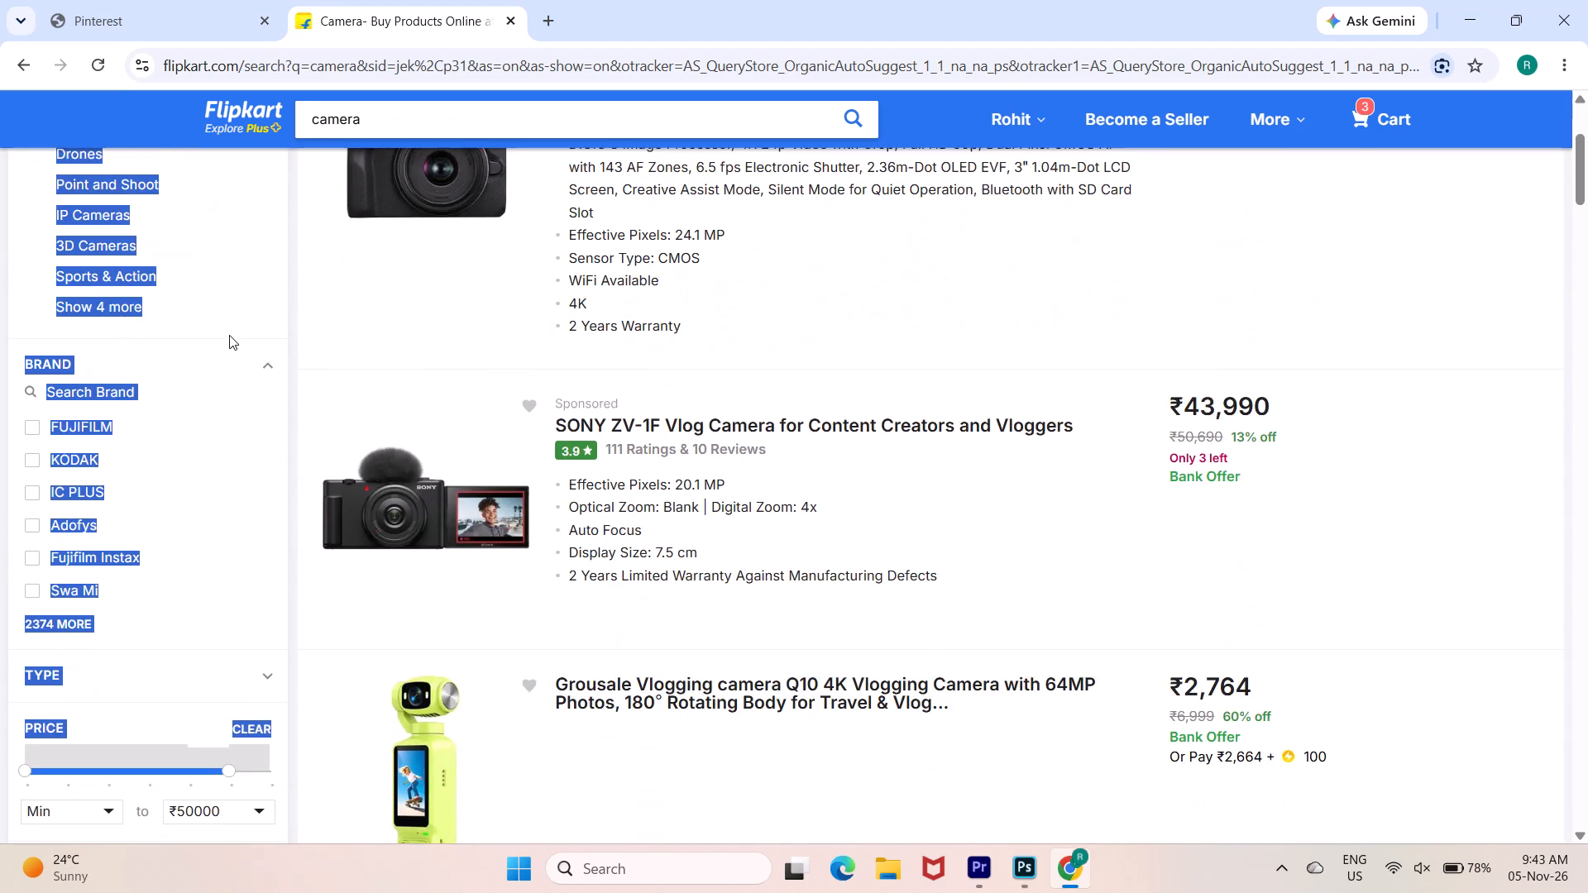
scroll(229, 335, "down", 1)
left_click(98, 599)
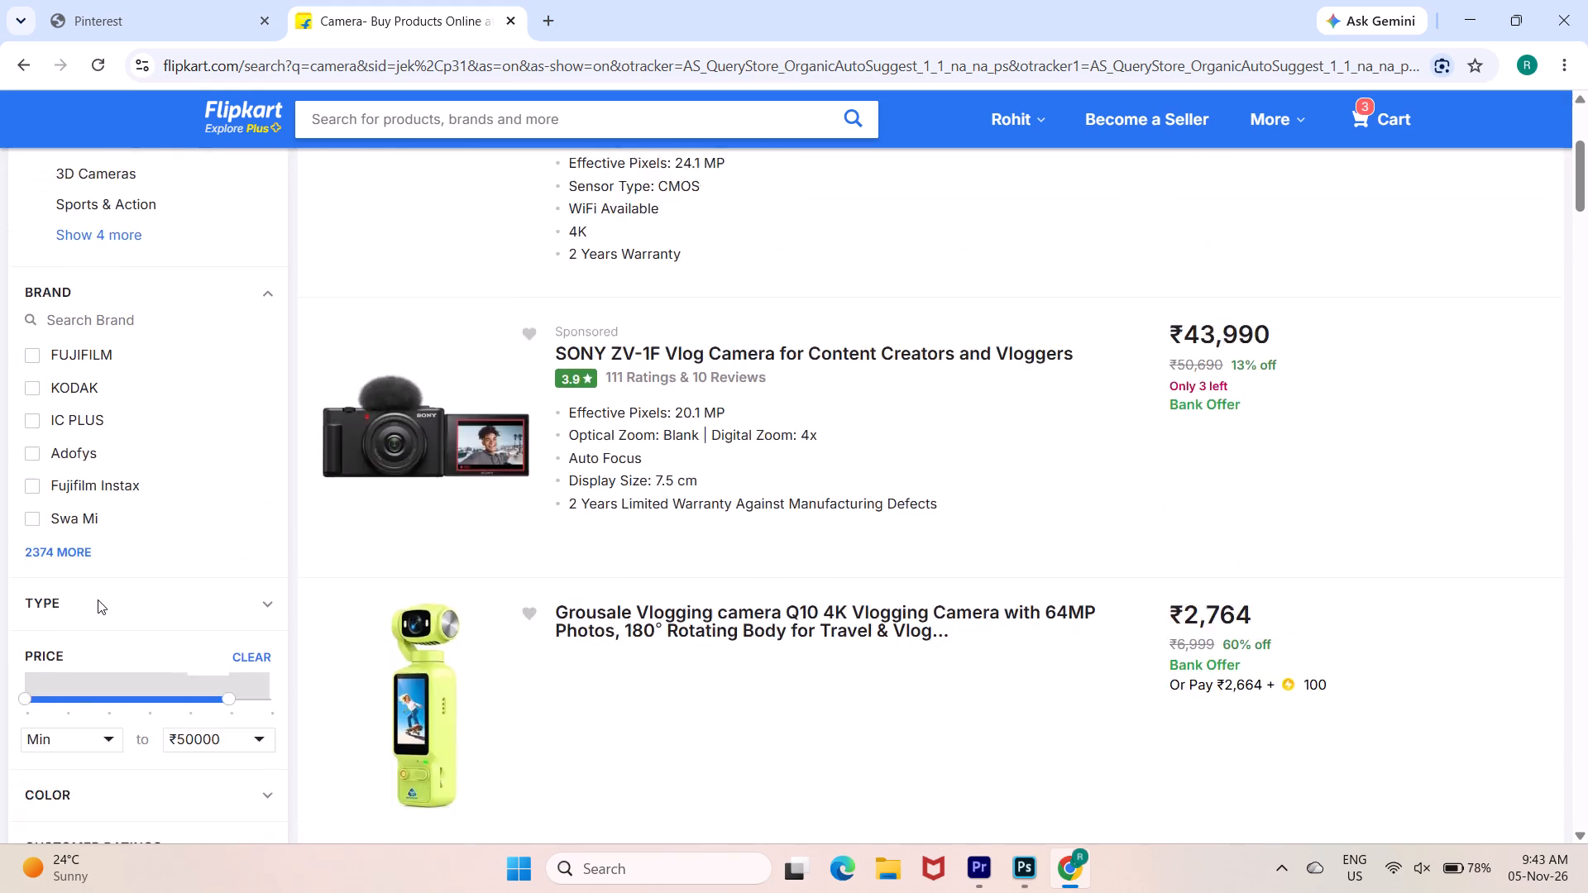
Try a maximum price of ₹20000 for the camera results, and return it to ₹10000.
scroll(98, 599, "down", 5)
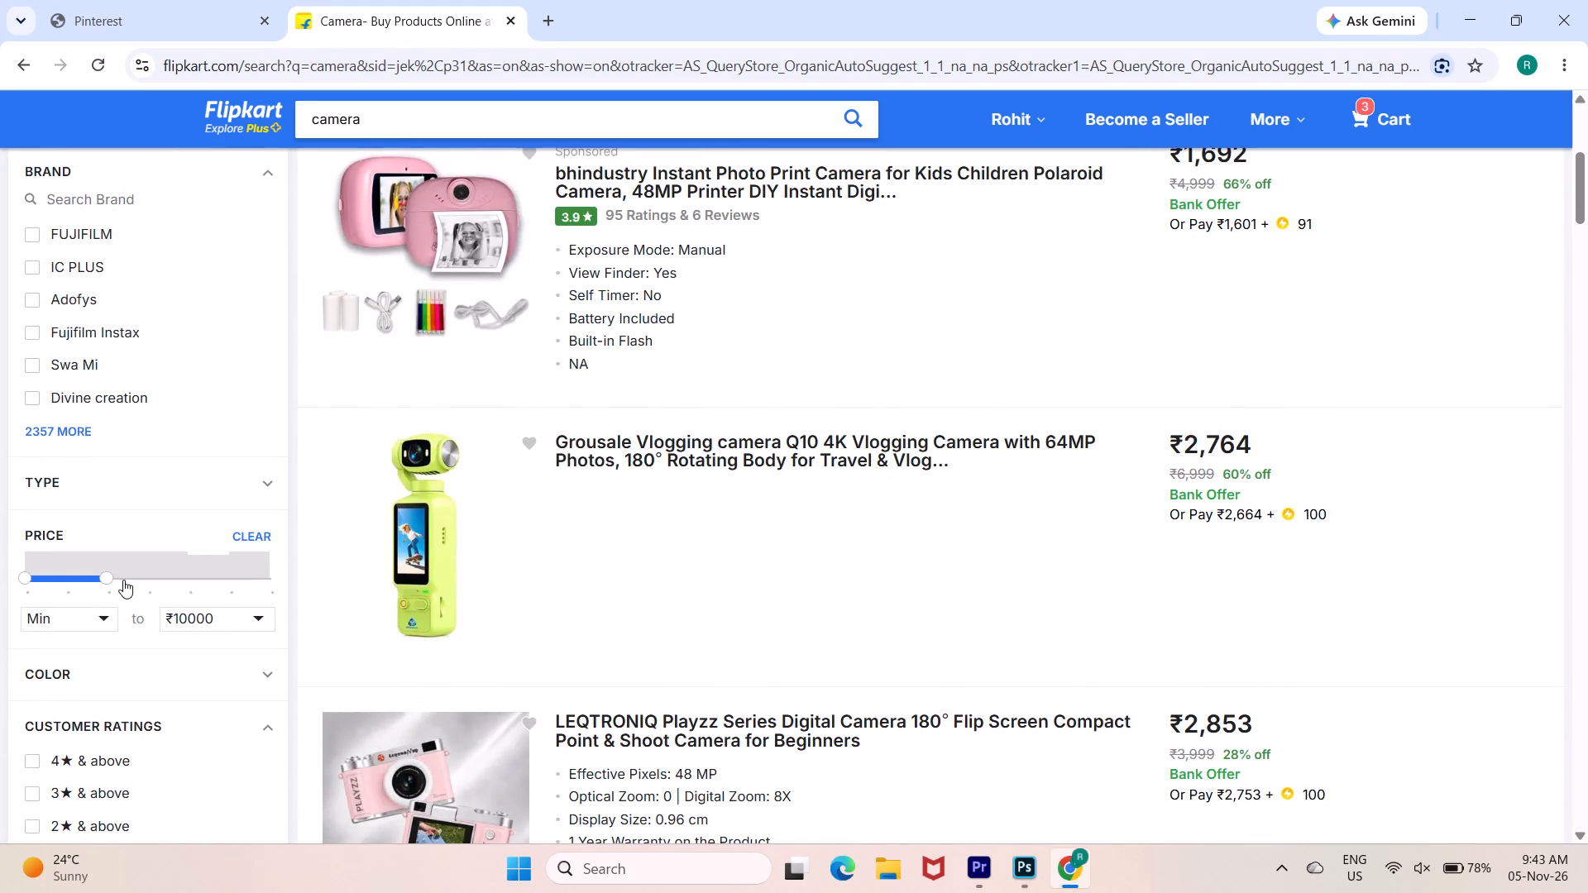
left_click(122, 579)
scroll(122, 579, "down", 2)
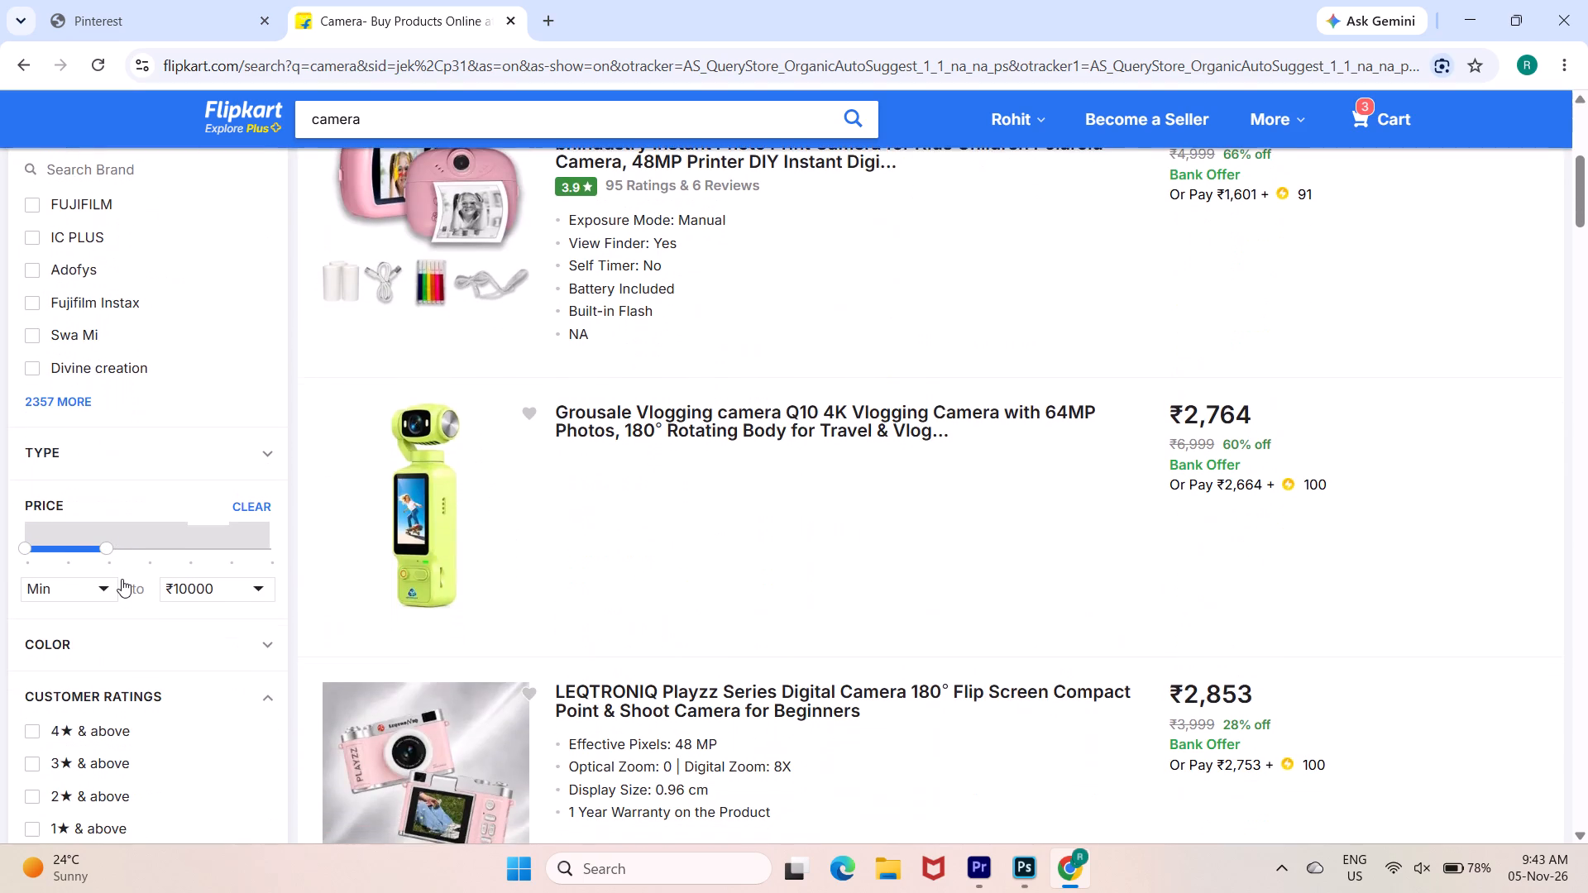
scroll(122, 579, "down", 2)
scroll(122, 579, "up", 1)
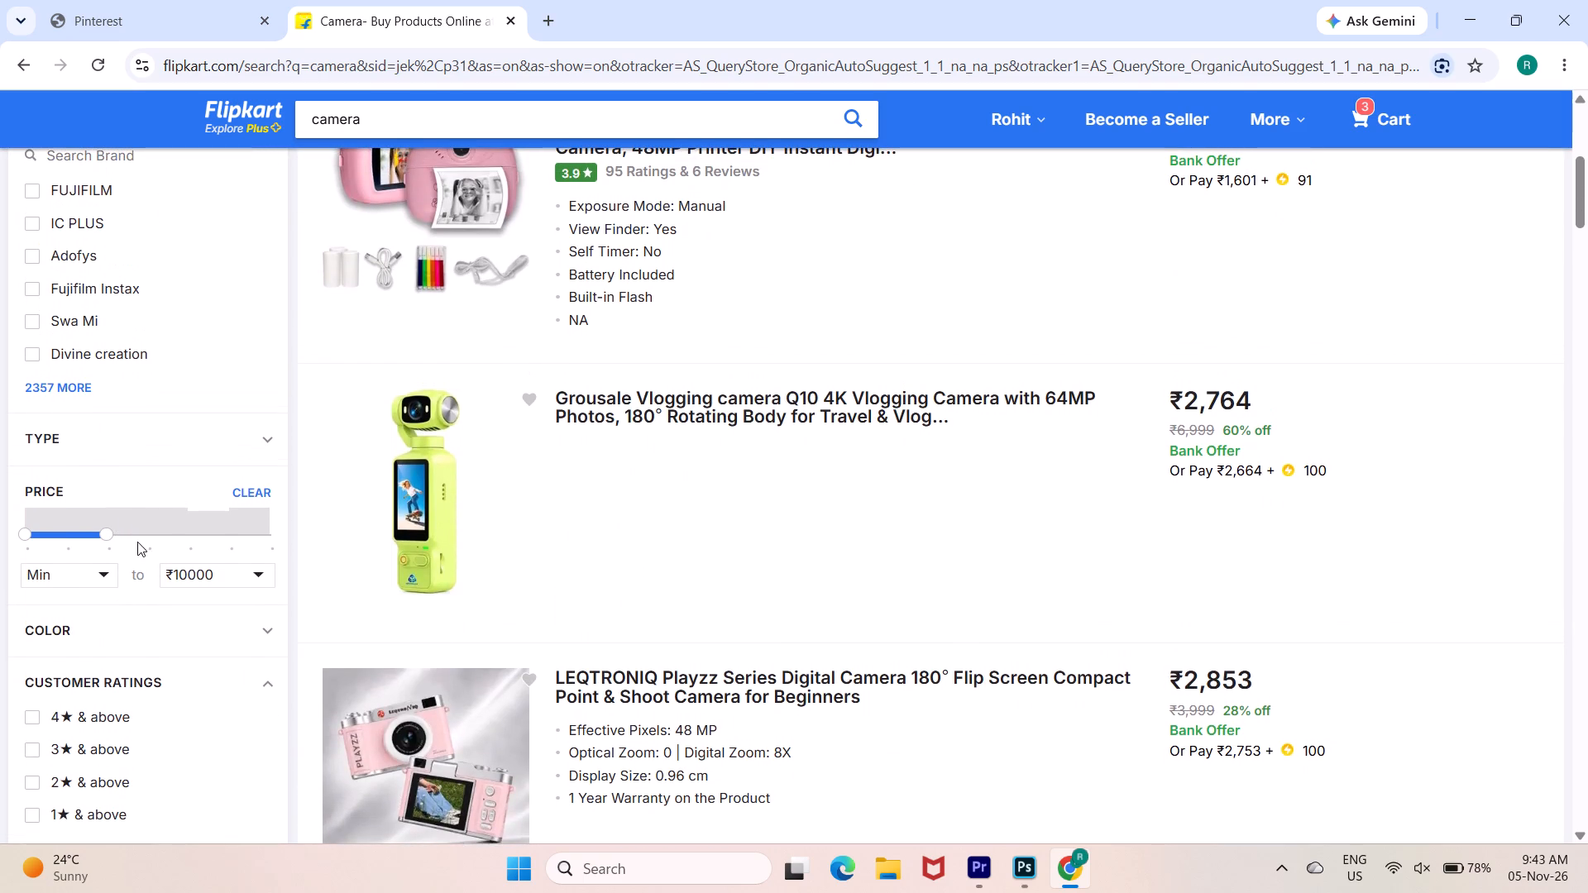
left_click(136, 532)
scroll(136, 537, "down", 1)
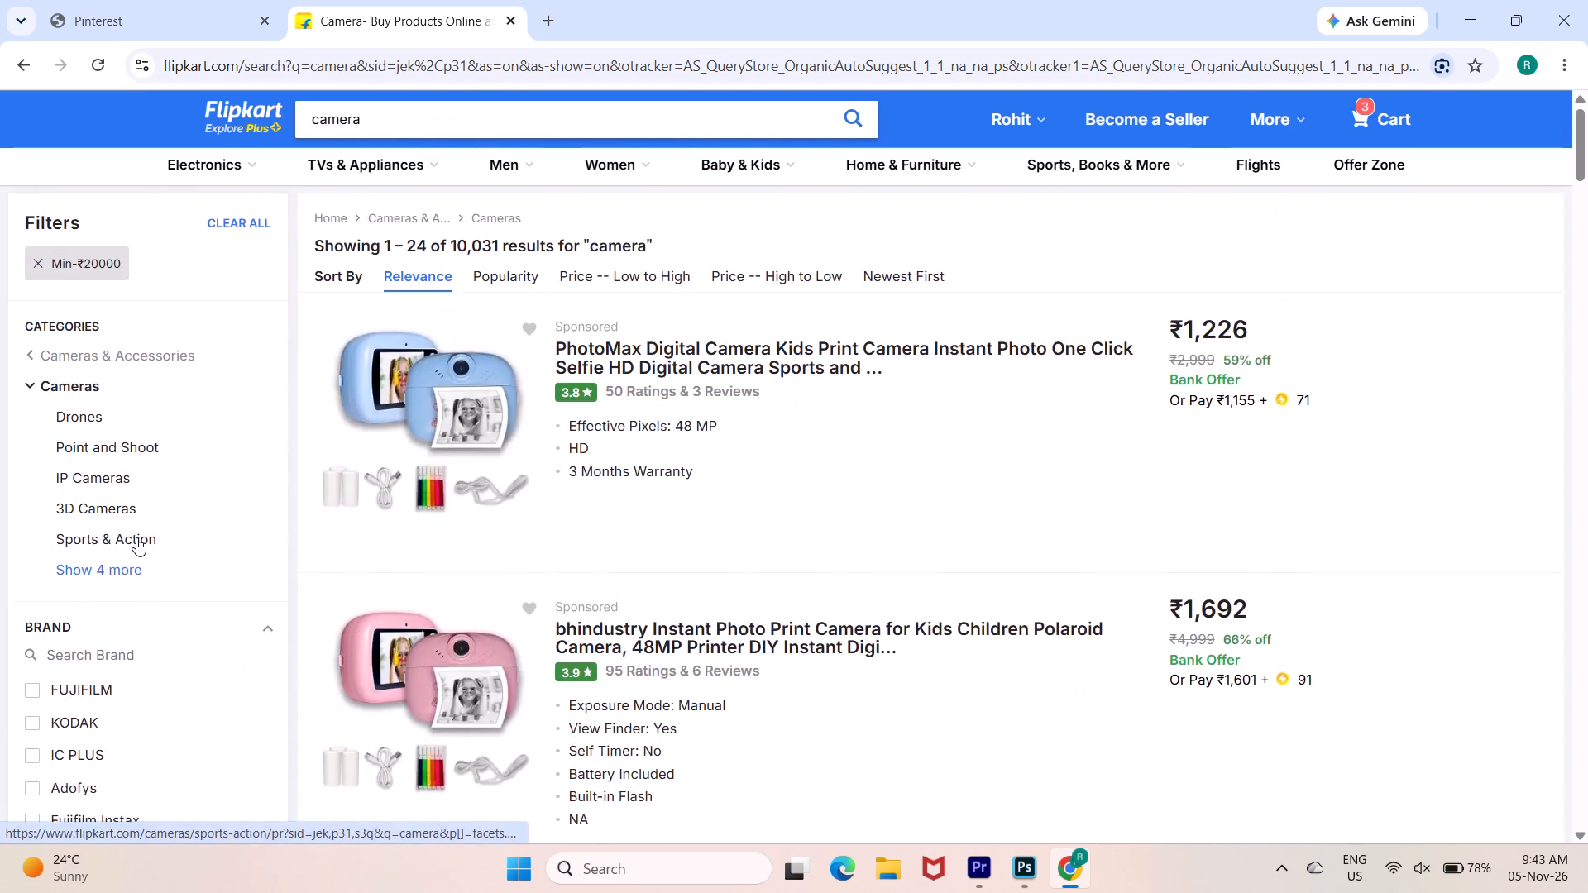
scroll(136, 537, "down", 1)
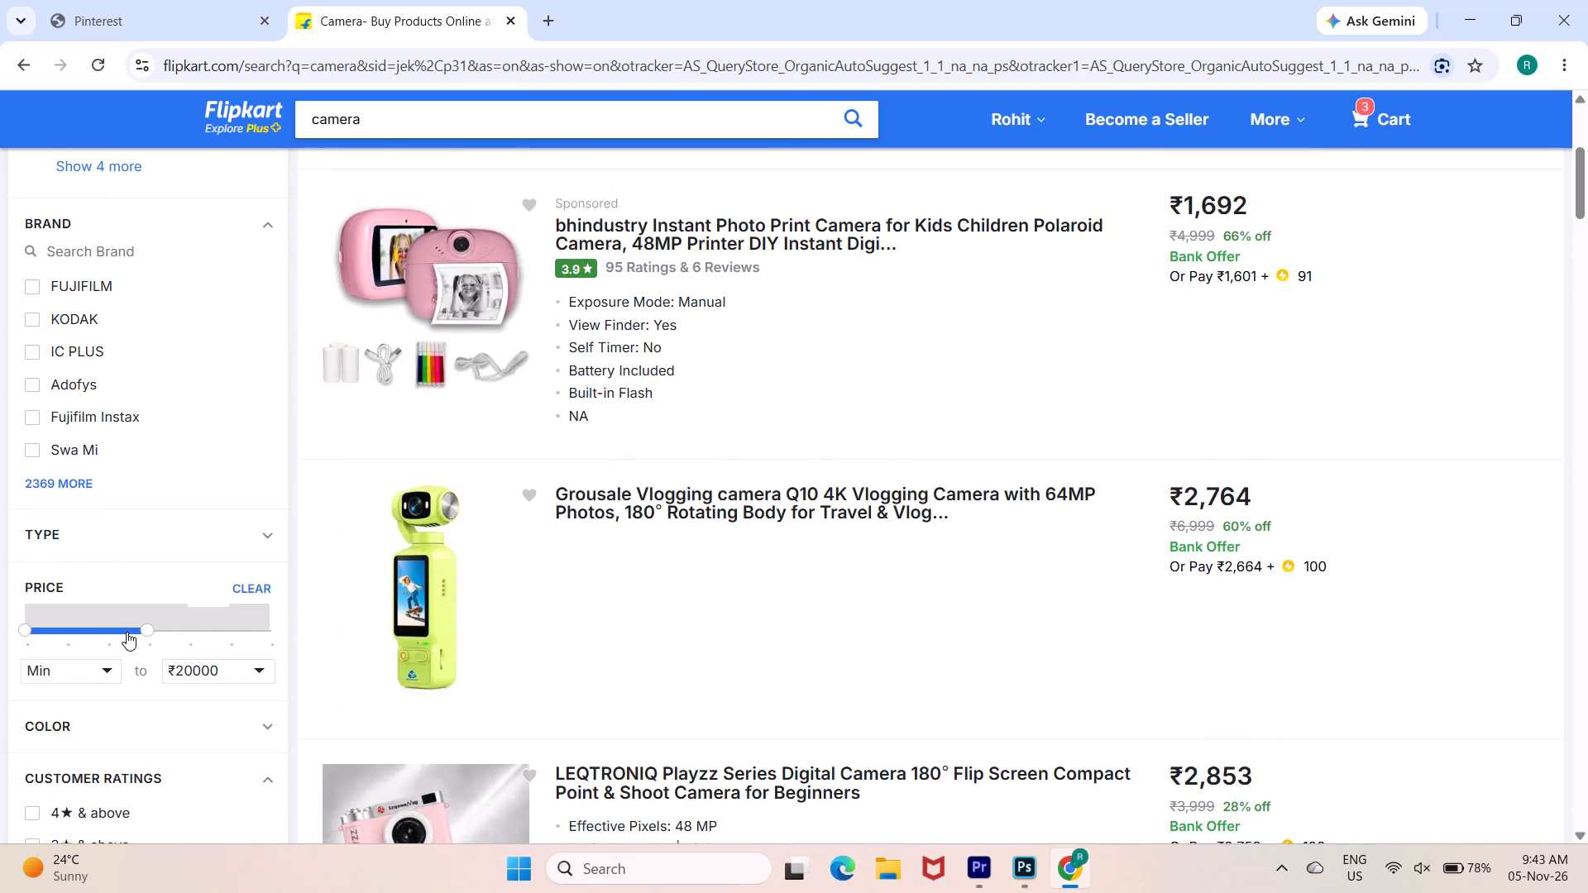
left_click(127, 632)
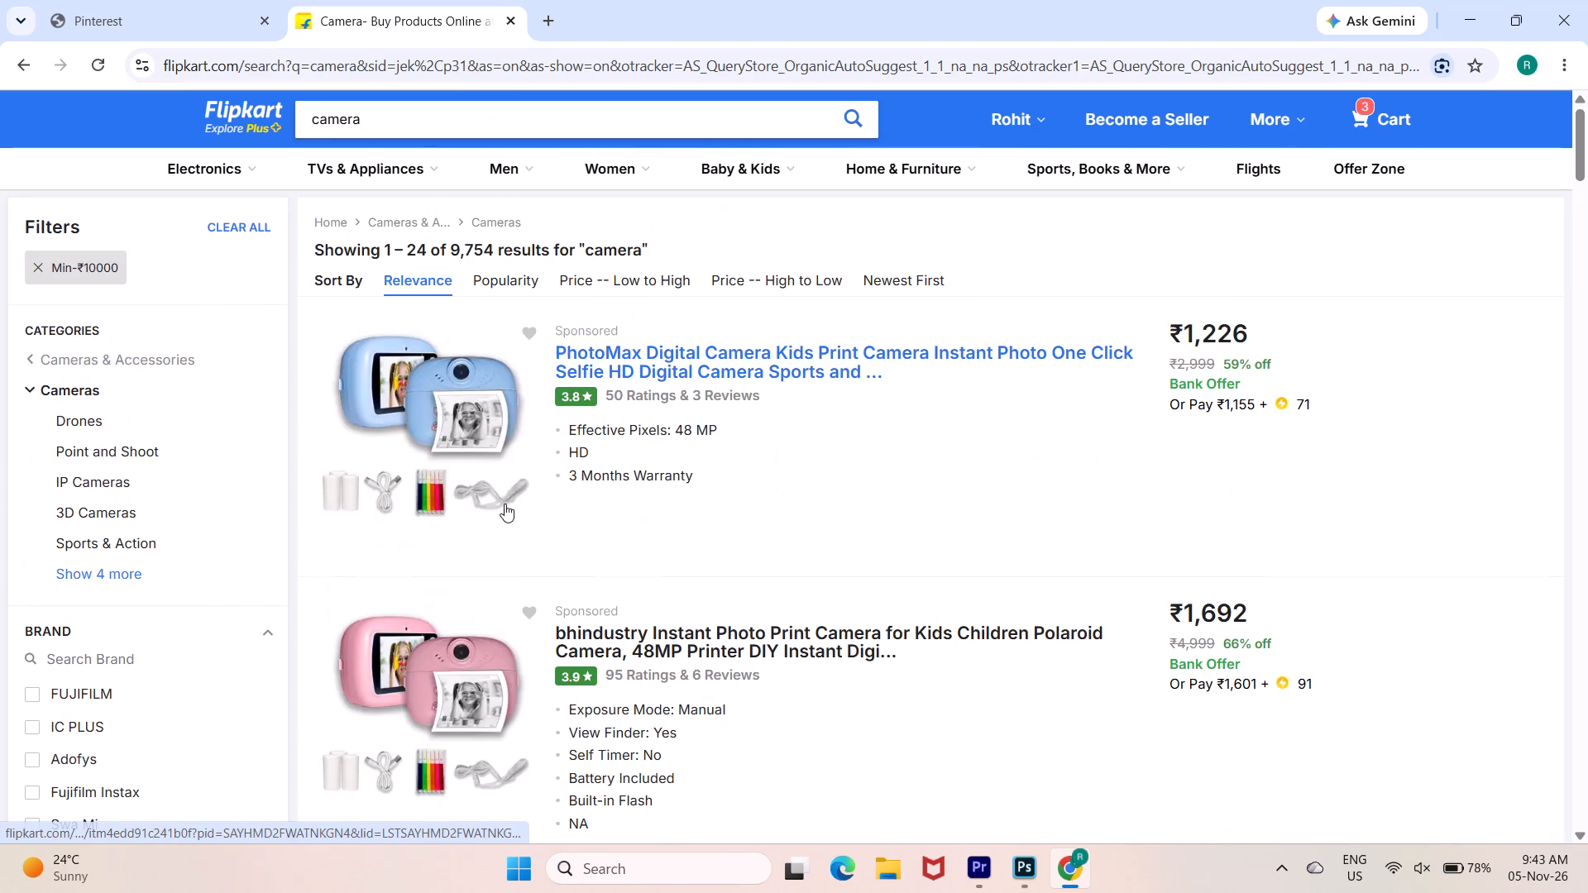
Sort the filtered camera results by Price -- High to Low.
scroll(709, 426, "up", 1)
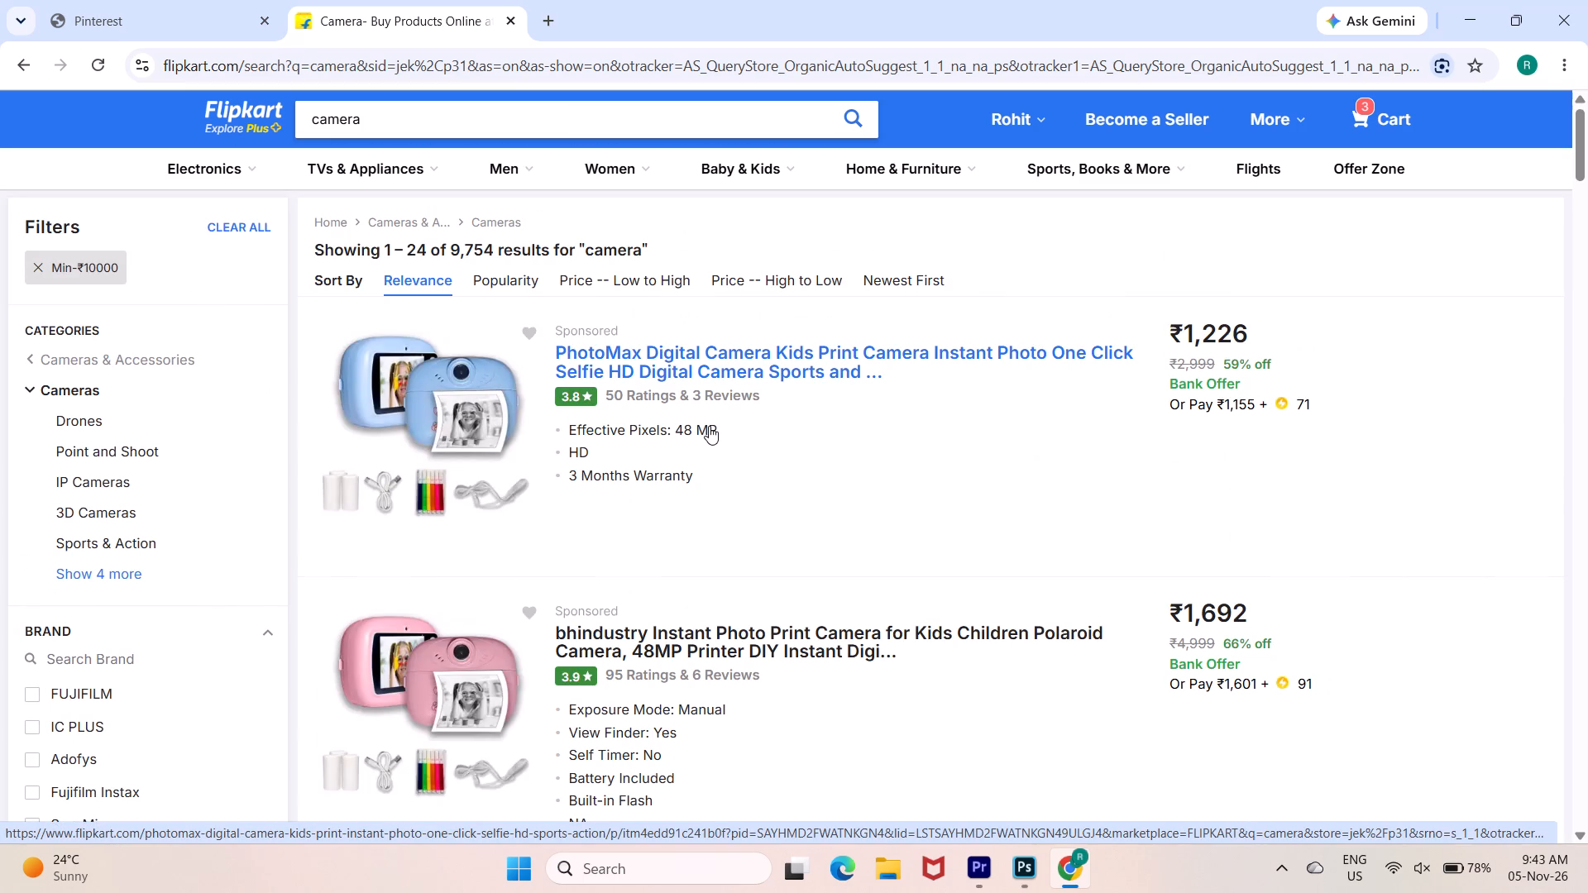
scroll(709, 426, "up", 1)
left_click(735, 284)
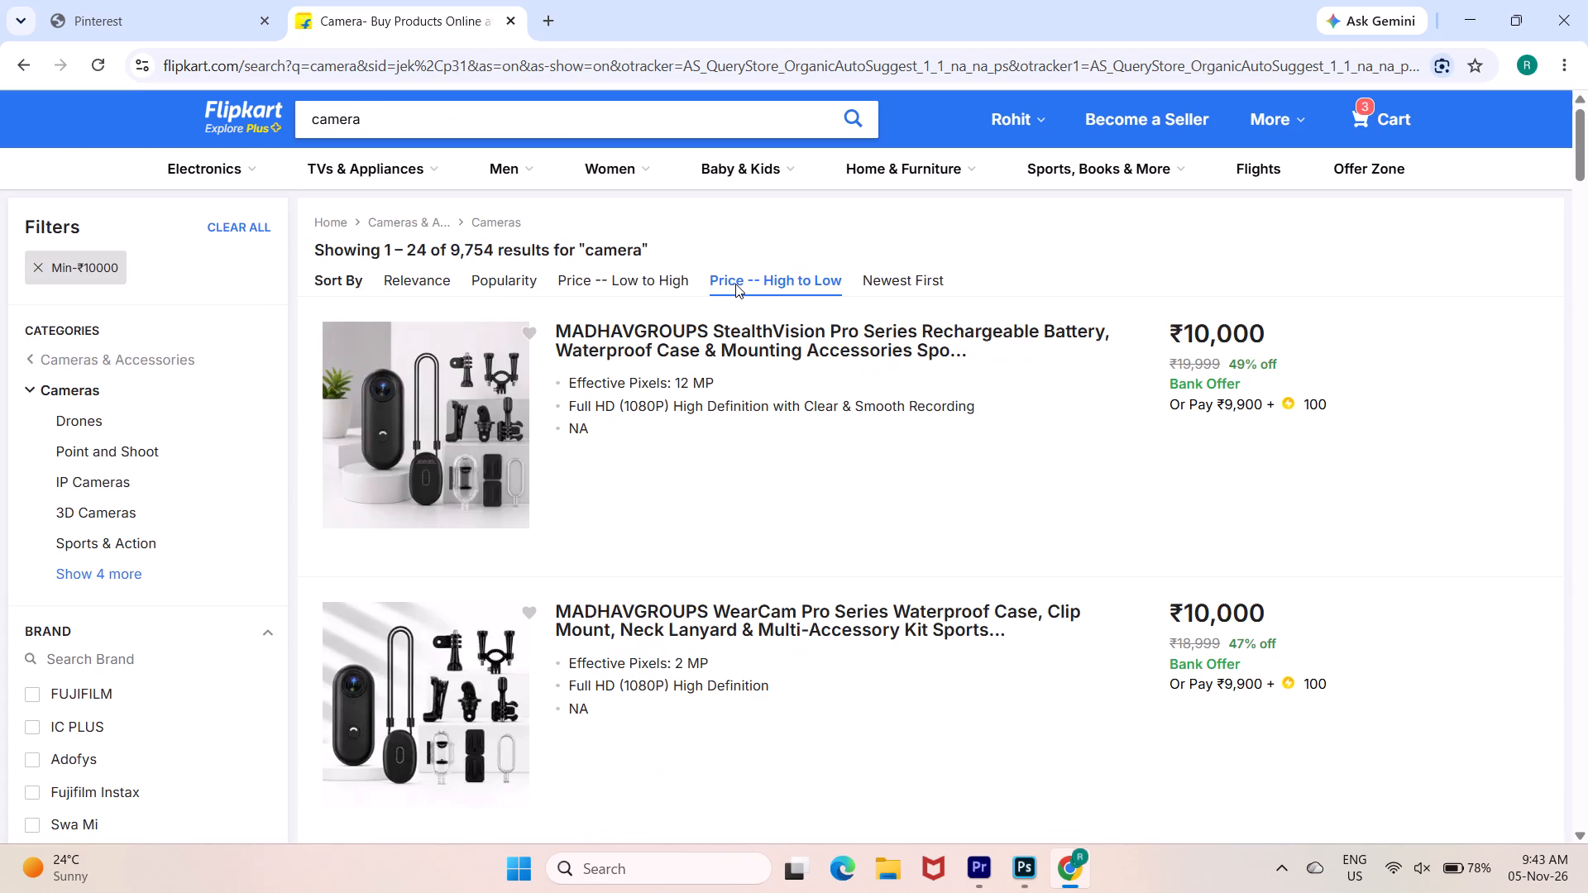
Look through the price-sorted camera listings, comparing the action and pocket vlogging cameras.
scroll(735, 284, "down", 1)
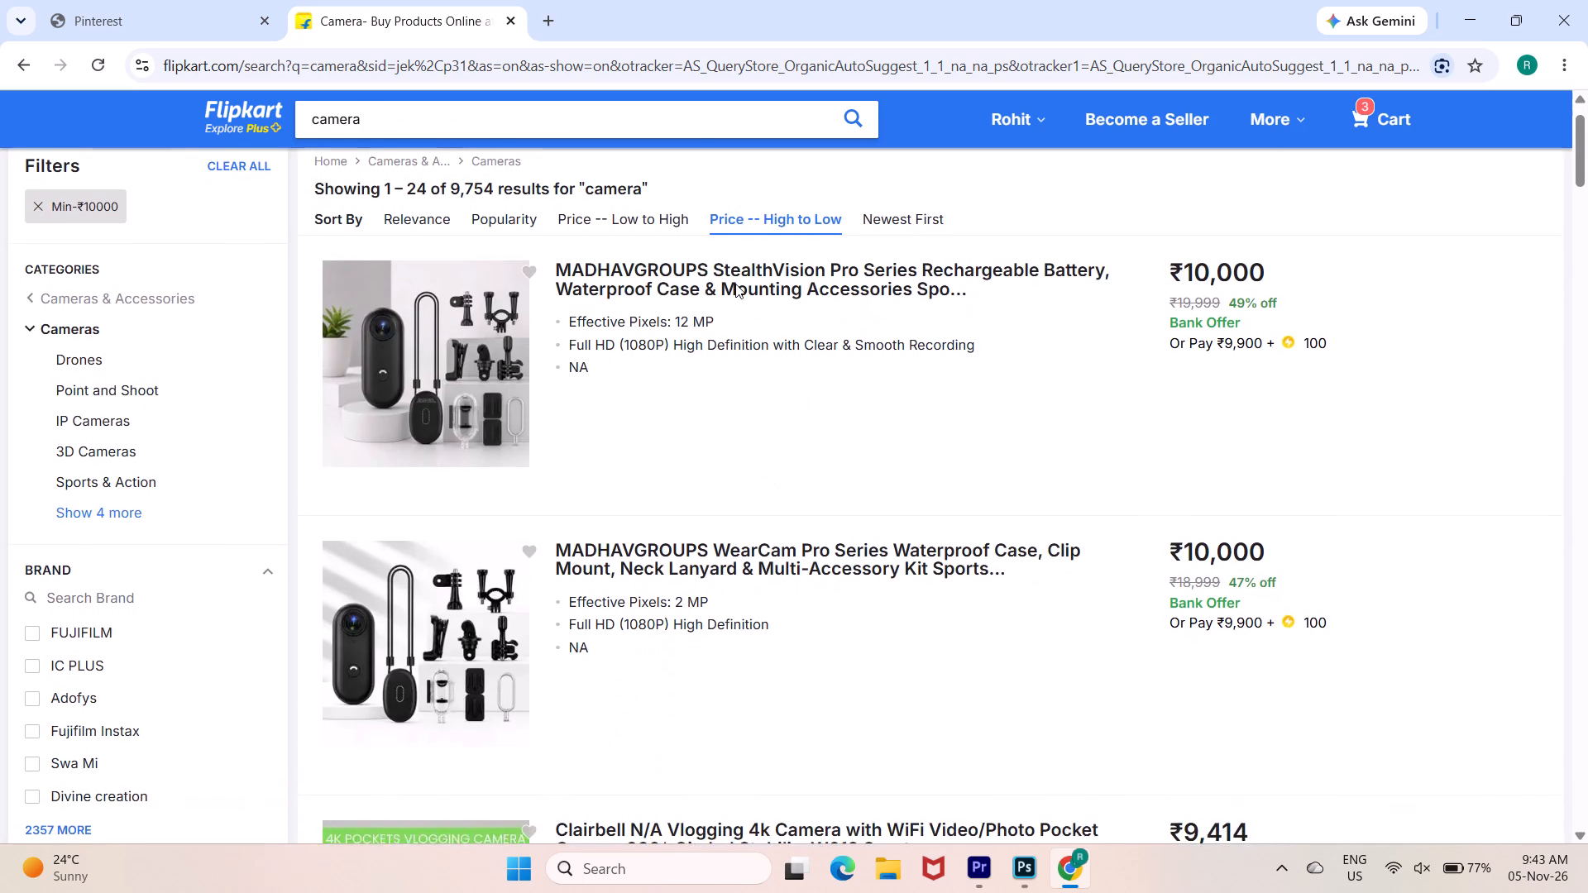
scroll(735, 284, "down", 1)
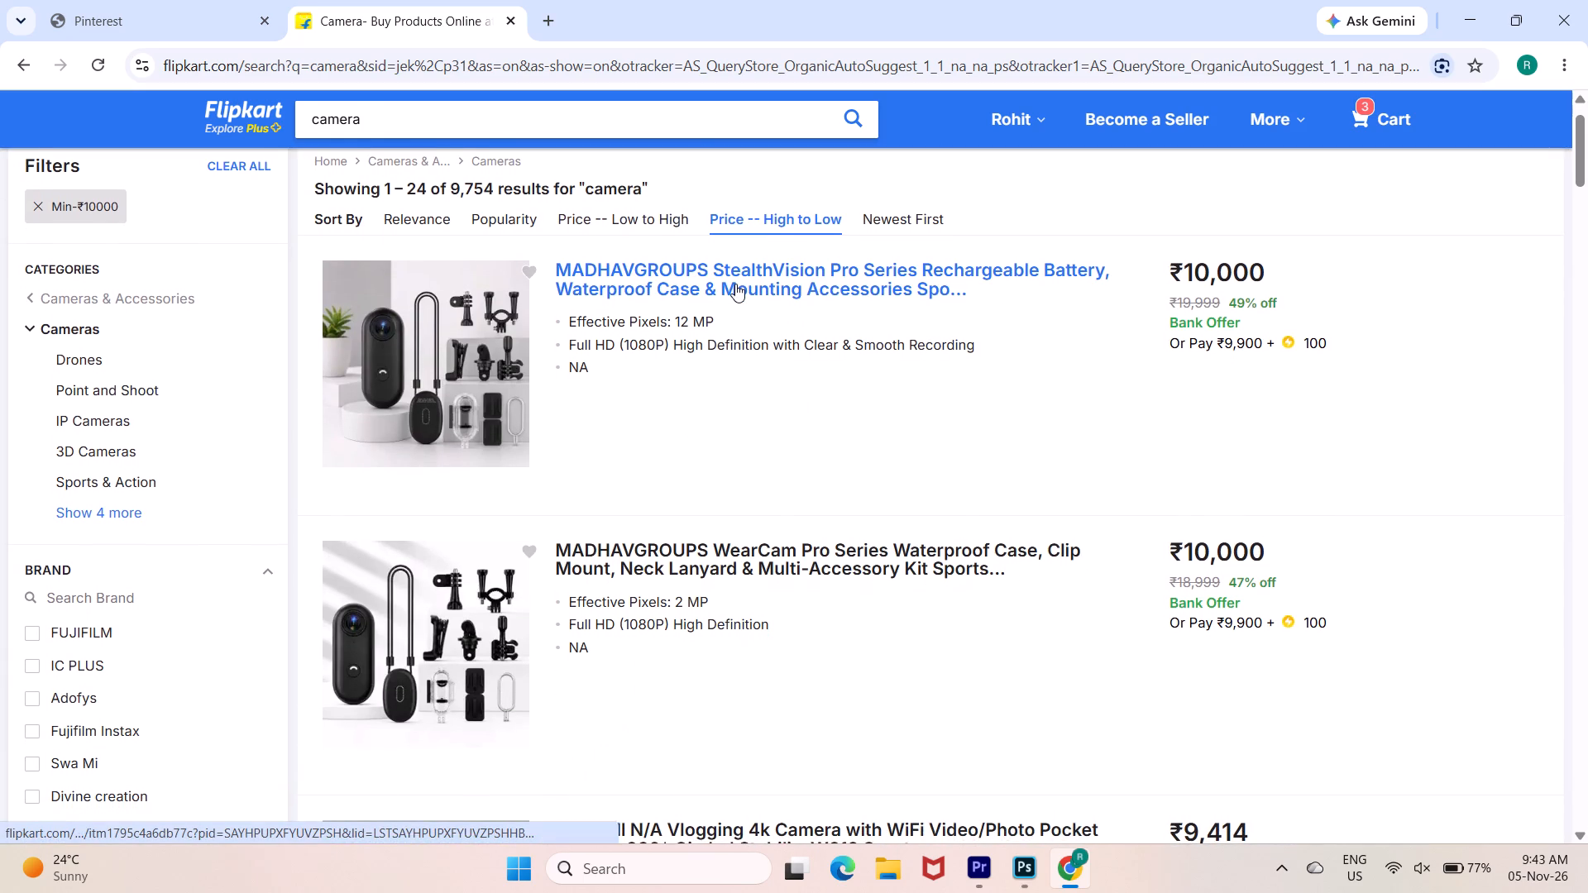
scroll(735, 284, "down", 1)
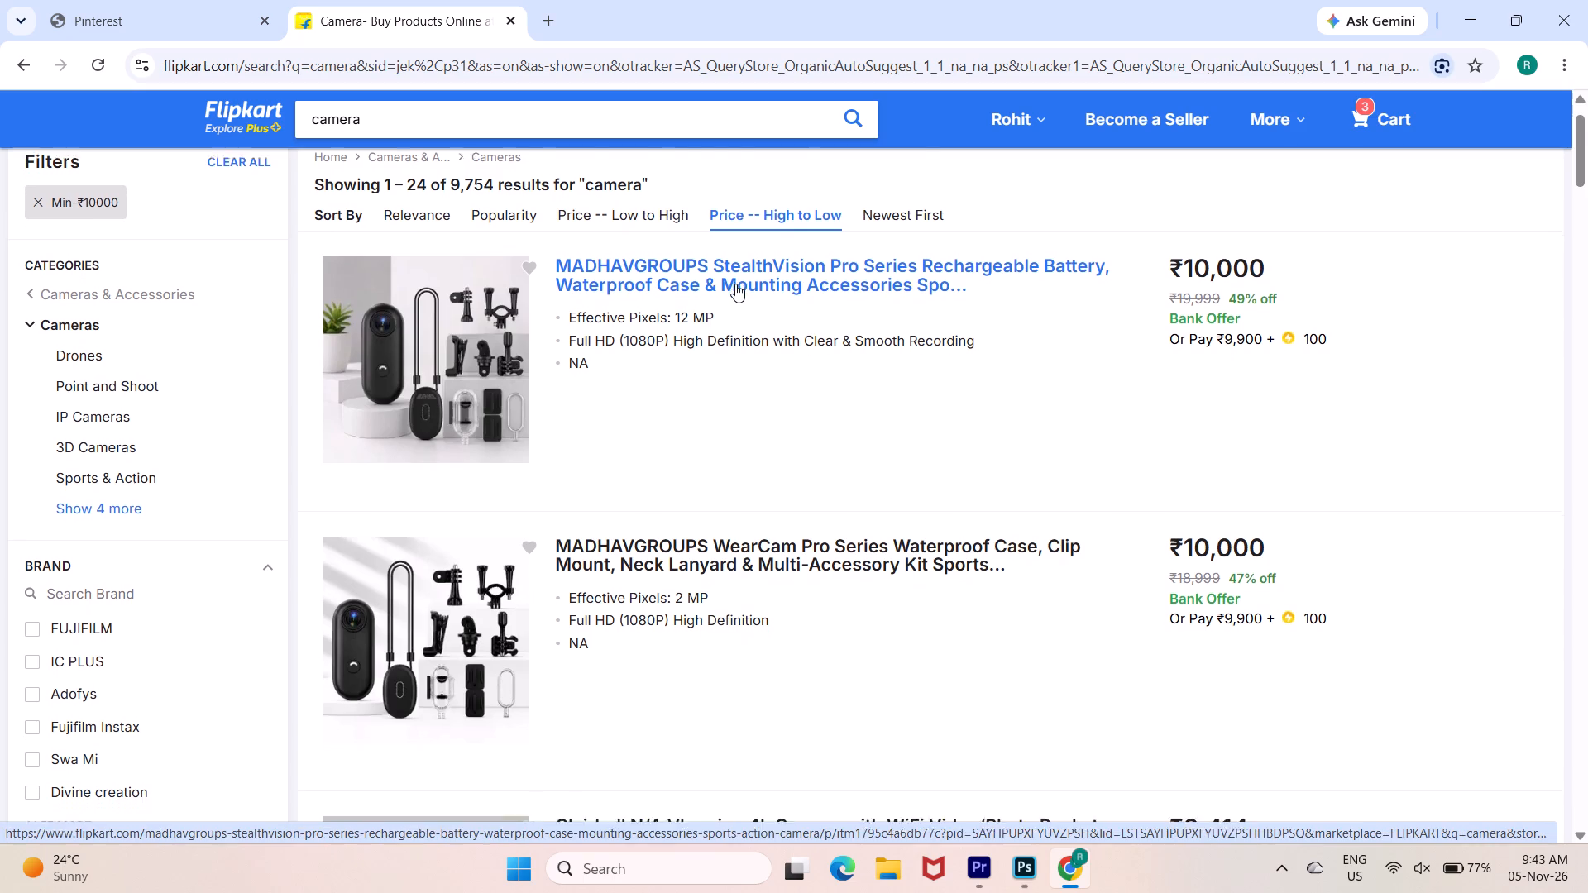
scroll(735, 284, "down", 2)
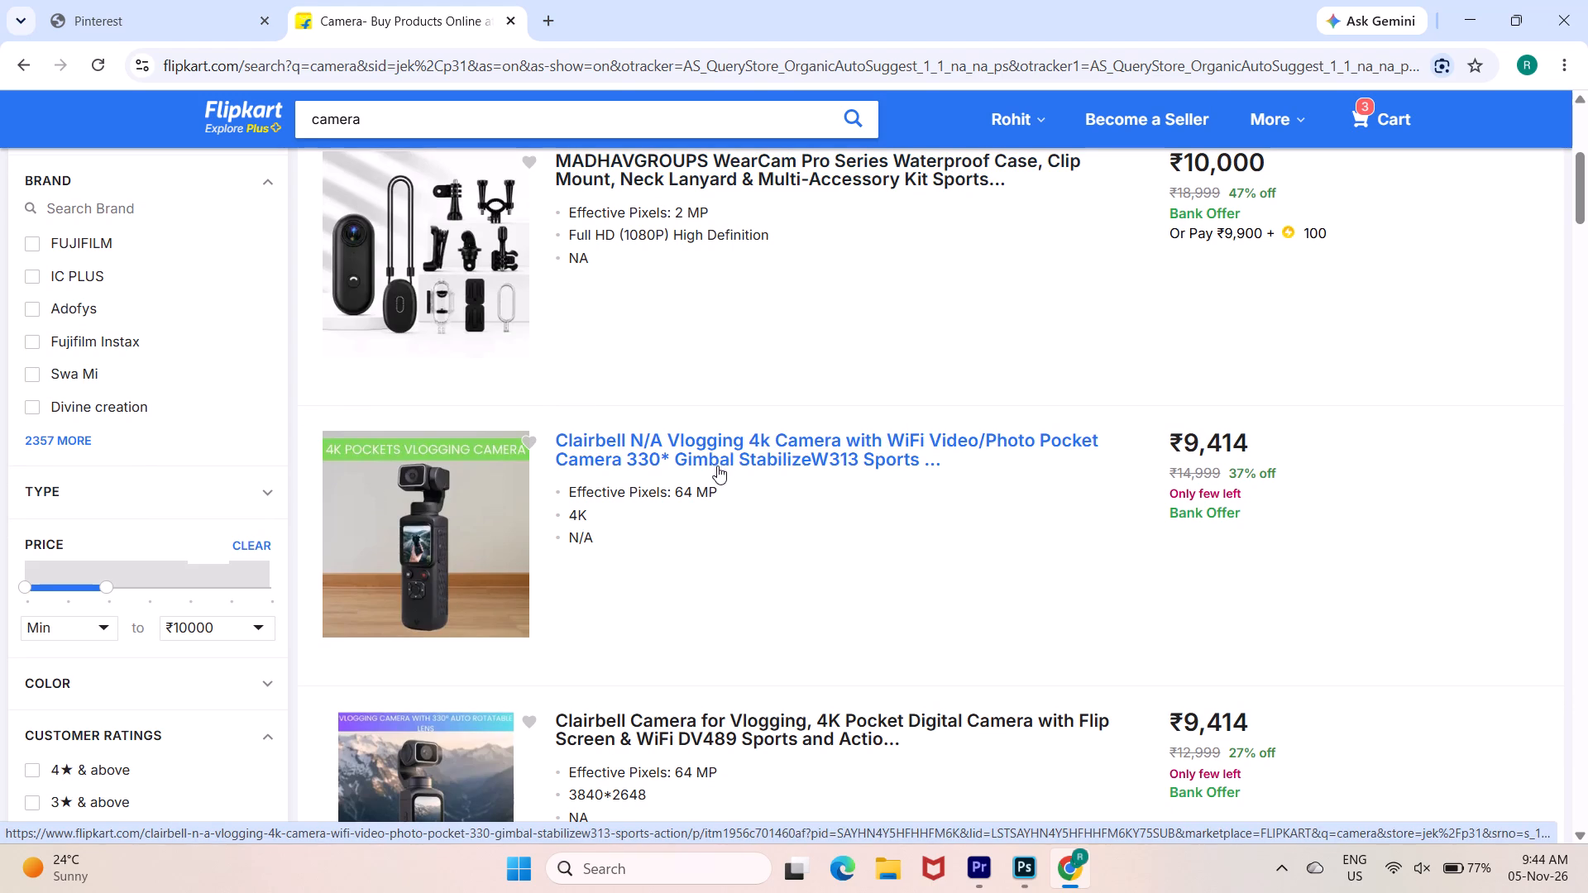
scroll(753, 331, "down", 1)
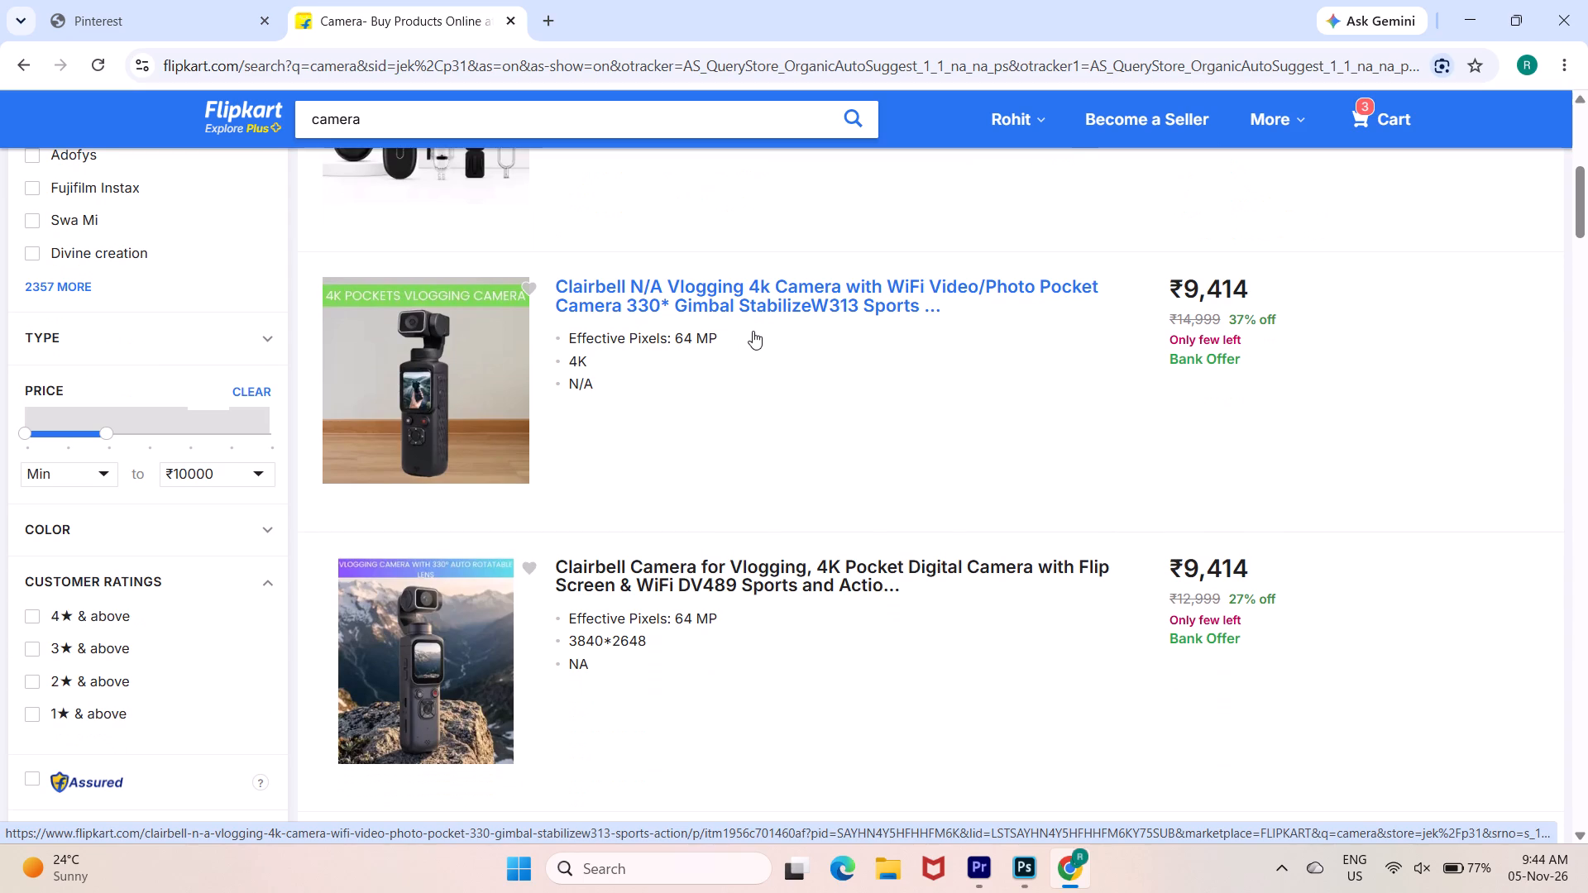
scroll(753, 331, "down", 2)
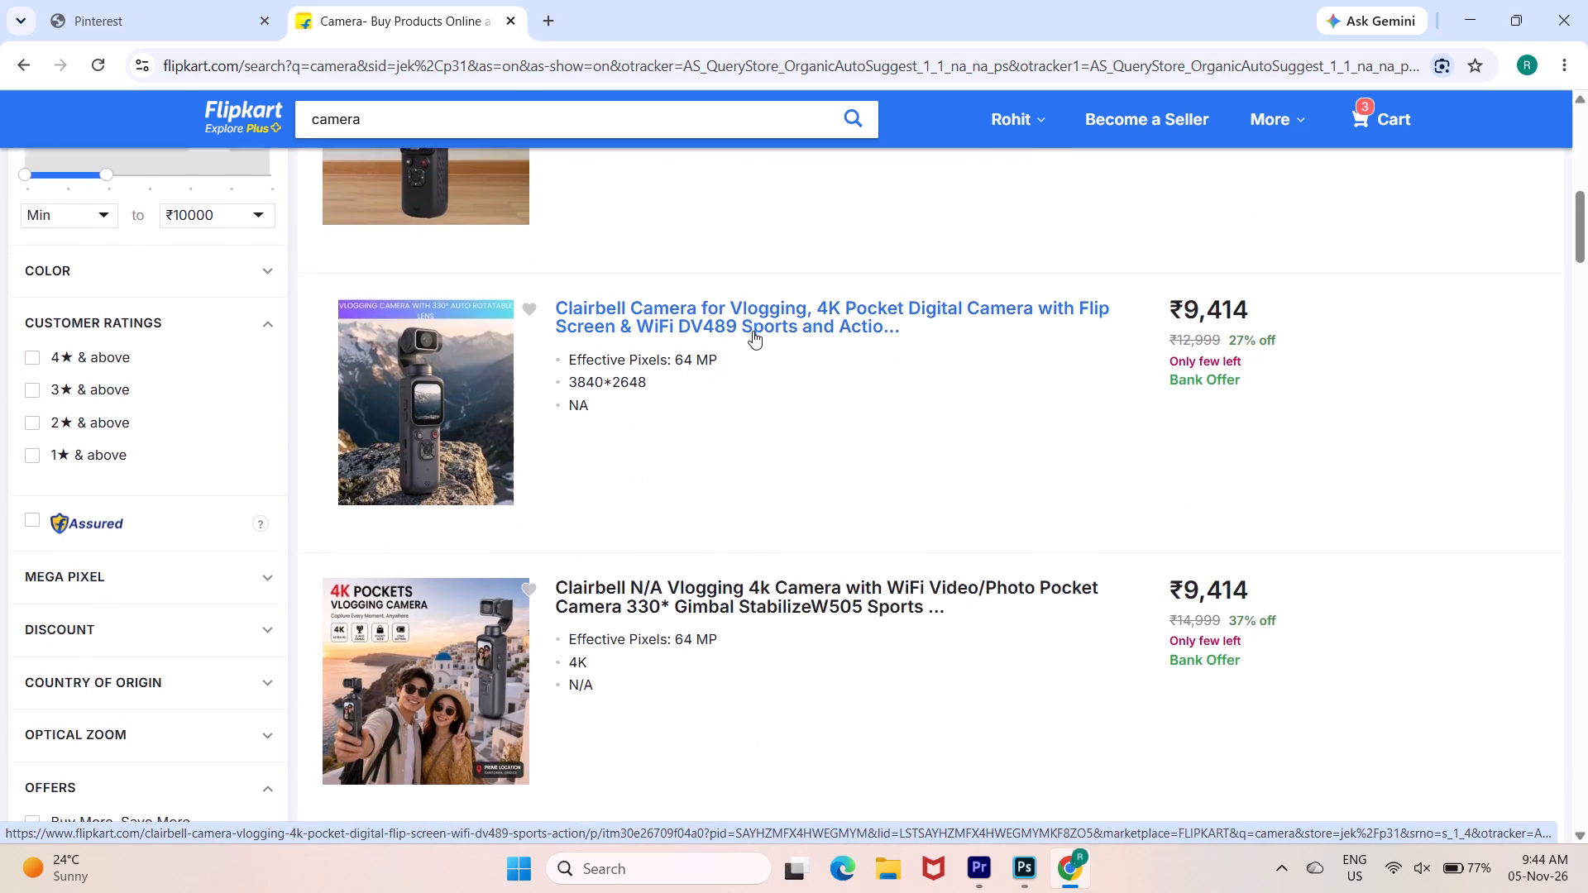
scroll(753, 331, "down", 5)
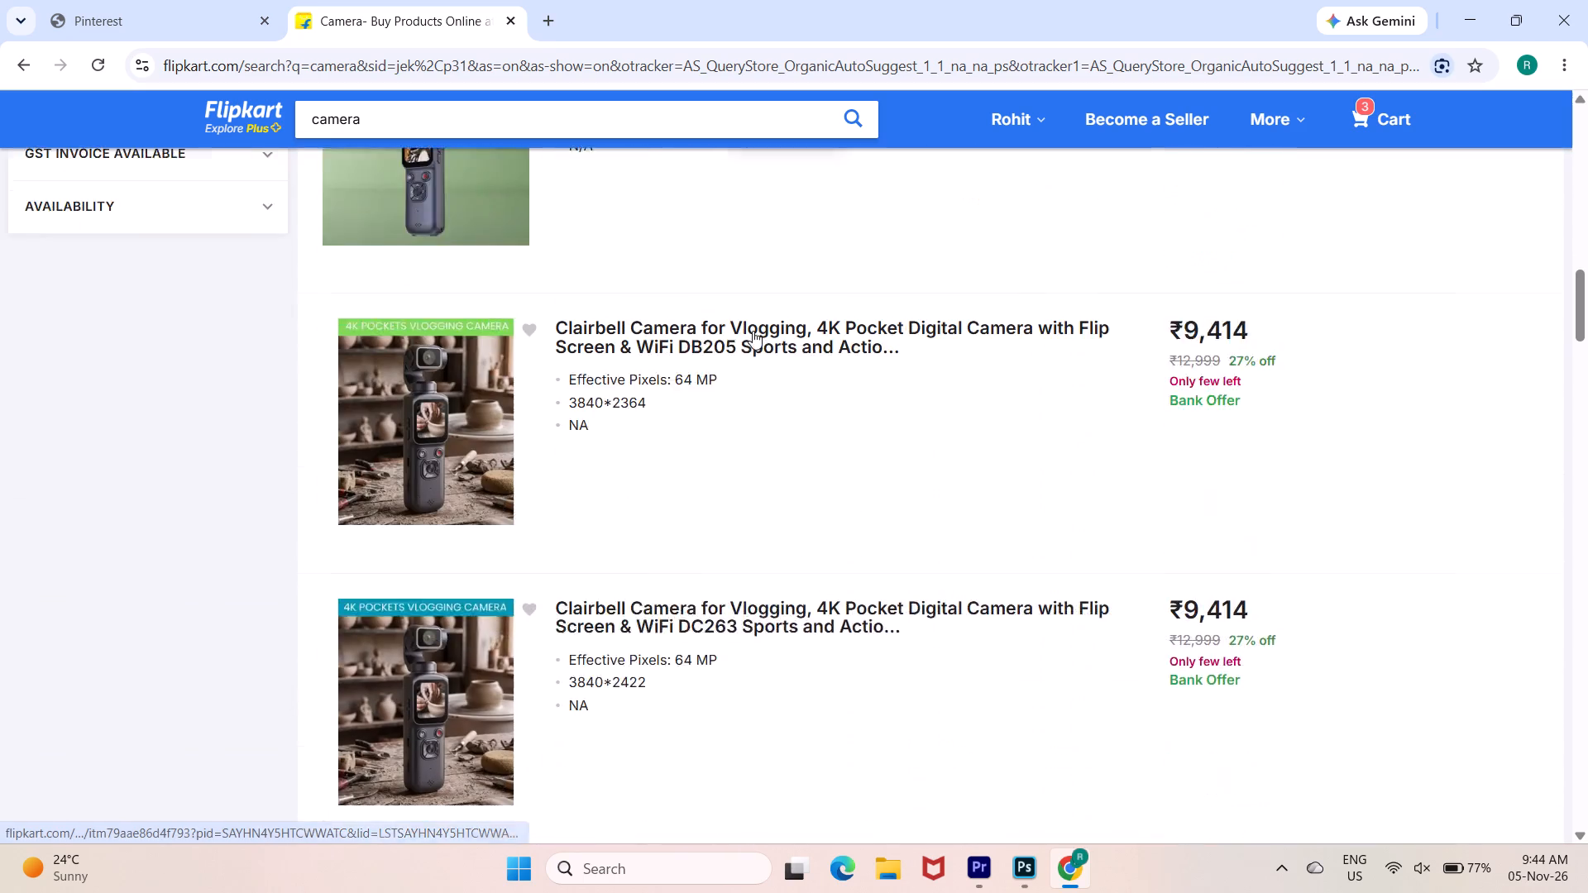
scroll(753, 331, "down", 5)
scroll(753, 331, "up", 5)
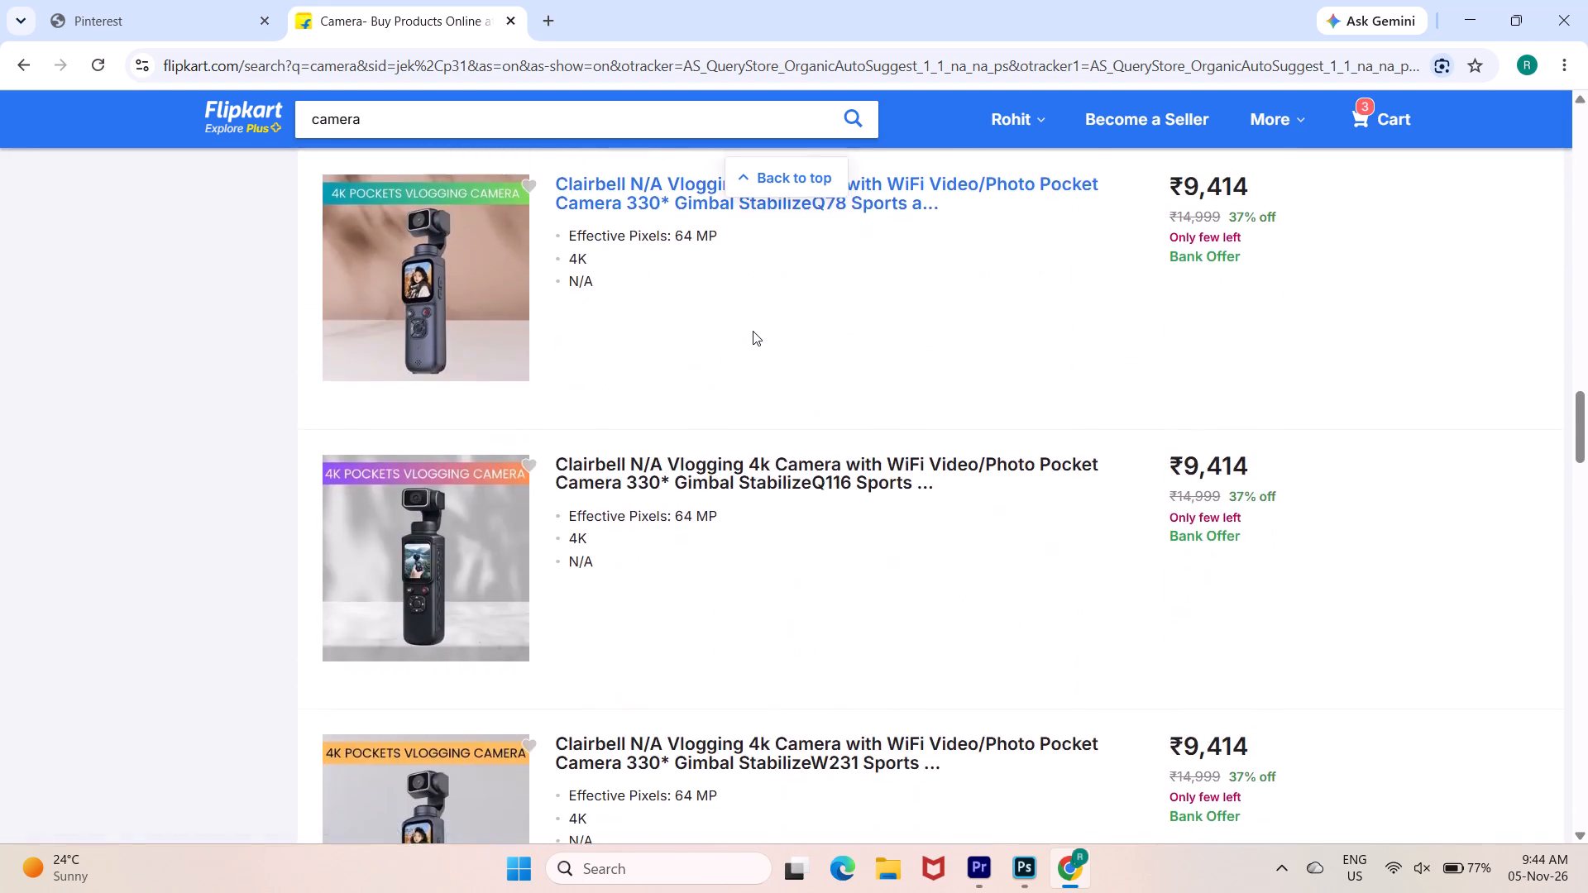
scroll(753, 331, "up", 6)
scroll(753, 331, "down", 4)
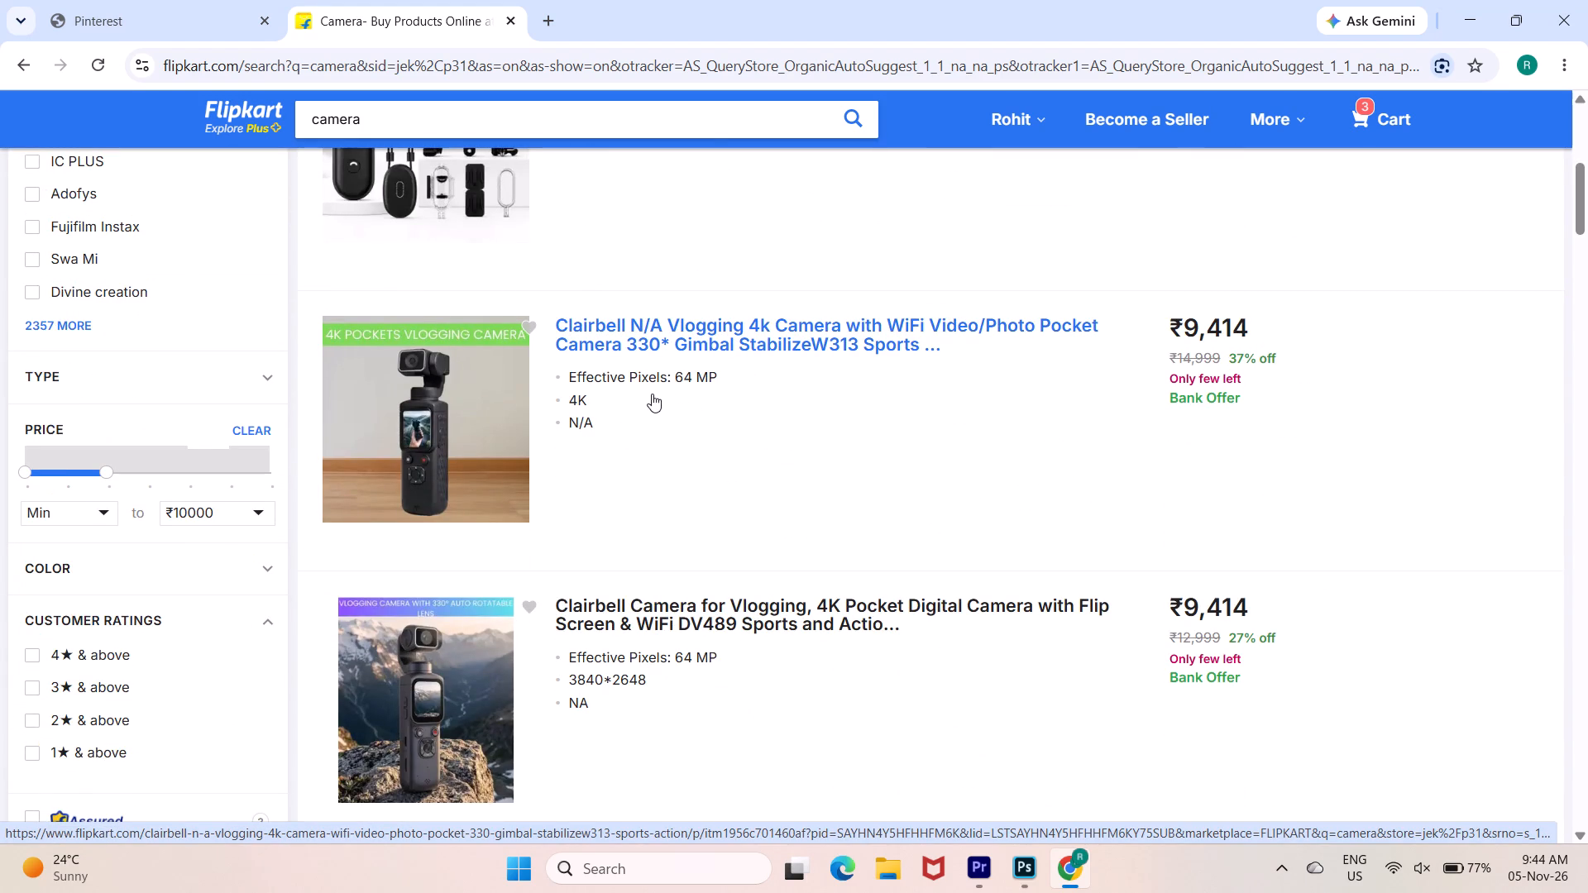
scroll(652, 394, "down", 1)
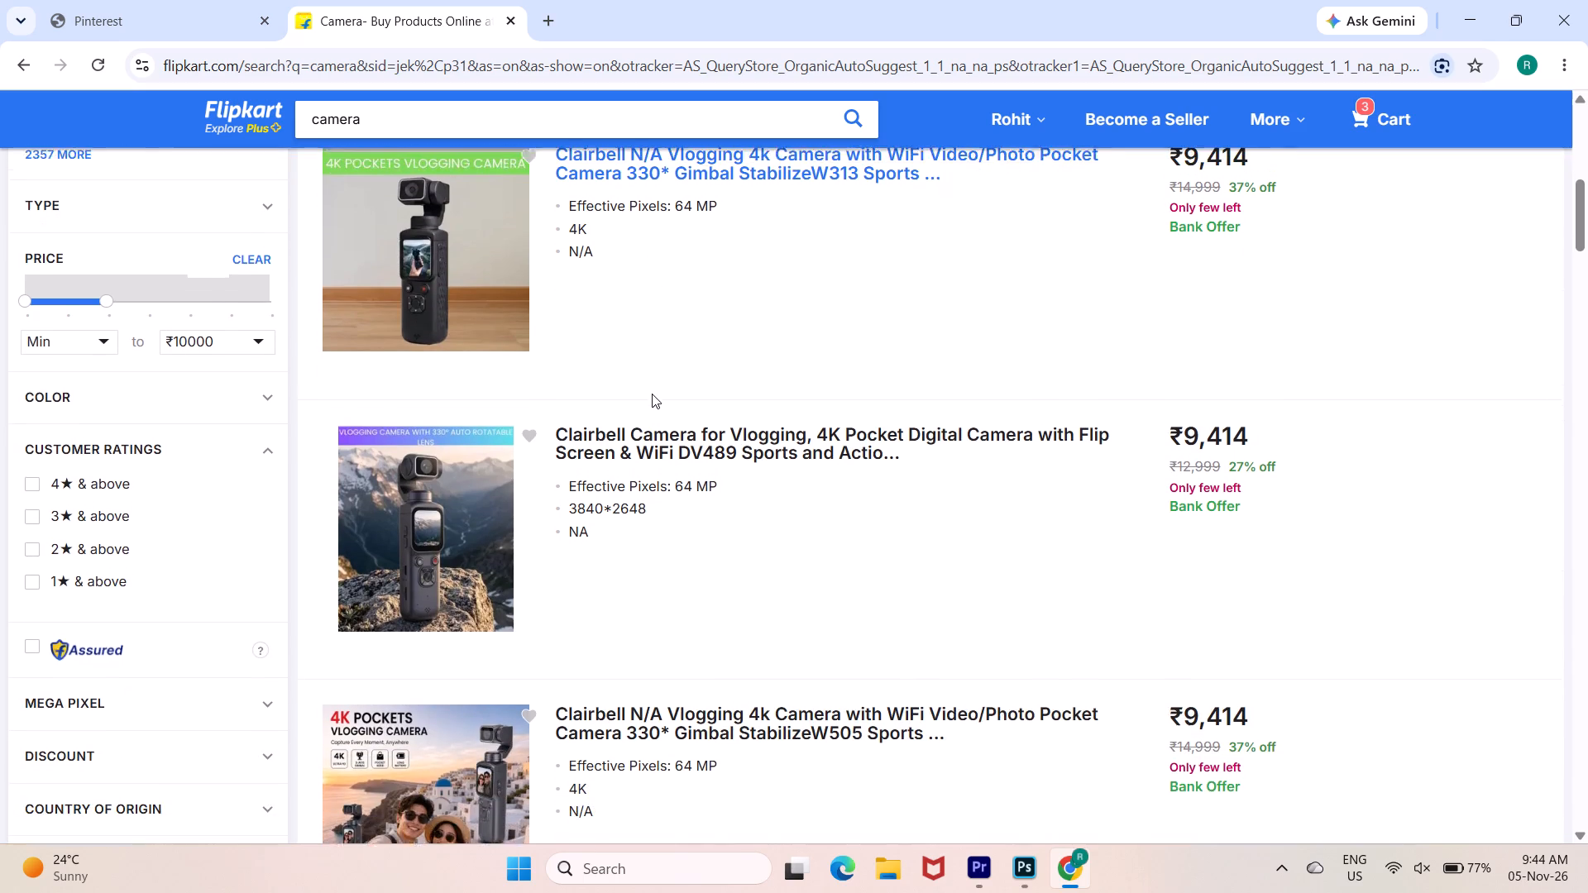
scroll(652, 394, "up", 1)
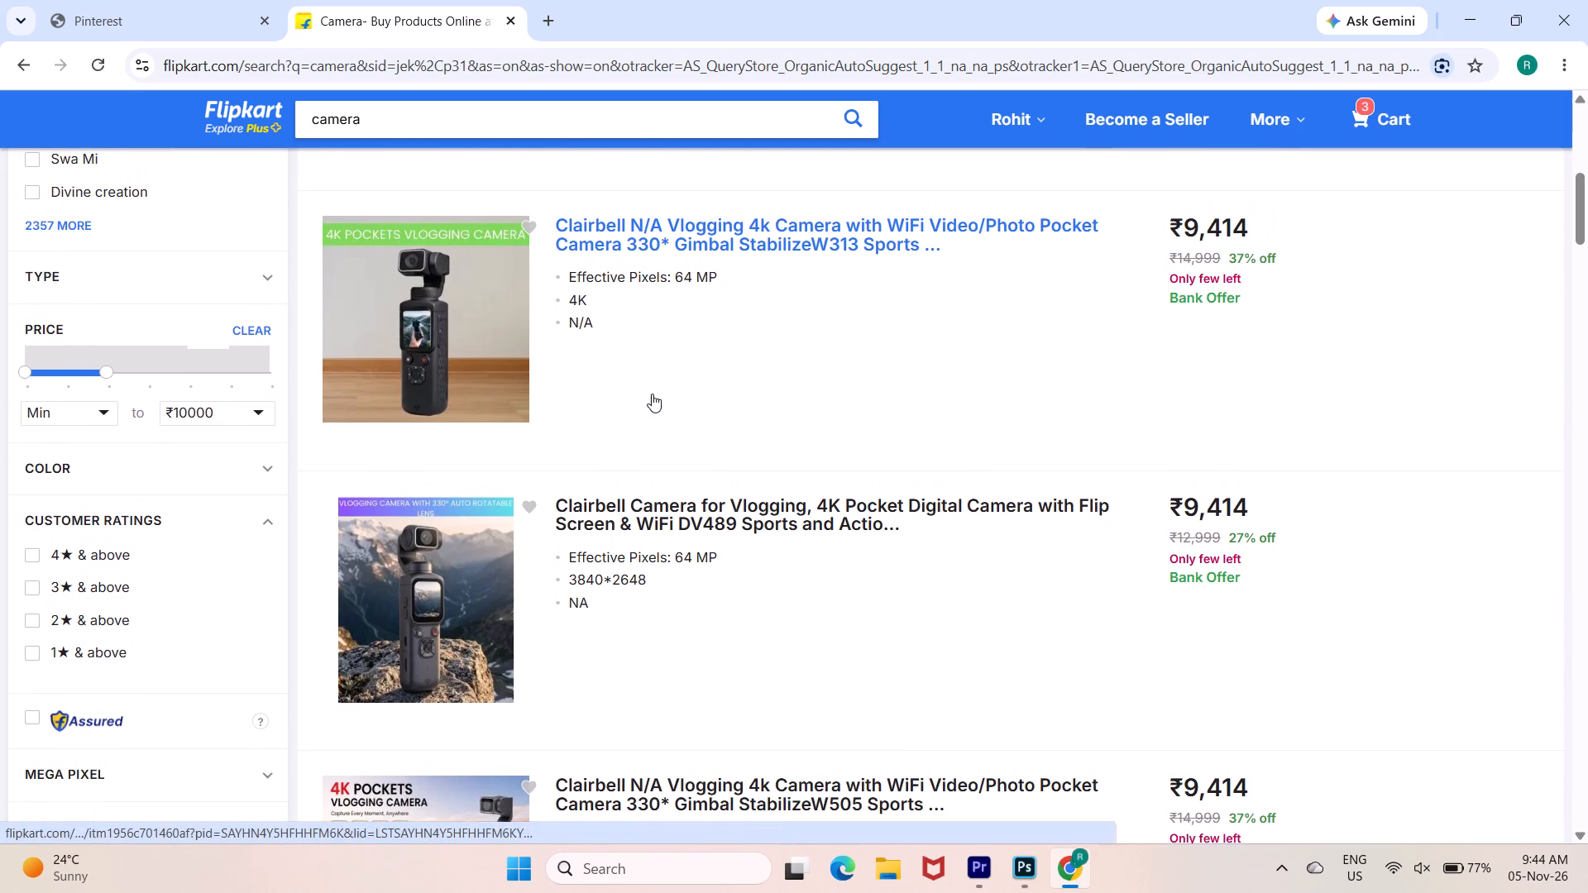
scroll(652, 394, "down", 1)
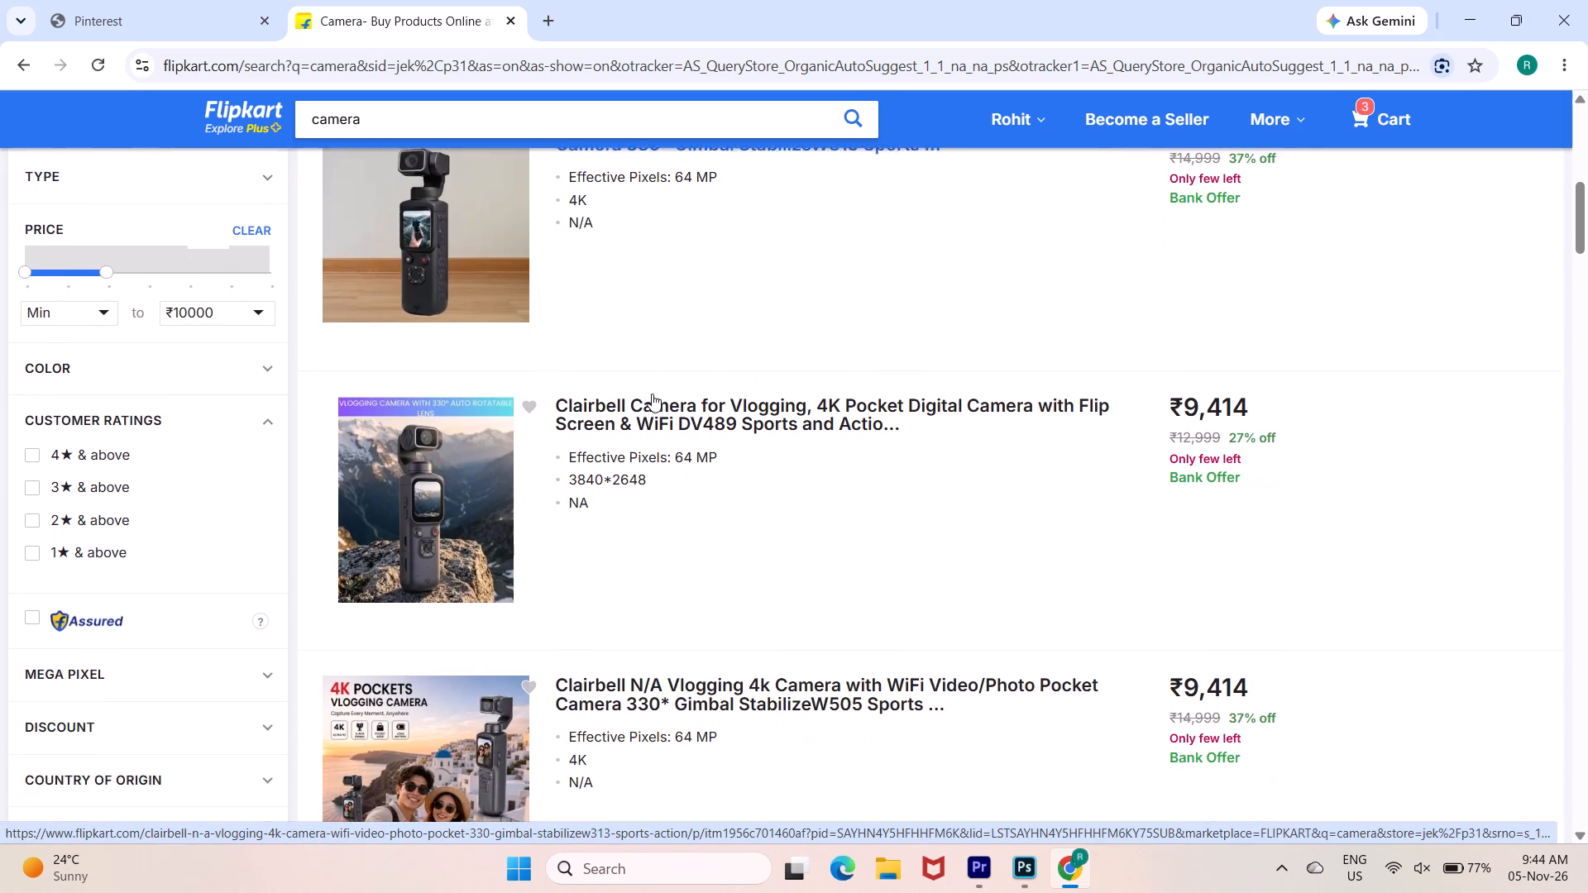
scroll(652, 394, "down", 2)
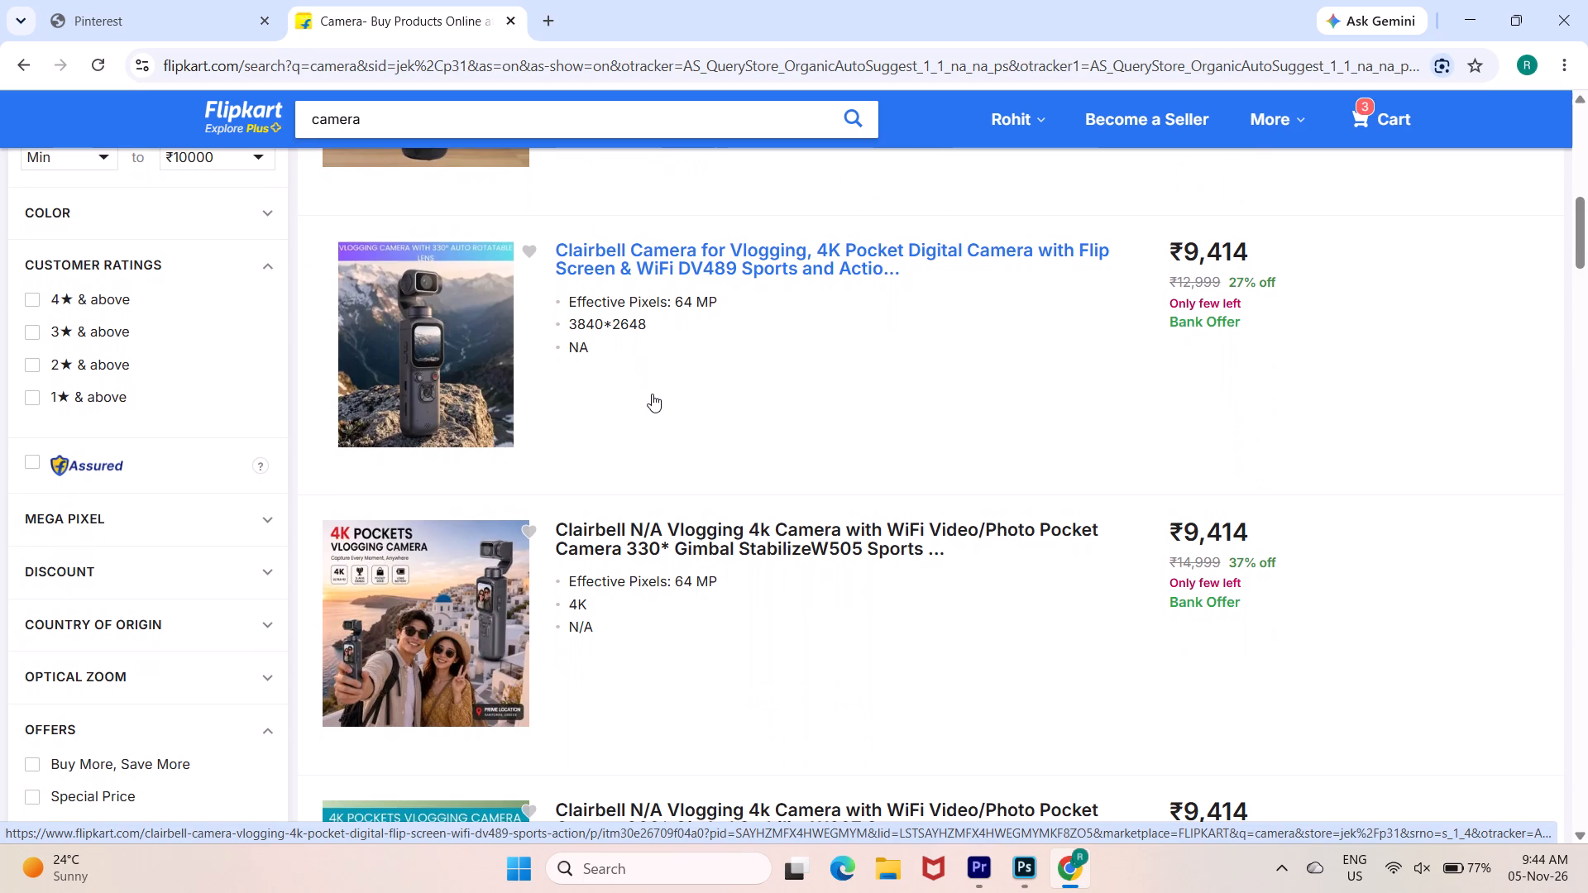
Open the Clairbell Vlogging 4k Camera StabilizeW505 listing and examine its photos, offers, delivery details and similar products.
left_click(486, 604)
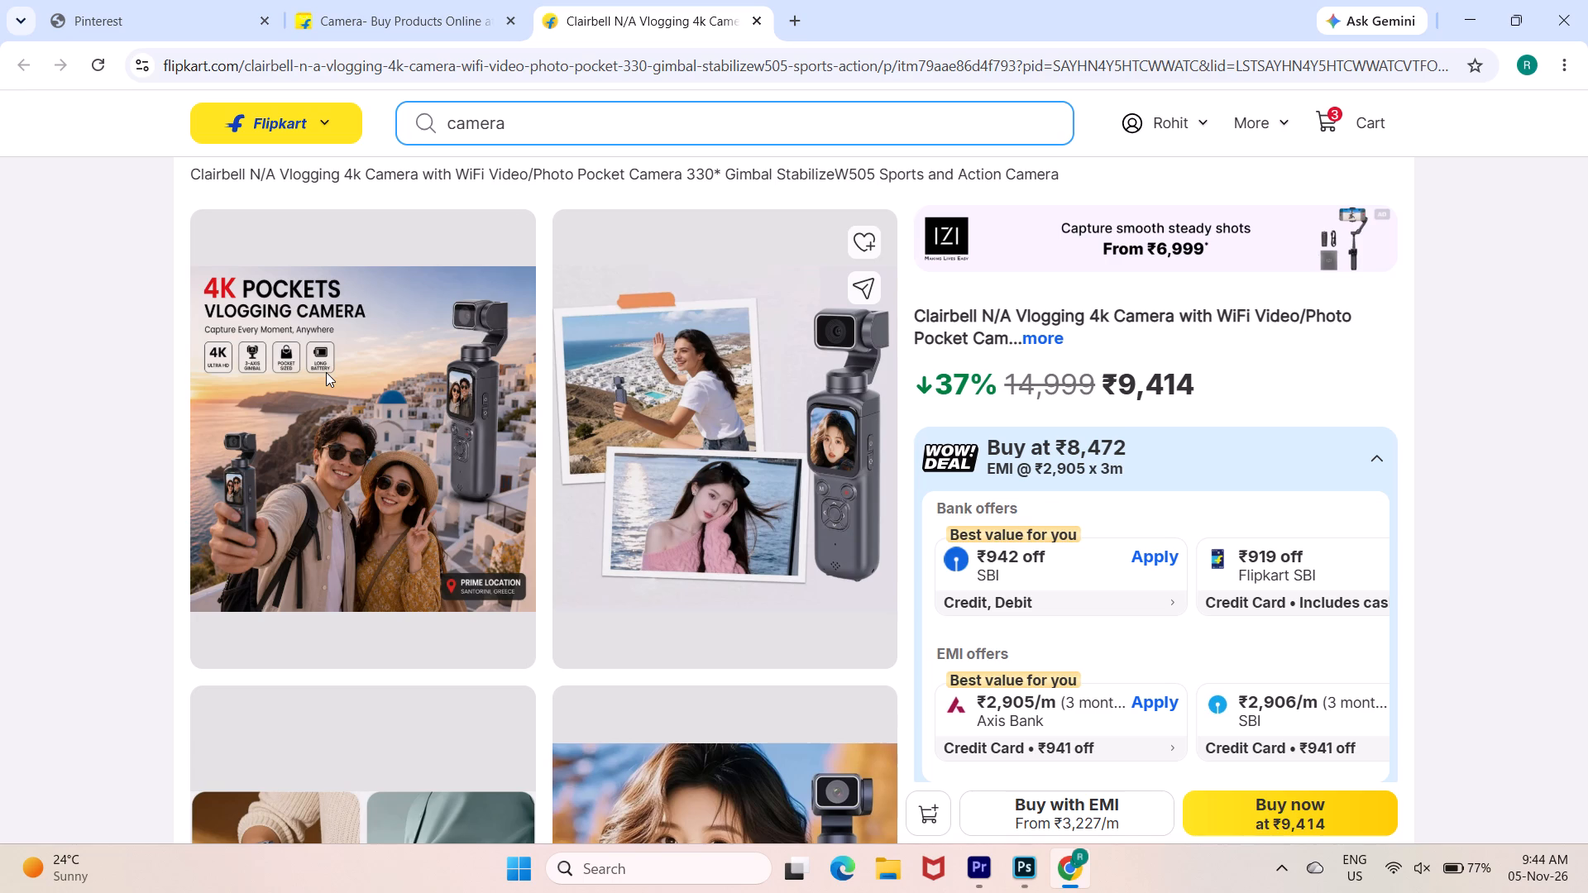
scroll(326, 372, "down", 1)
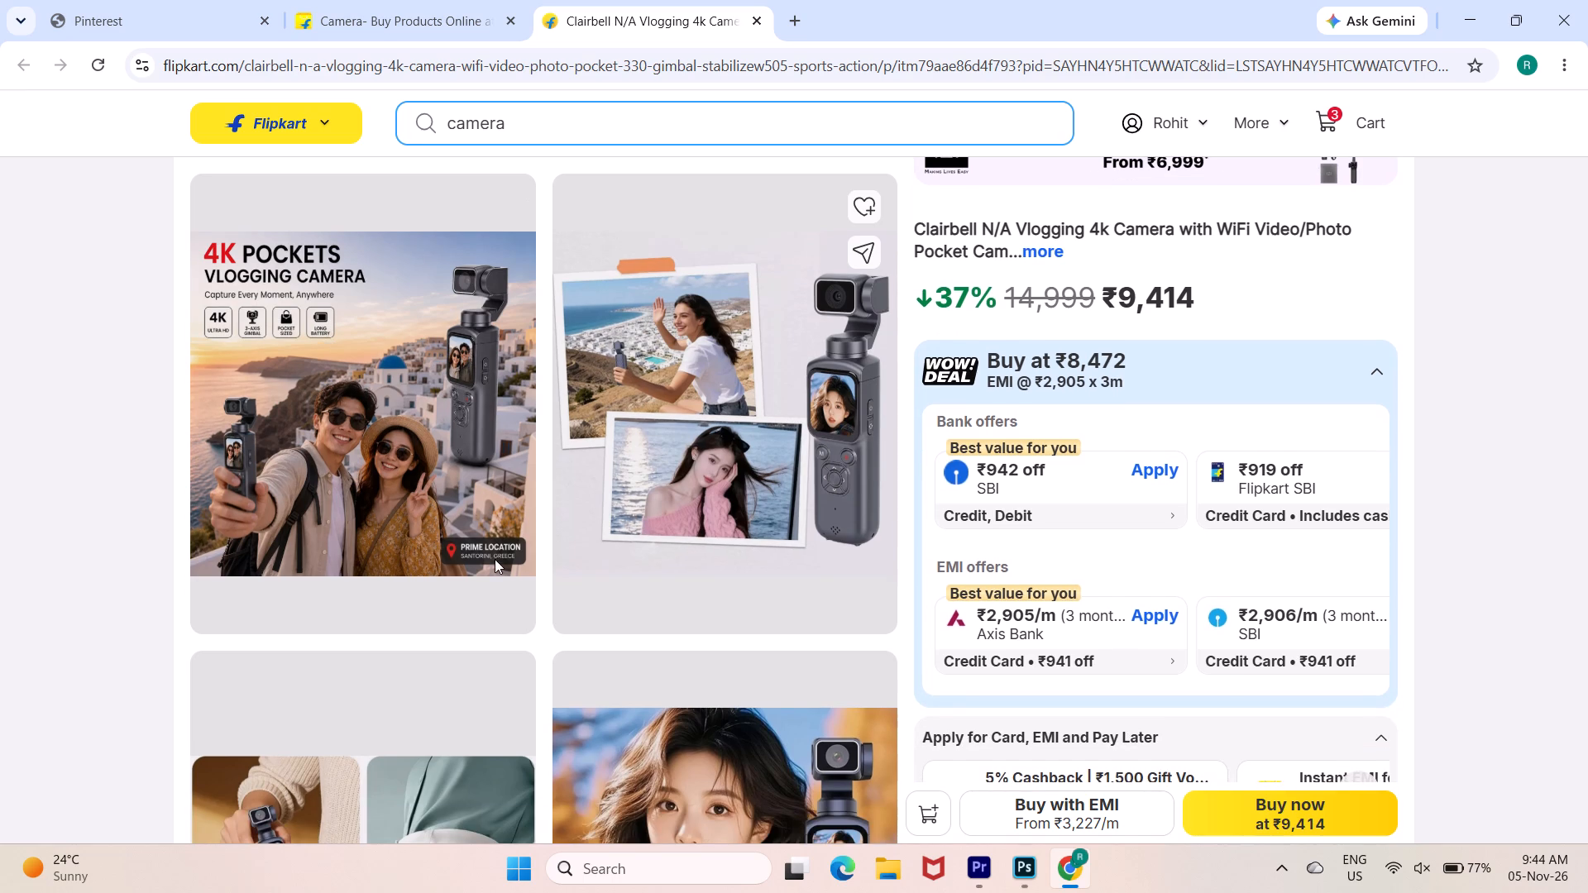
scroll(495, 560, "down", 1)
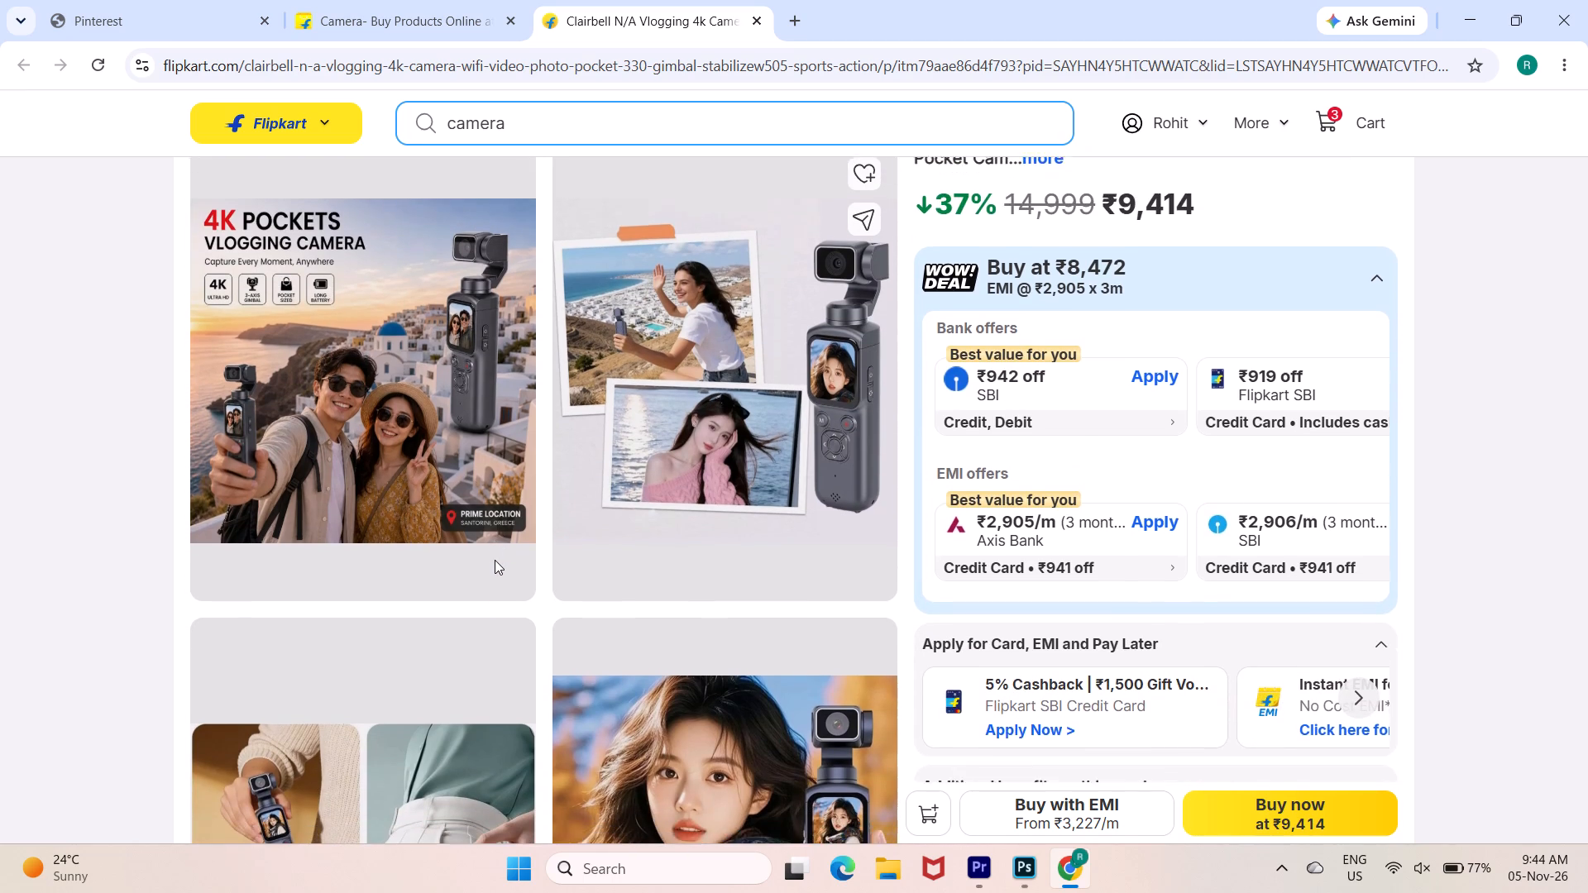
scroll(495, 560, "down", 2)
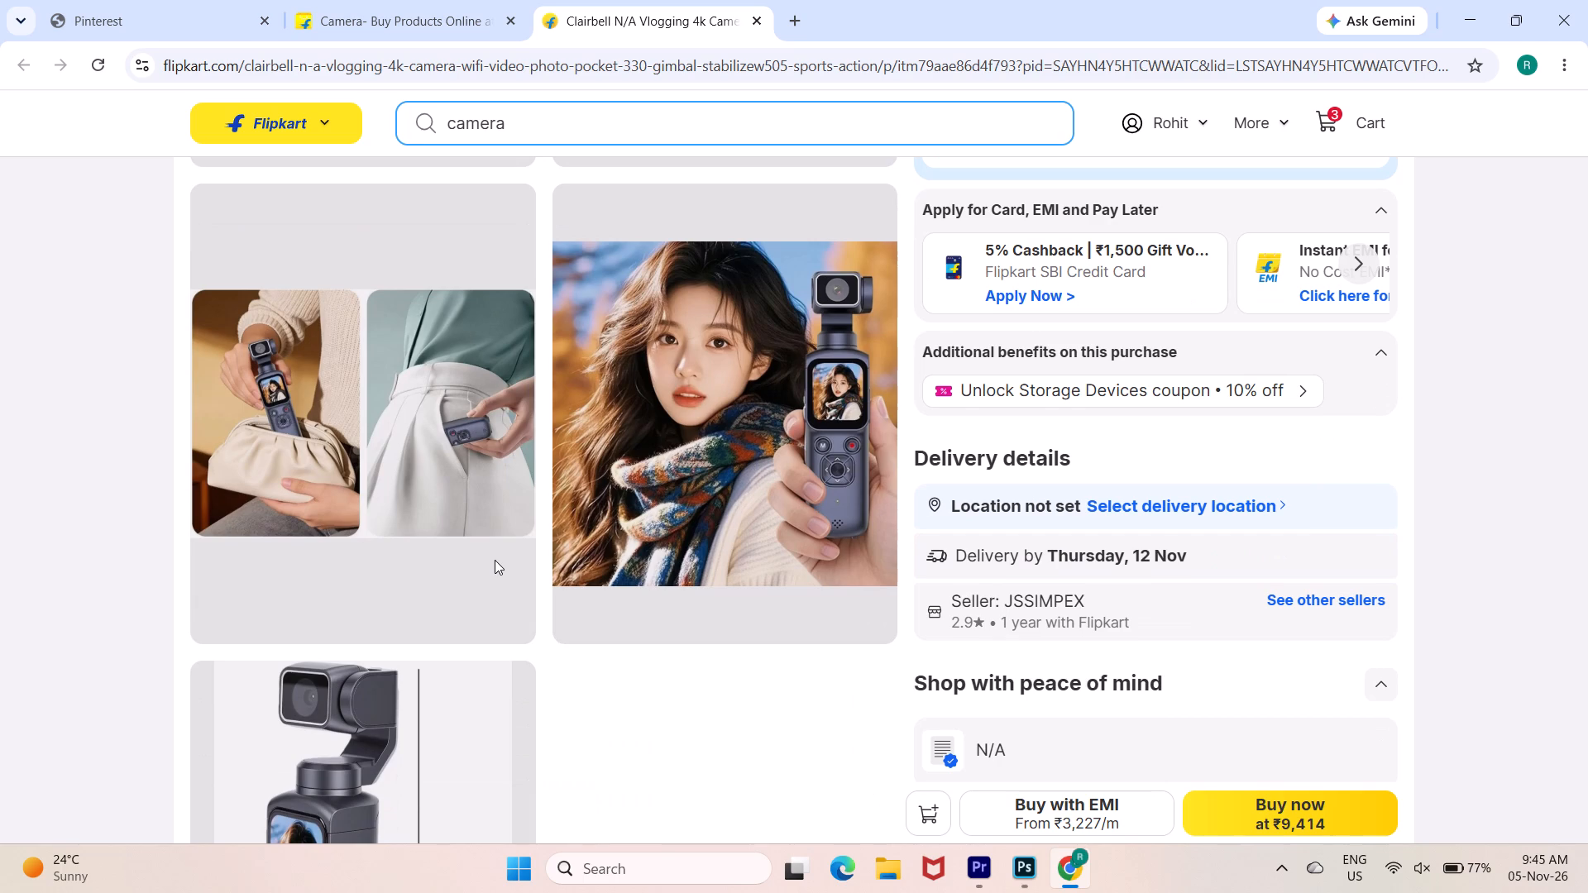
scroll(495, 560, "down", 4)
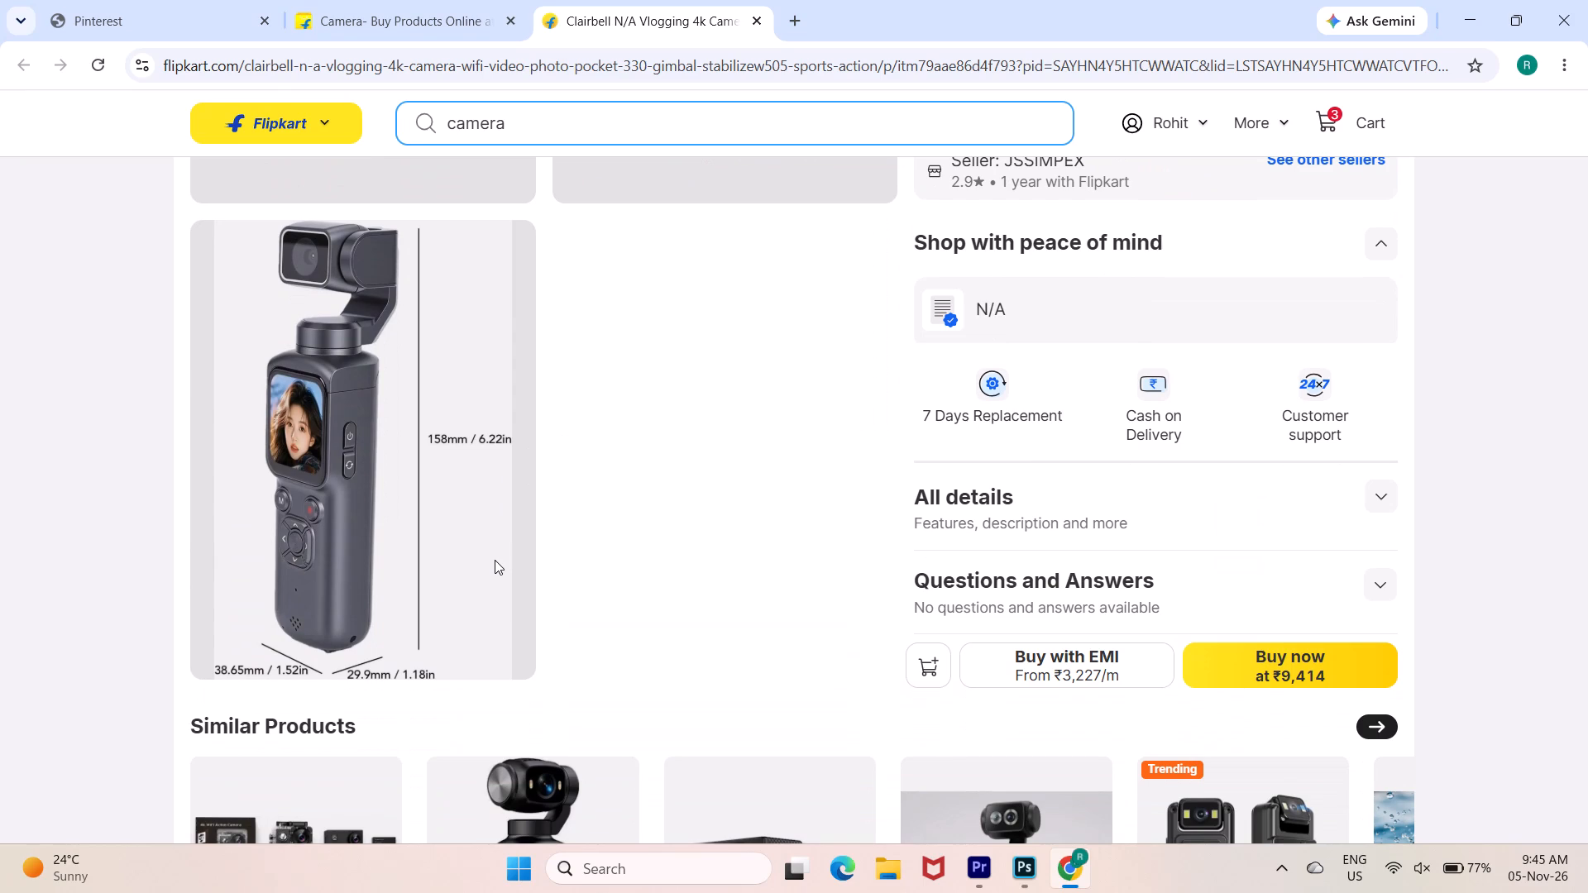
scroll(495, 560, "down", 2)
scroll(495, 560, "up", 1)
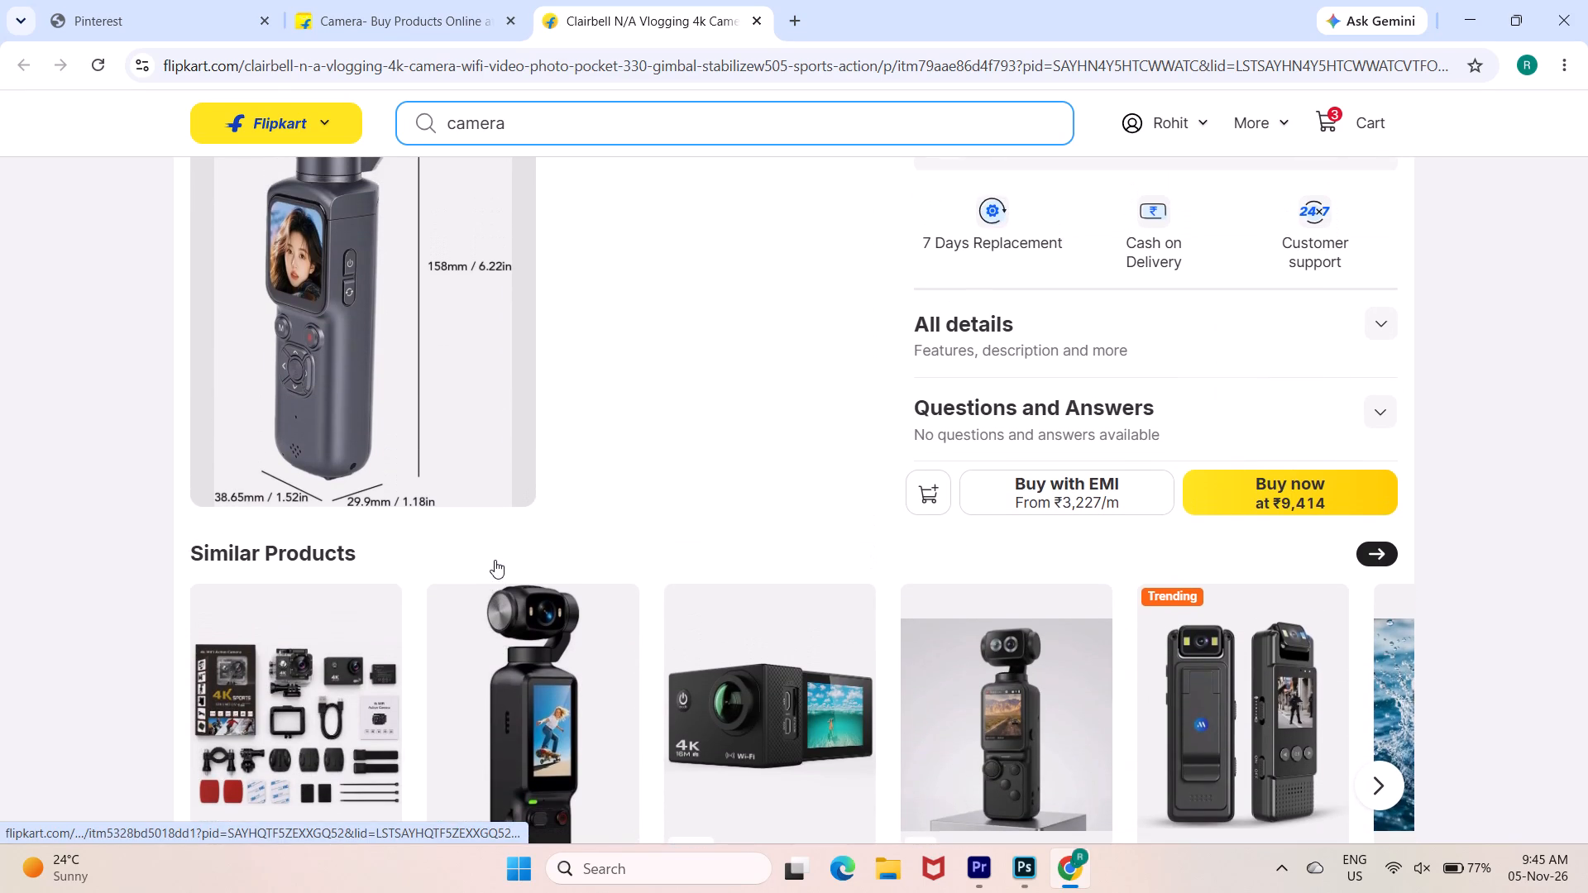
scroll(495, 560, "up", 5)
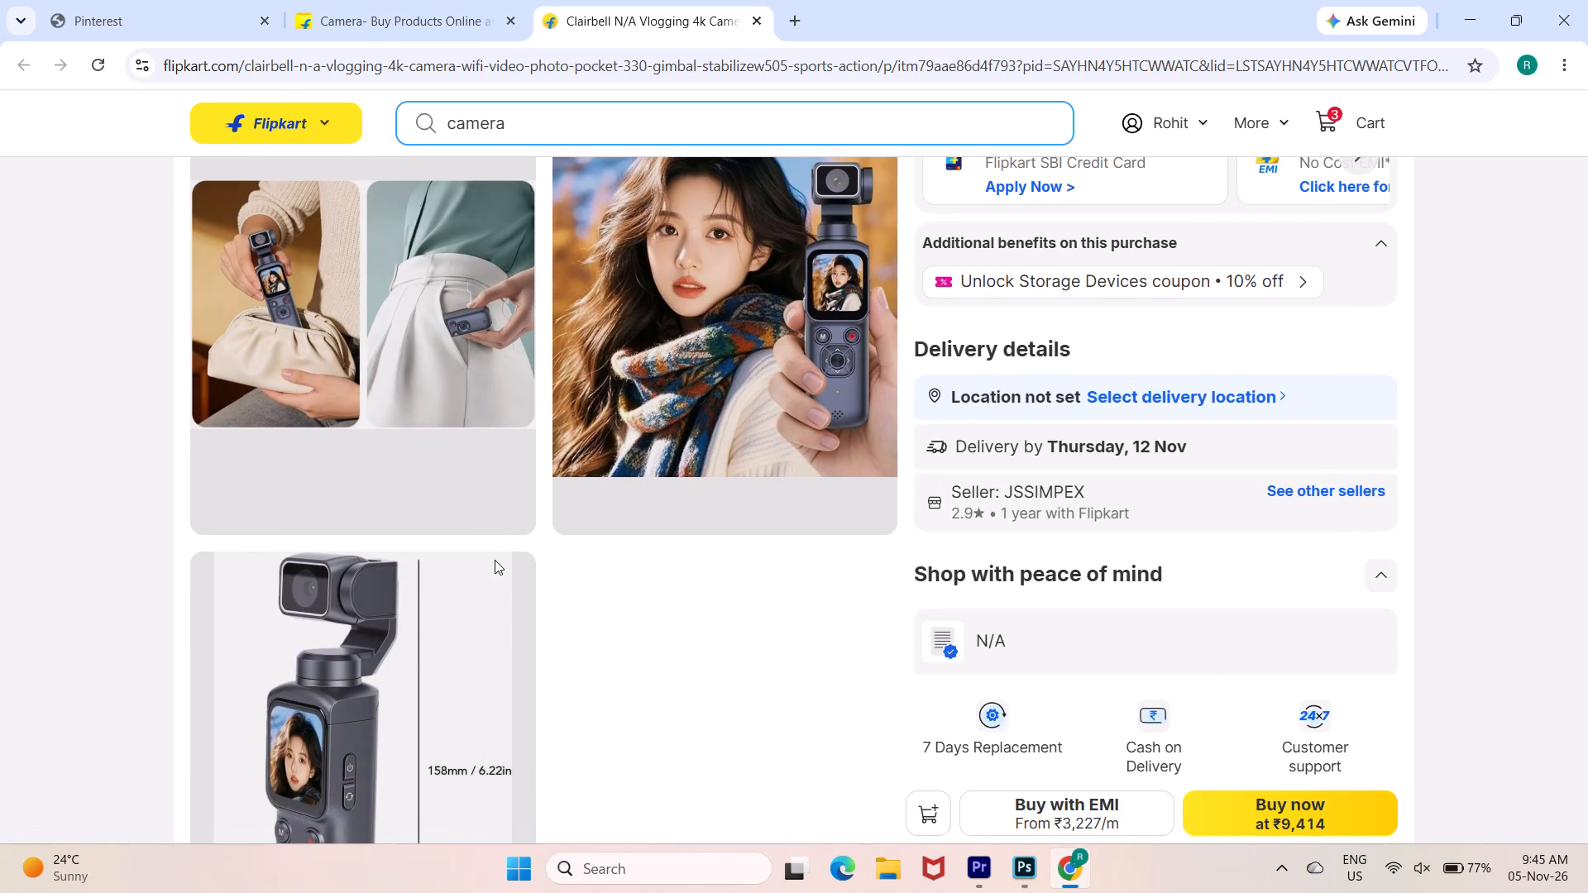
scroll(495, 560, "up", 3)
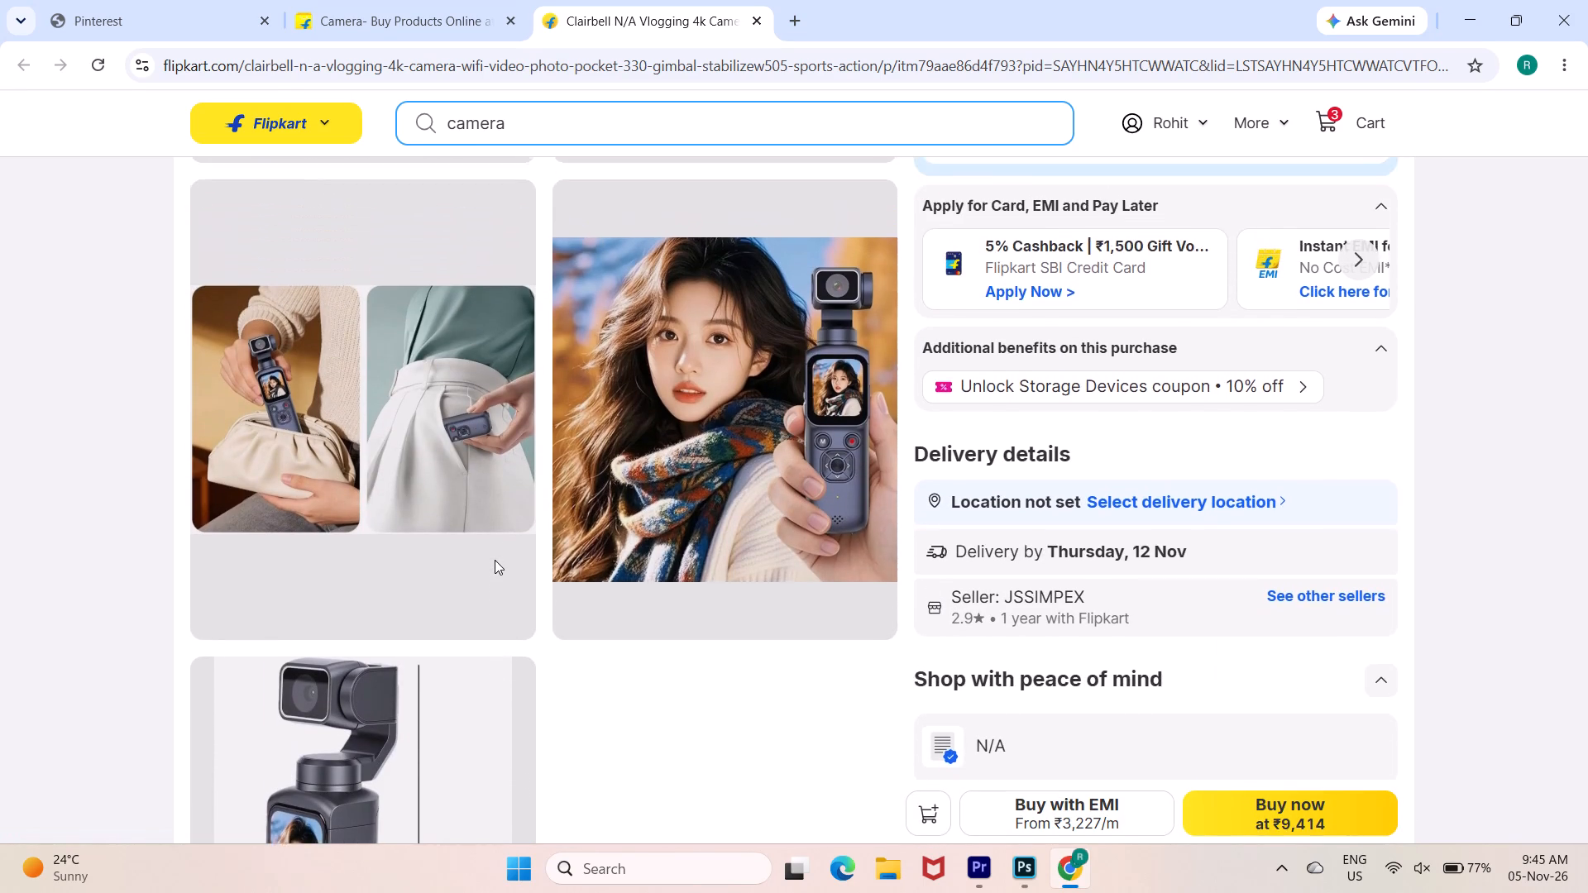
Close the Flipkart camera results and the Clairbell listing, and switch back to the Diwali post in Photoshop.
scroll(495, 560, "up", 8)
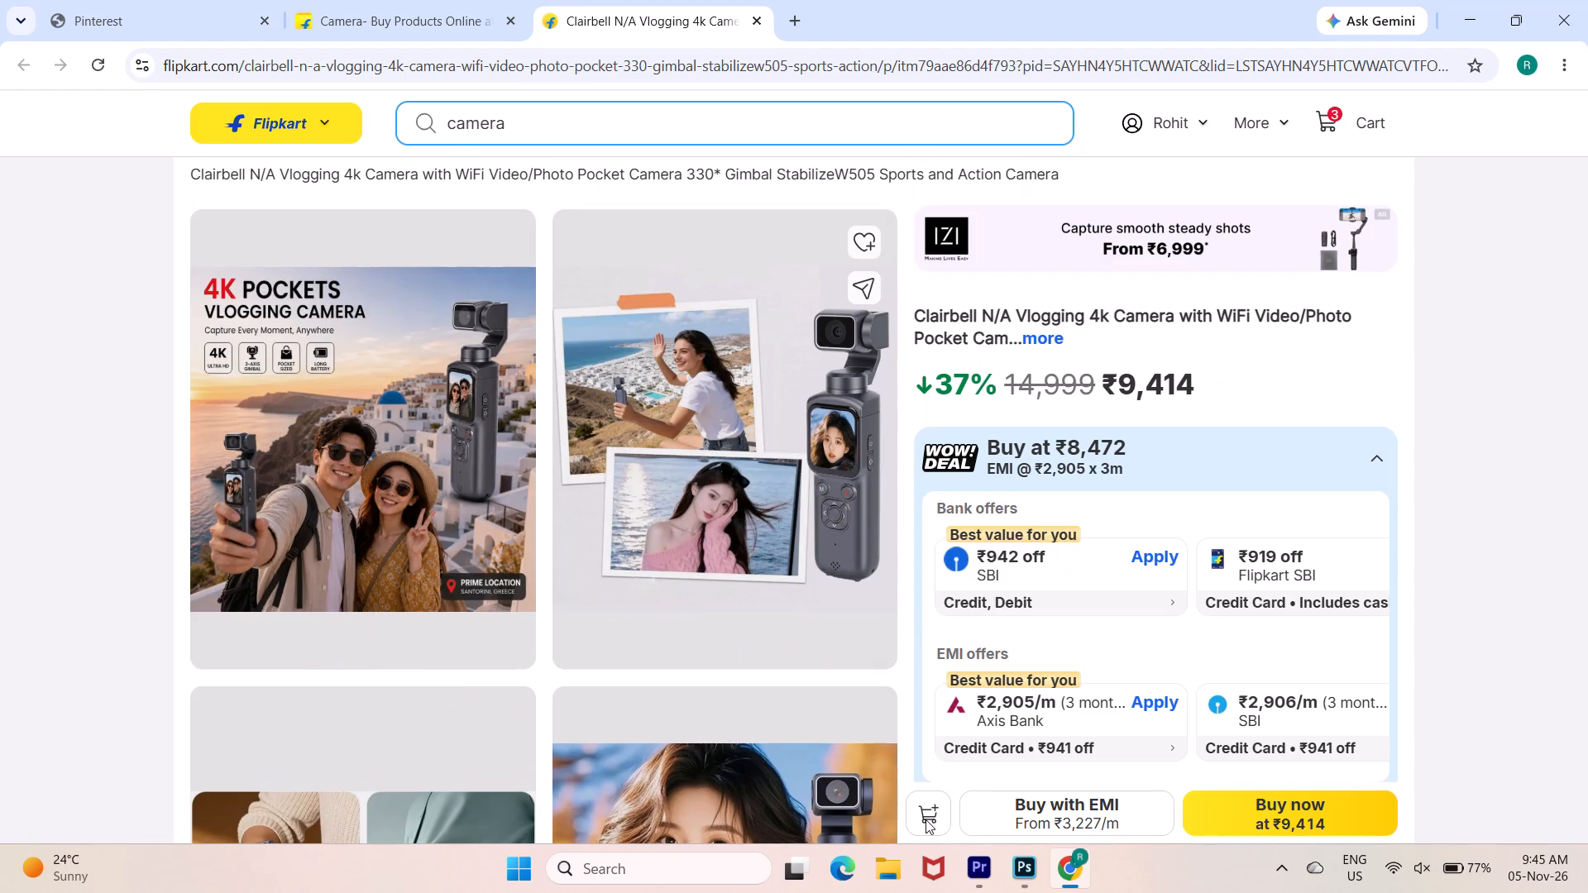
scroll(776, 474, "up", 4)
left_click(514, 21)
left_click(514, 21)
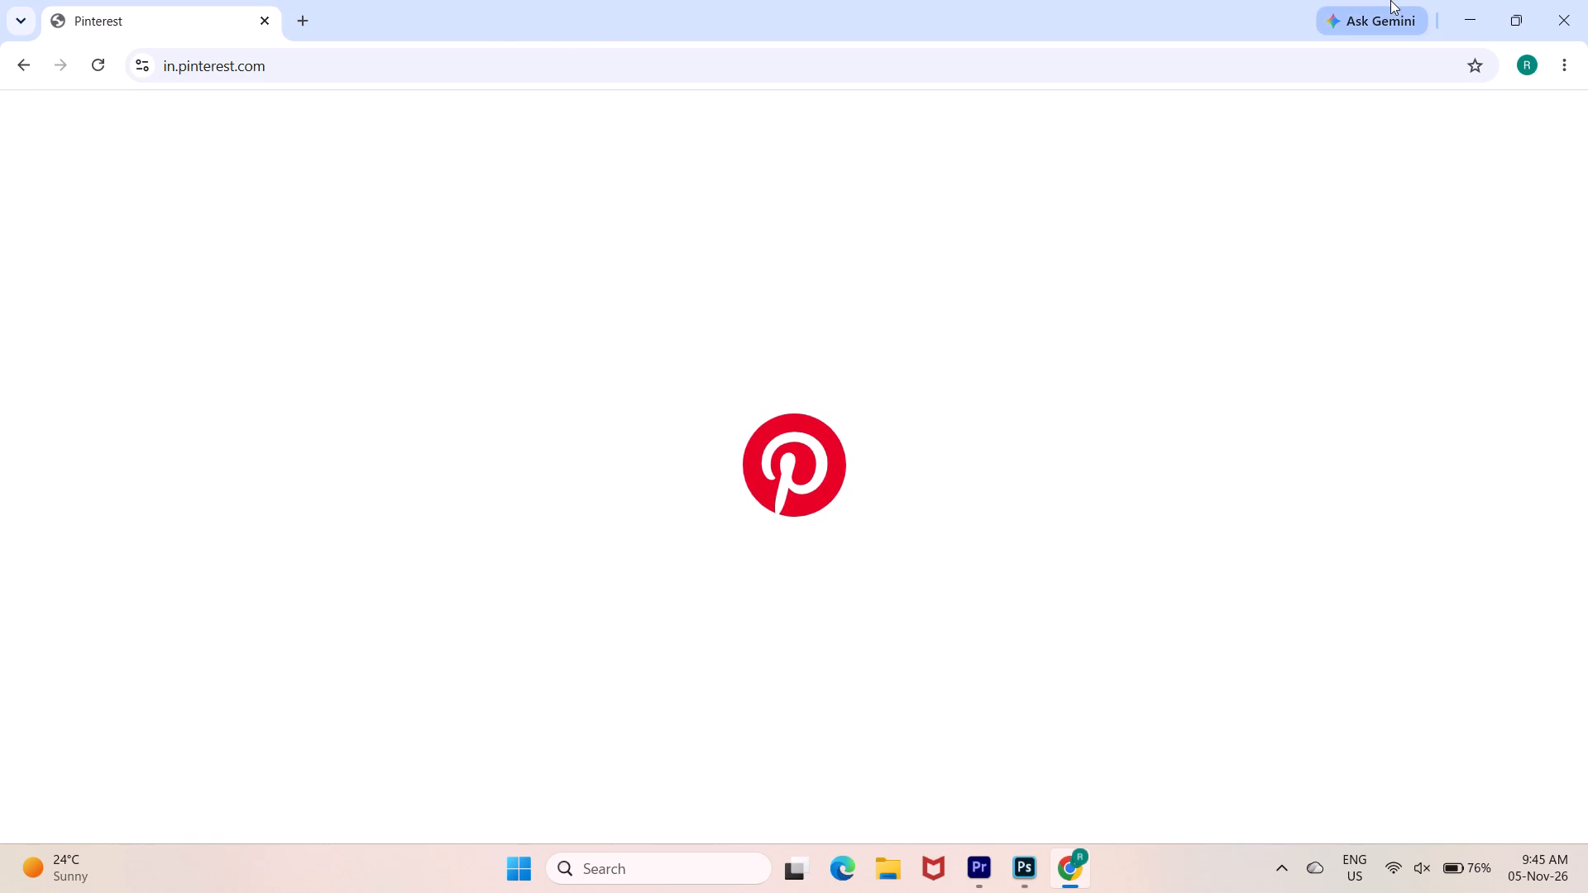
left_click(1452, 23)
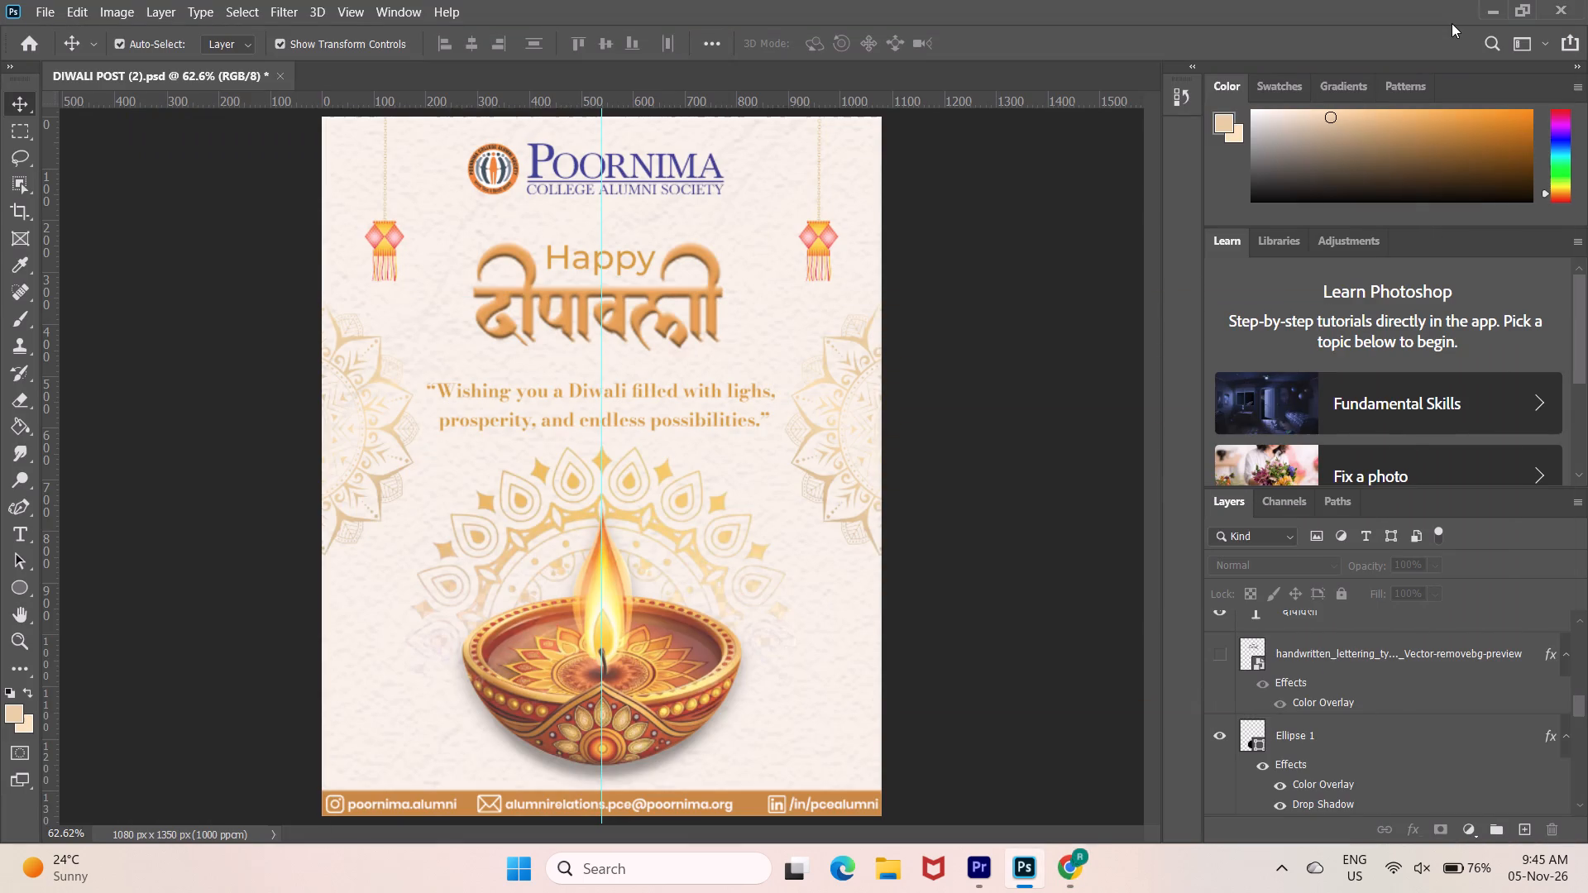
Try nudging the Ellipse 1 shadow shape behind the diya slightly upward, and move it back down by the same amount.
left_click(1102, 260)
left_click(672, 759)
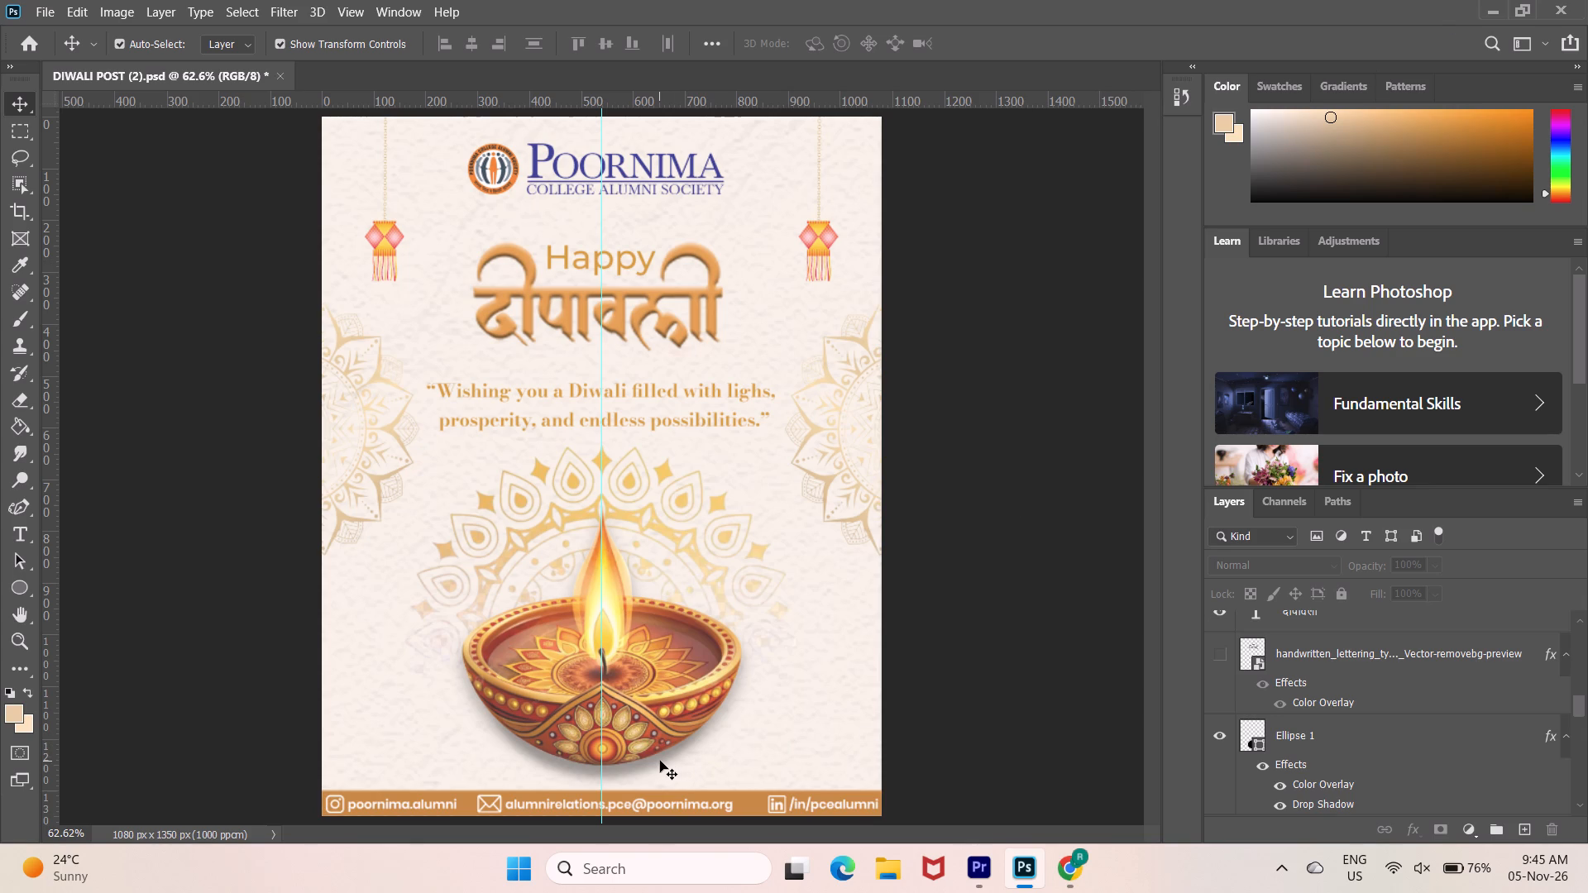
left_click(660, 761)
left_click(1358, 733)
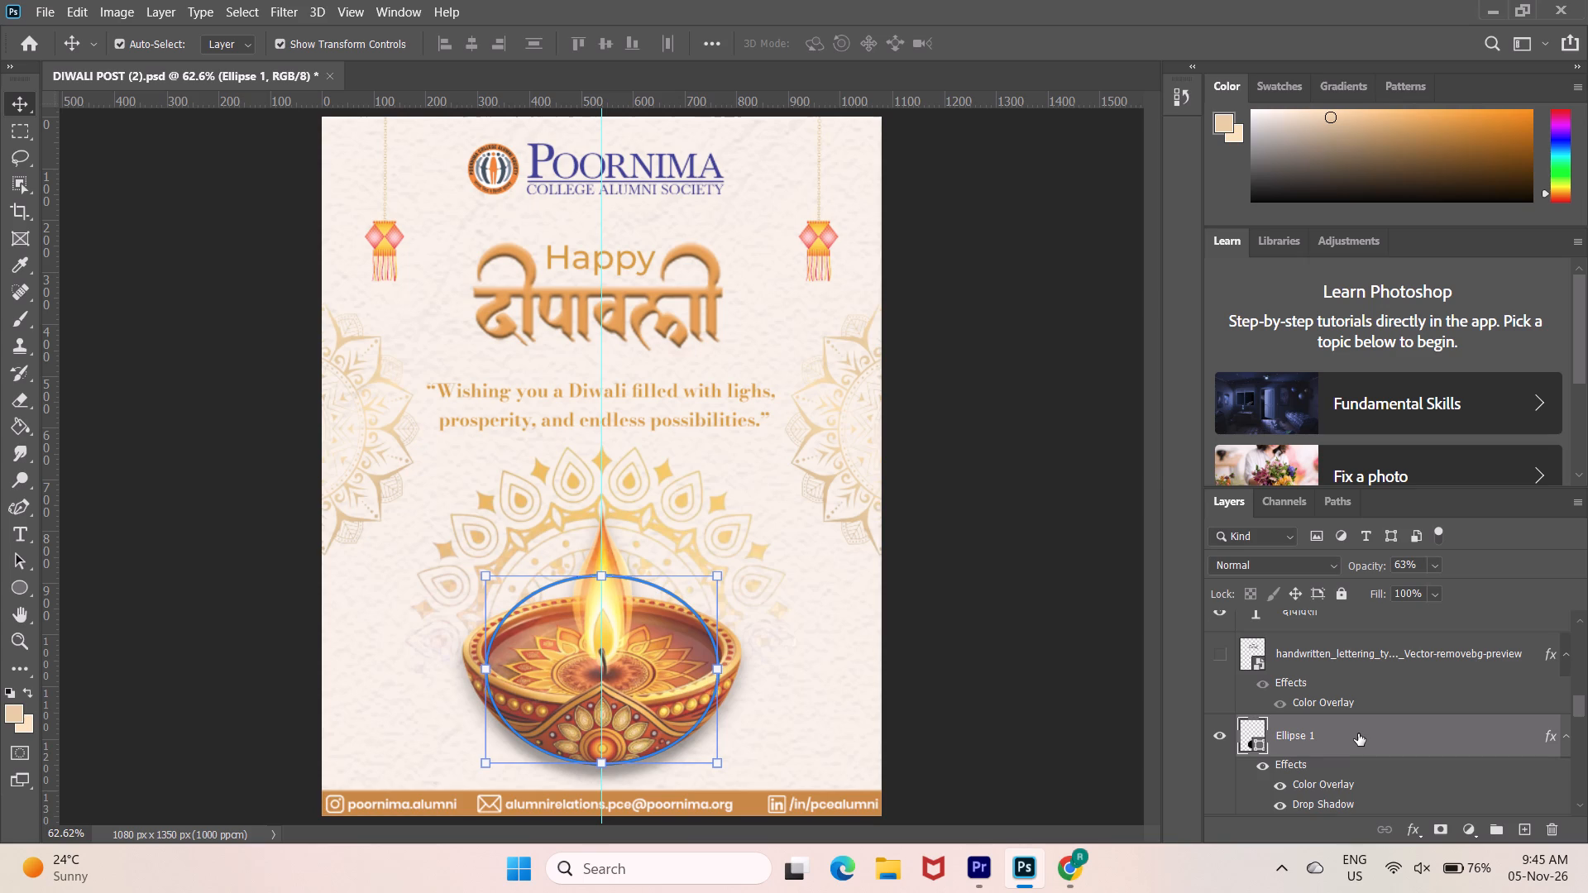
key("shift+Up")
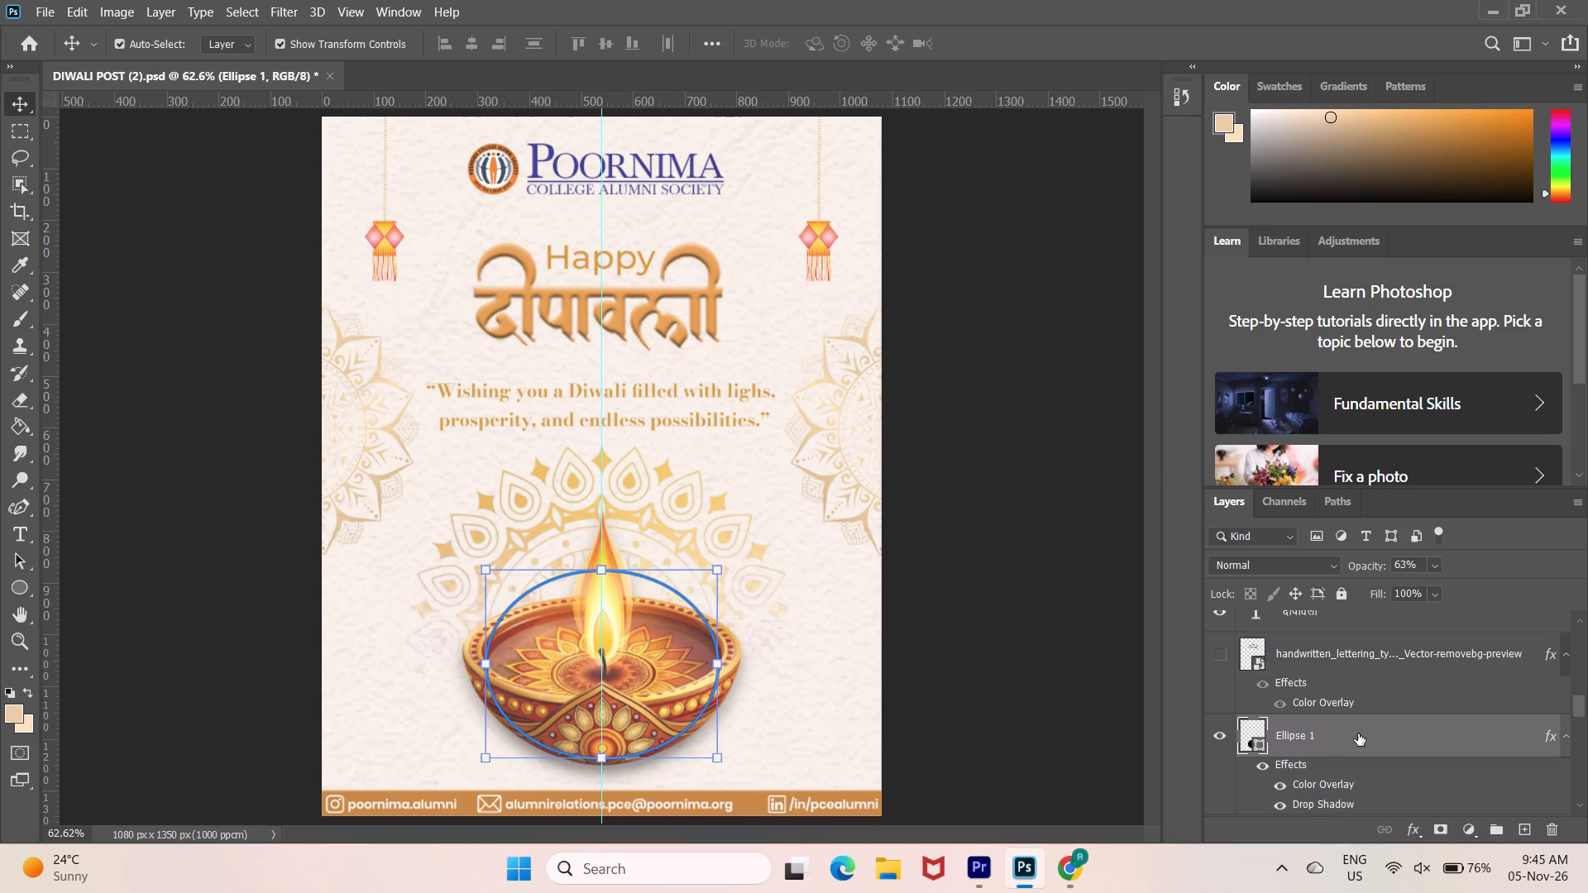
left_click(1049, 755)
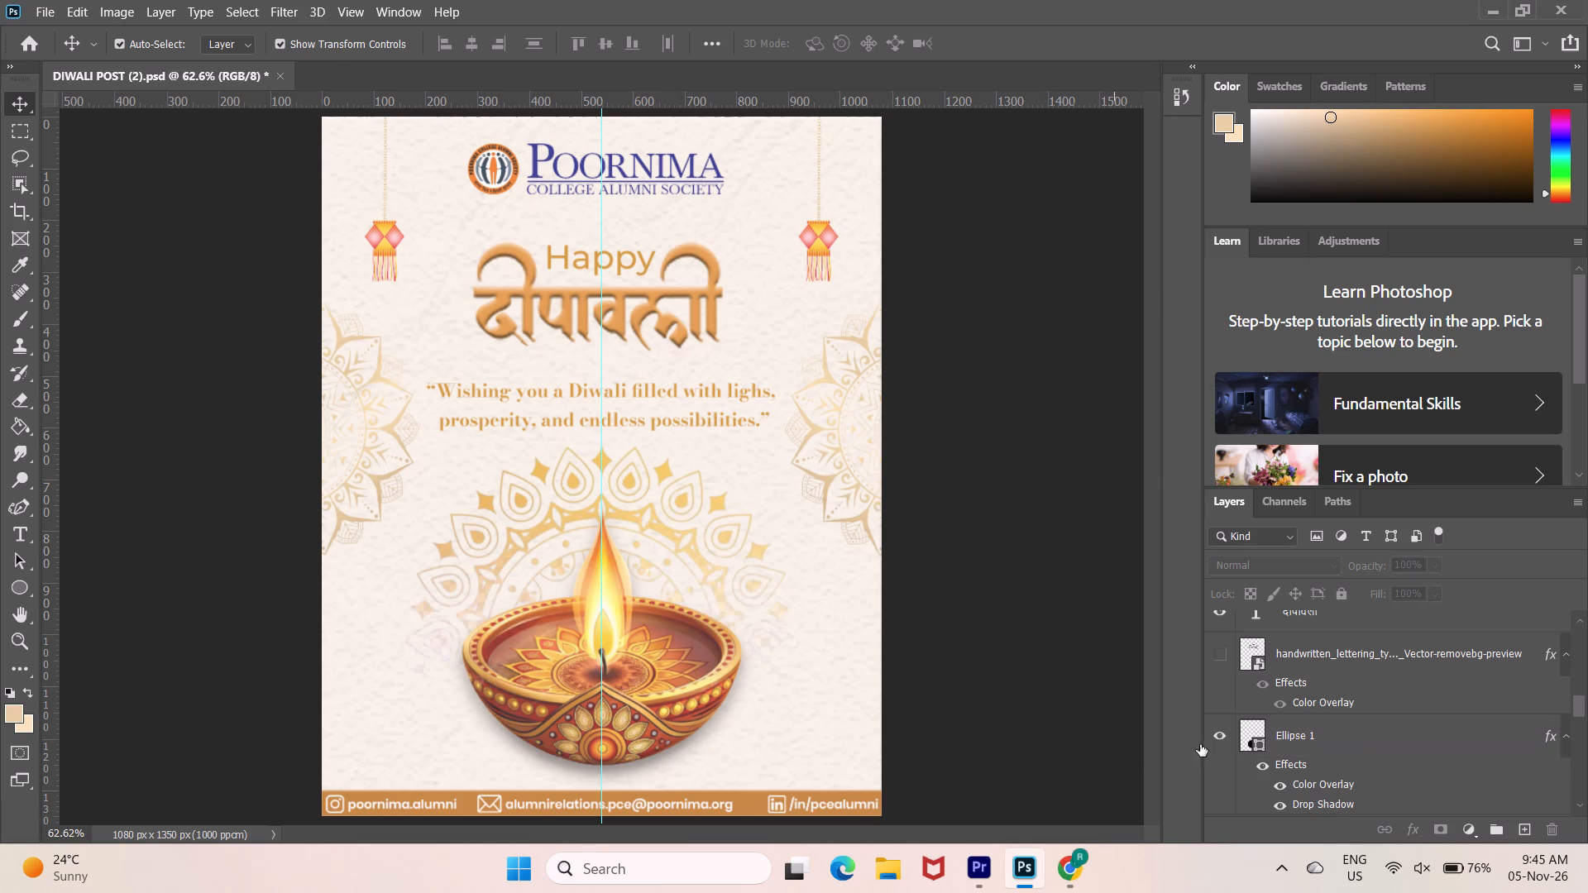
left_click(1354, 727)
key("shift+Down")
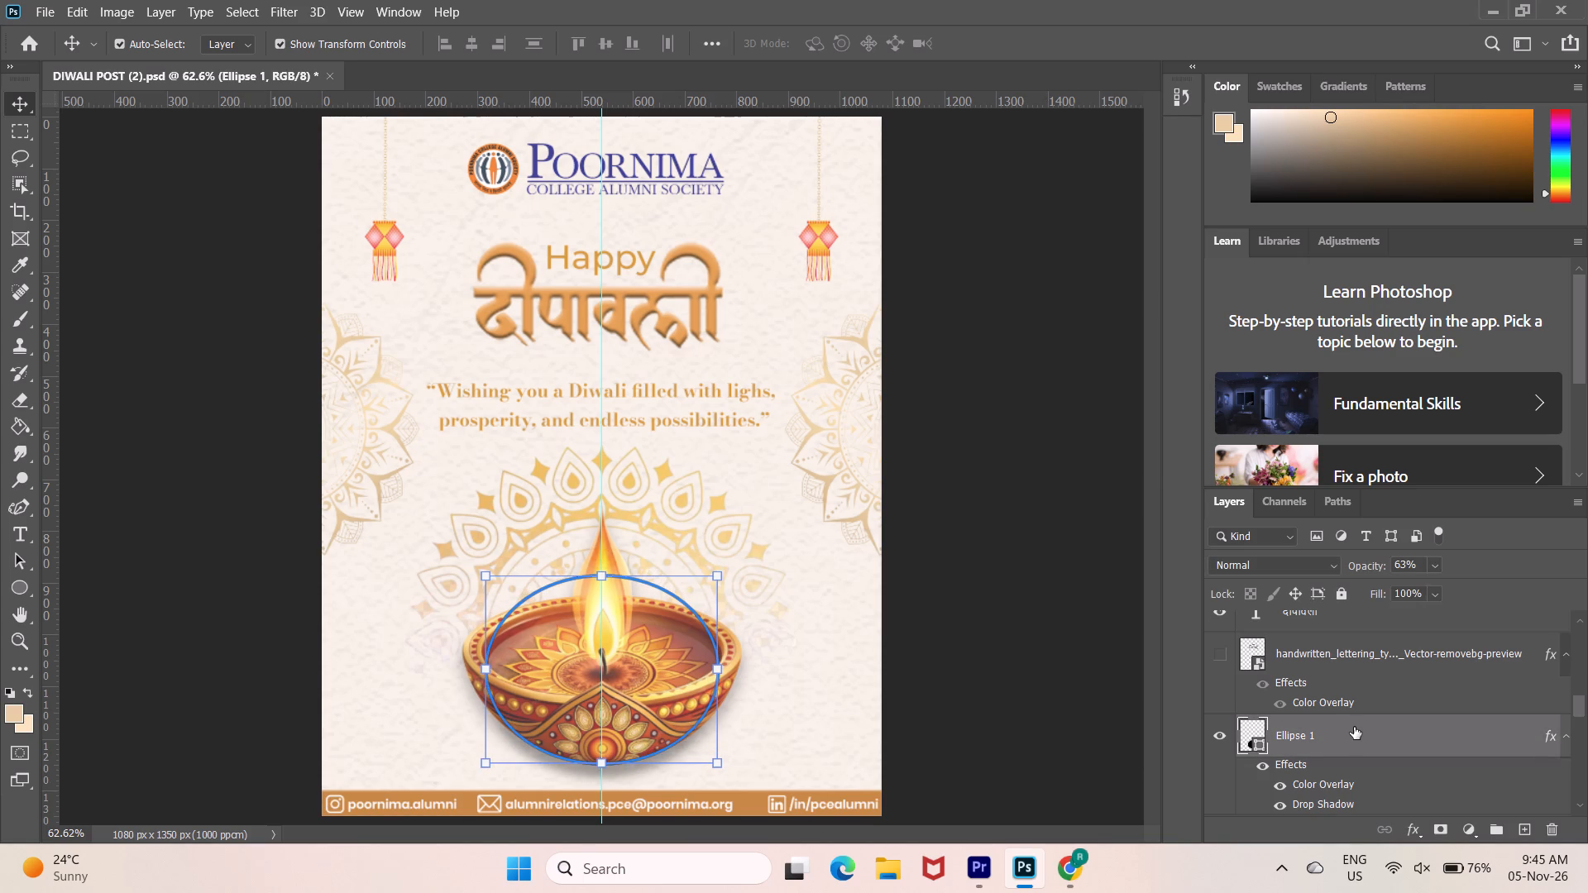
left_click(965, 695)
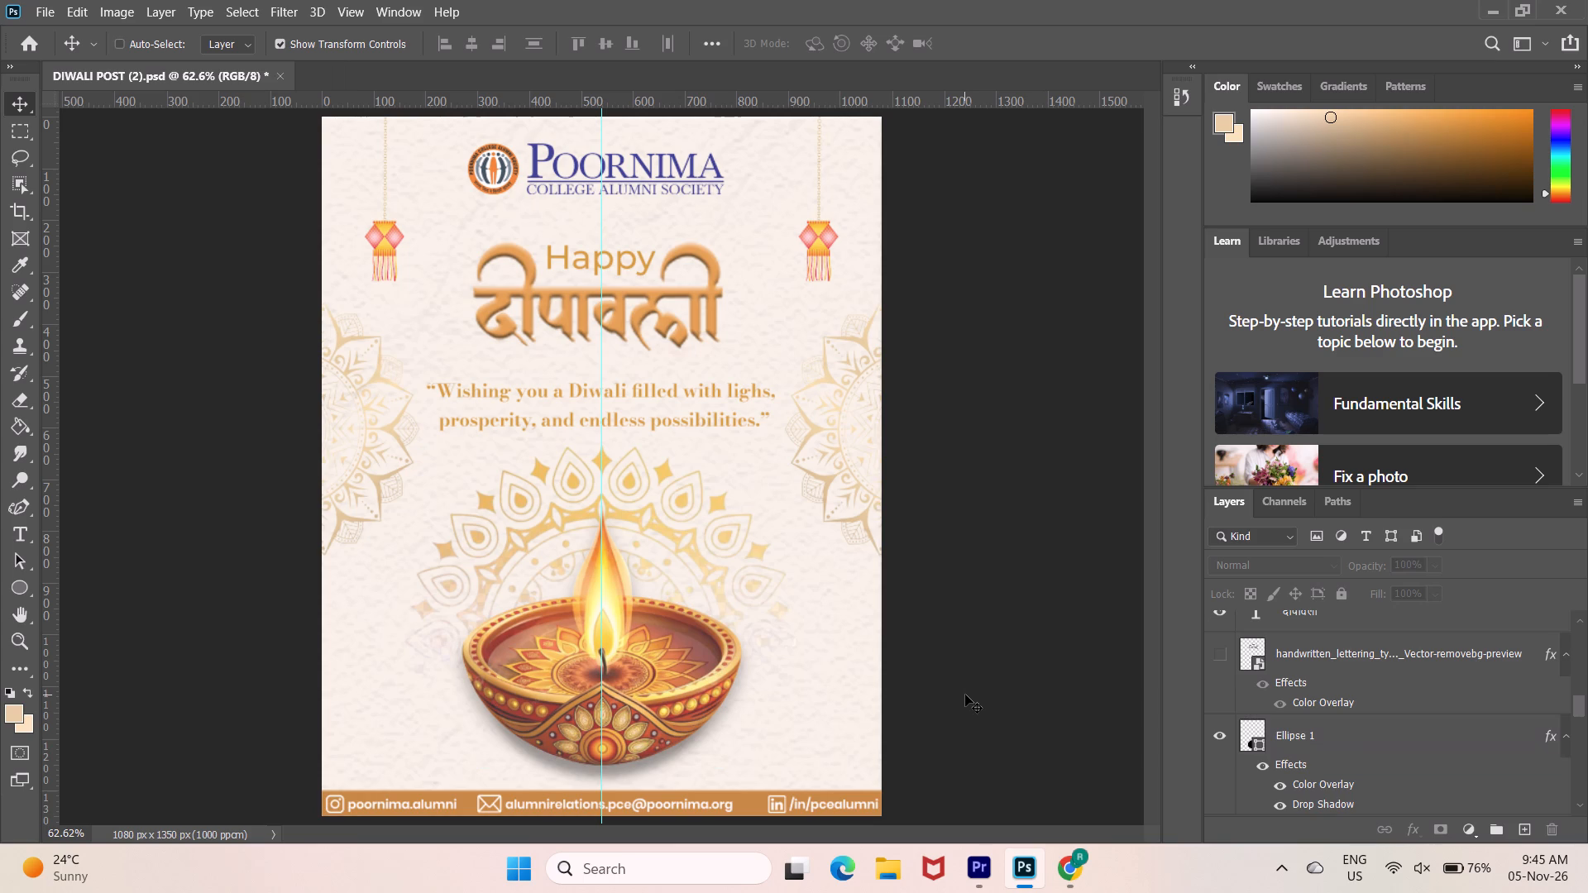
Save the Diwali post's PSD file and minimise Photoshop to show the desktop.
key("ctrl+s")
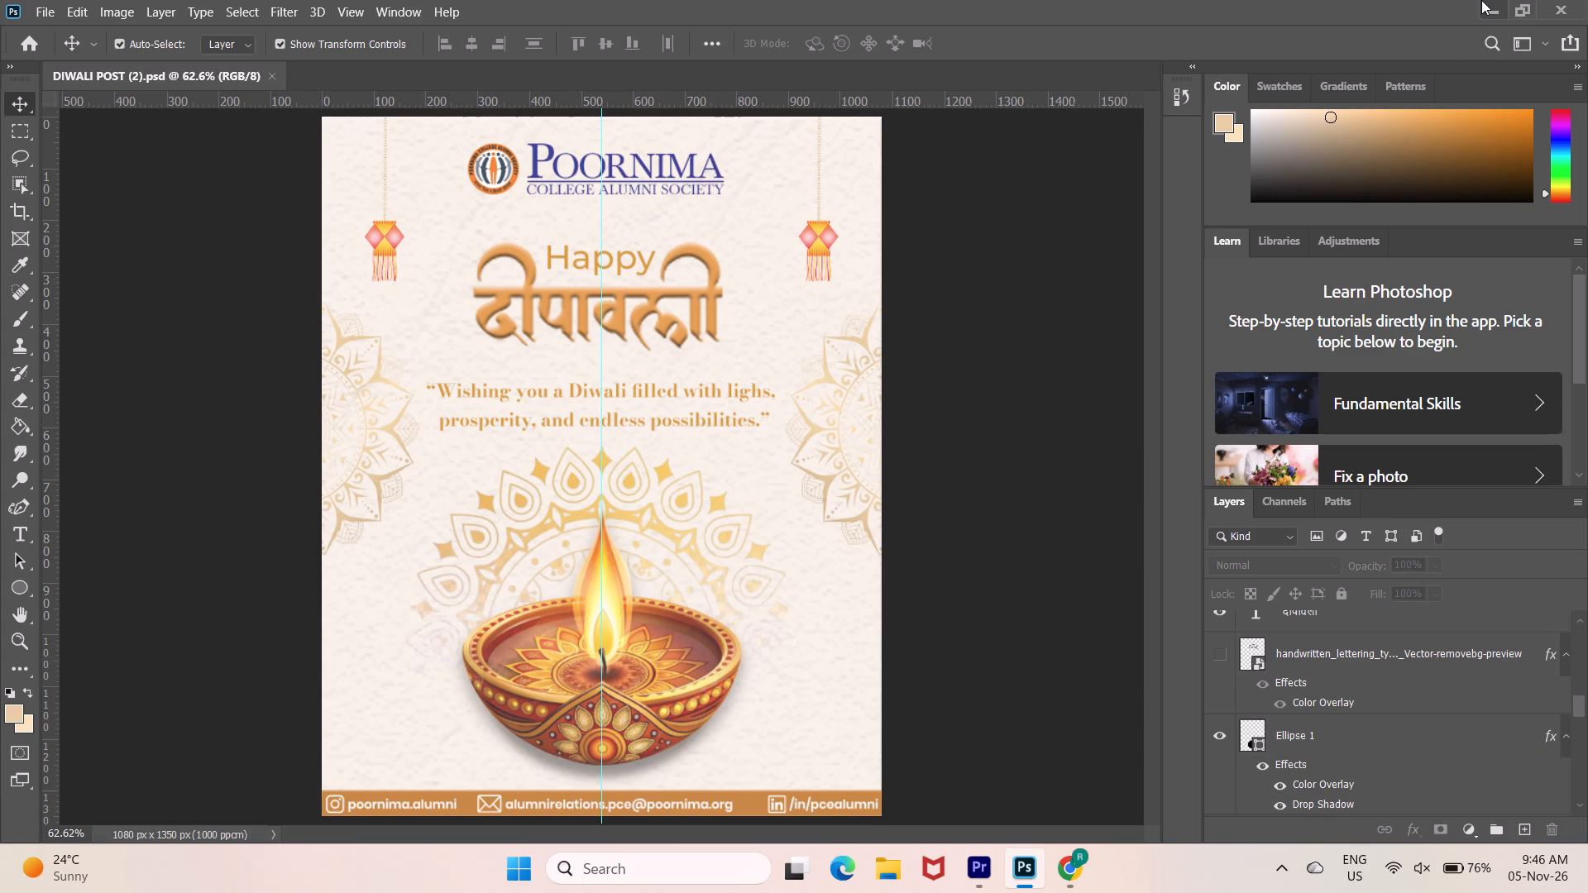
left_click(1481, 0)
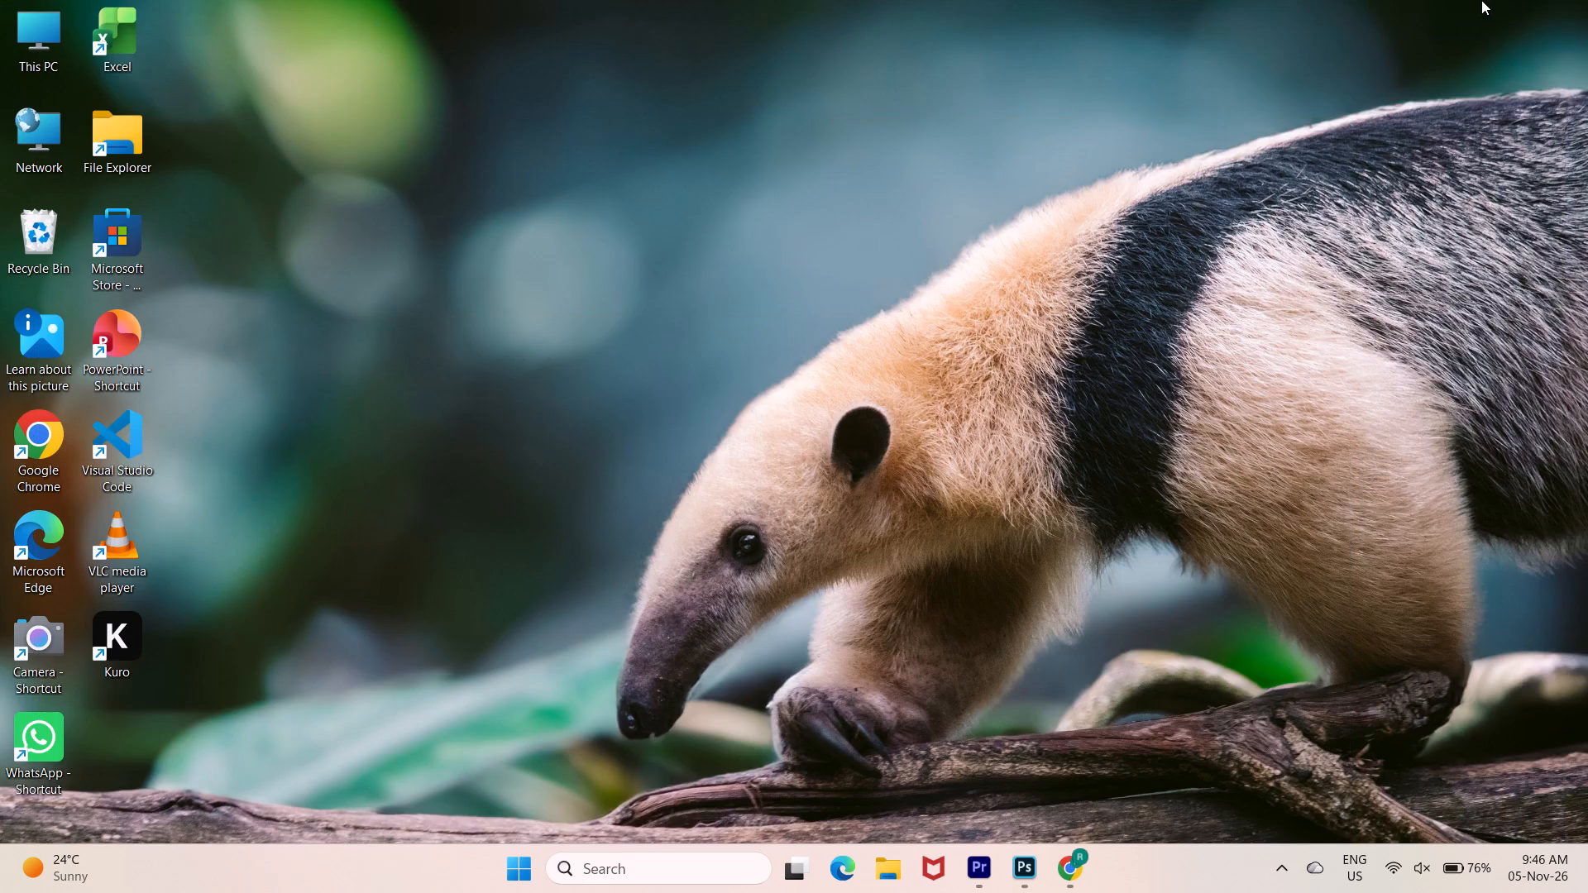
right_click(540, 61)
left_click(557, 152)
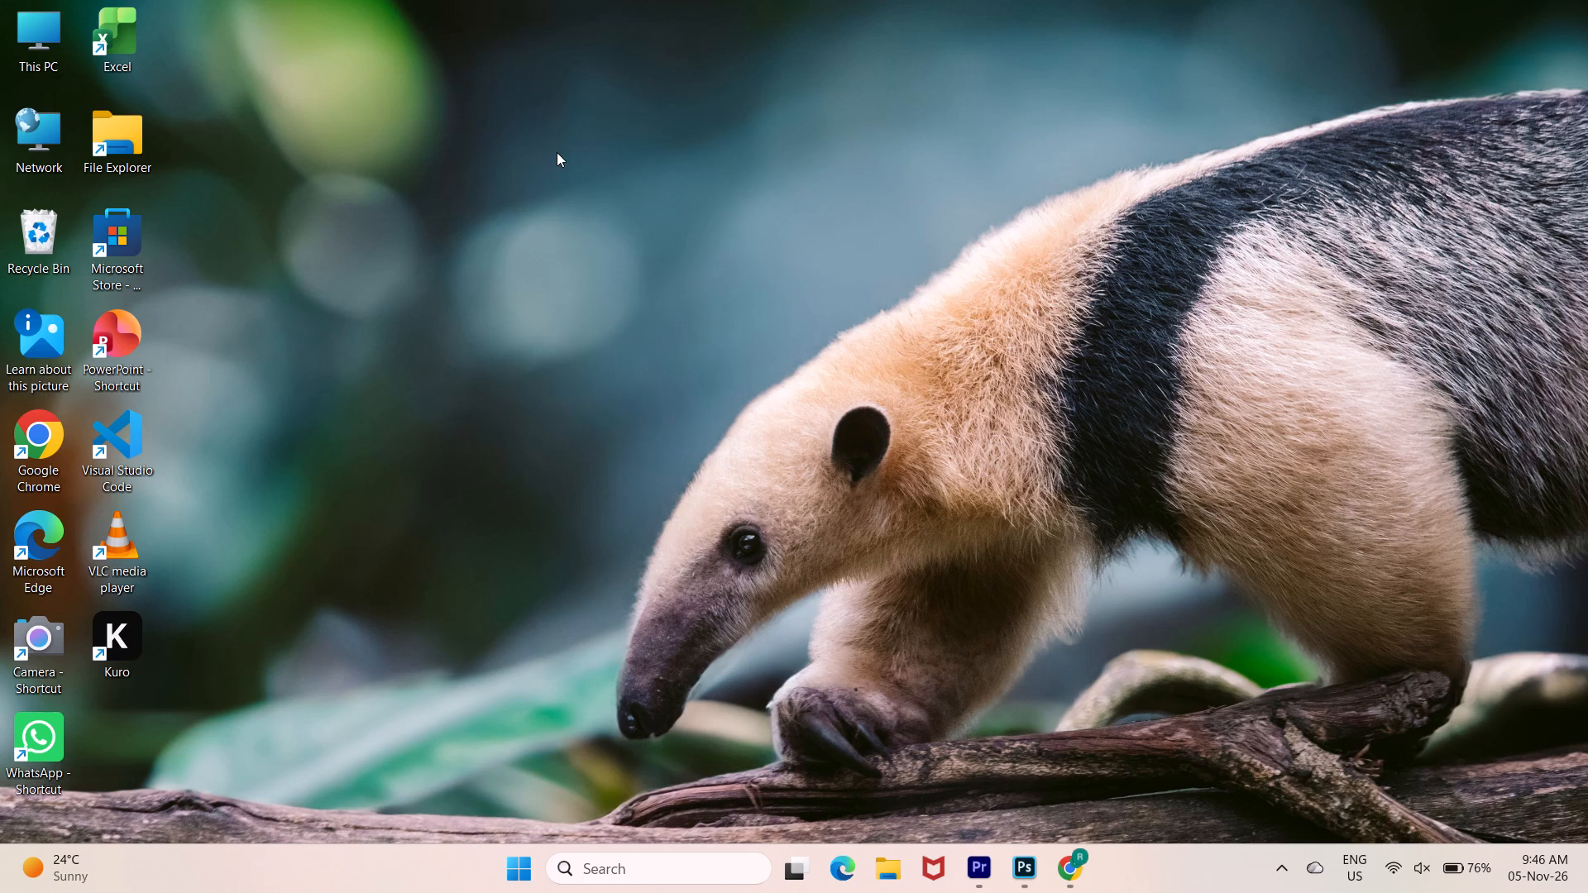
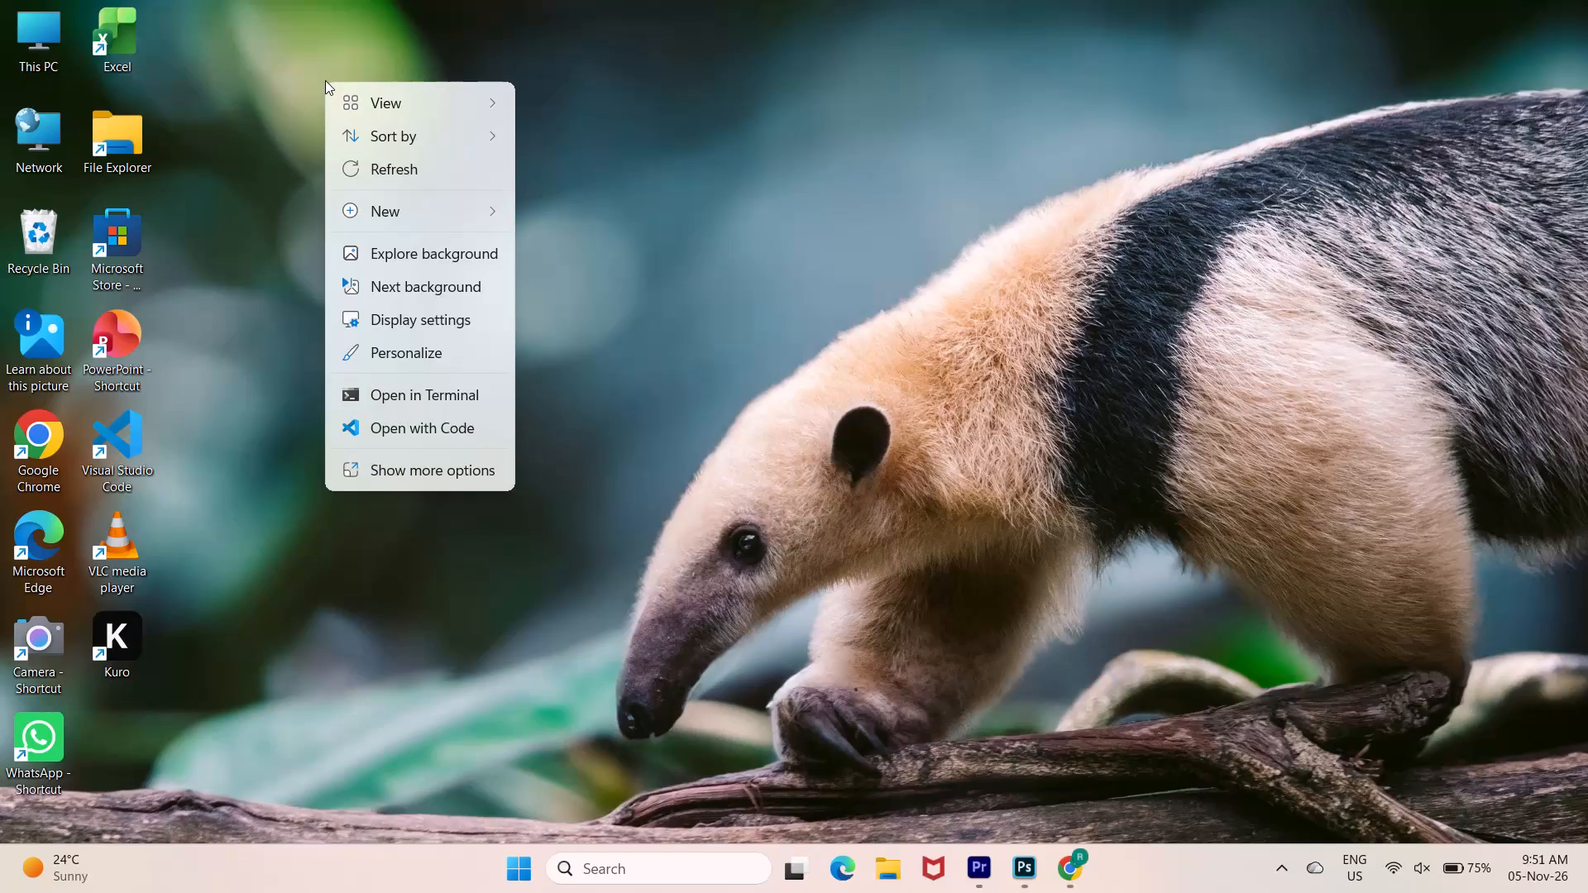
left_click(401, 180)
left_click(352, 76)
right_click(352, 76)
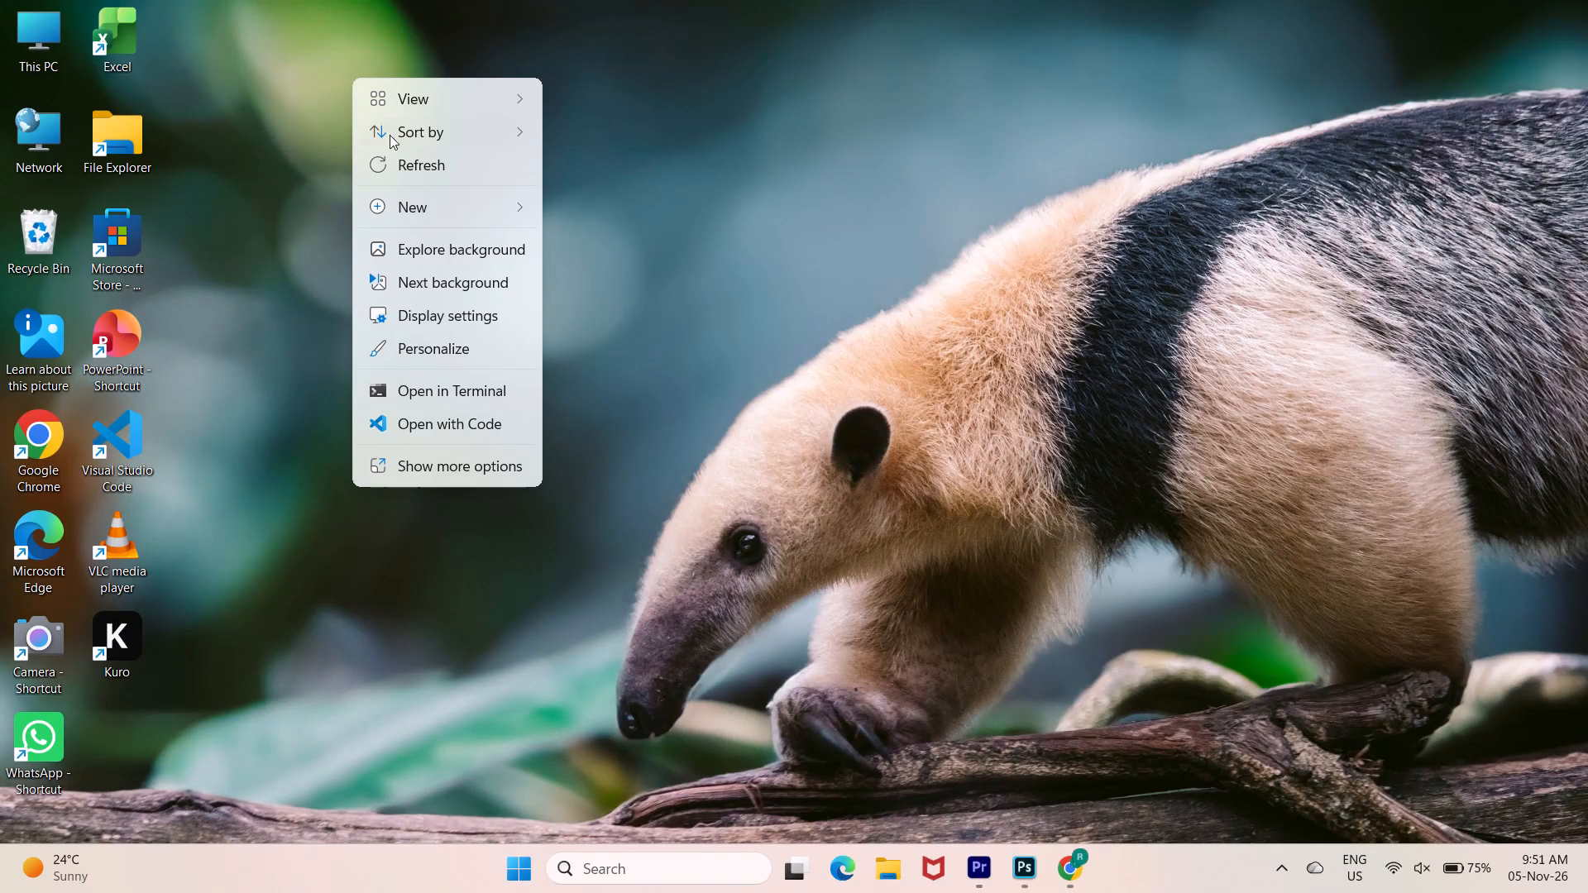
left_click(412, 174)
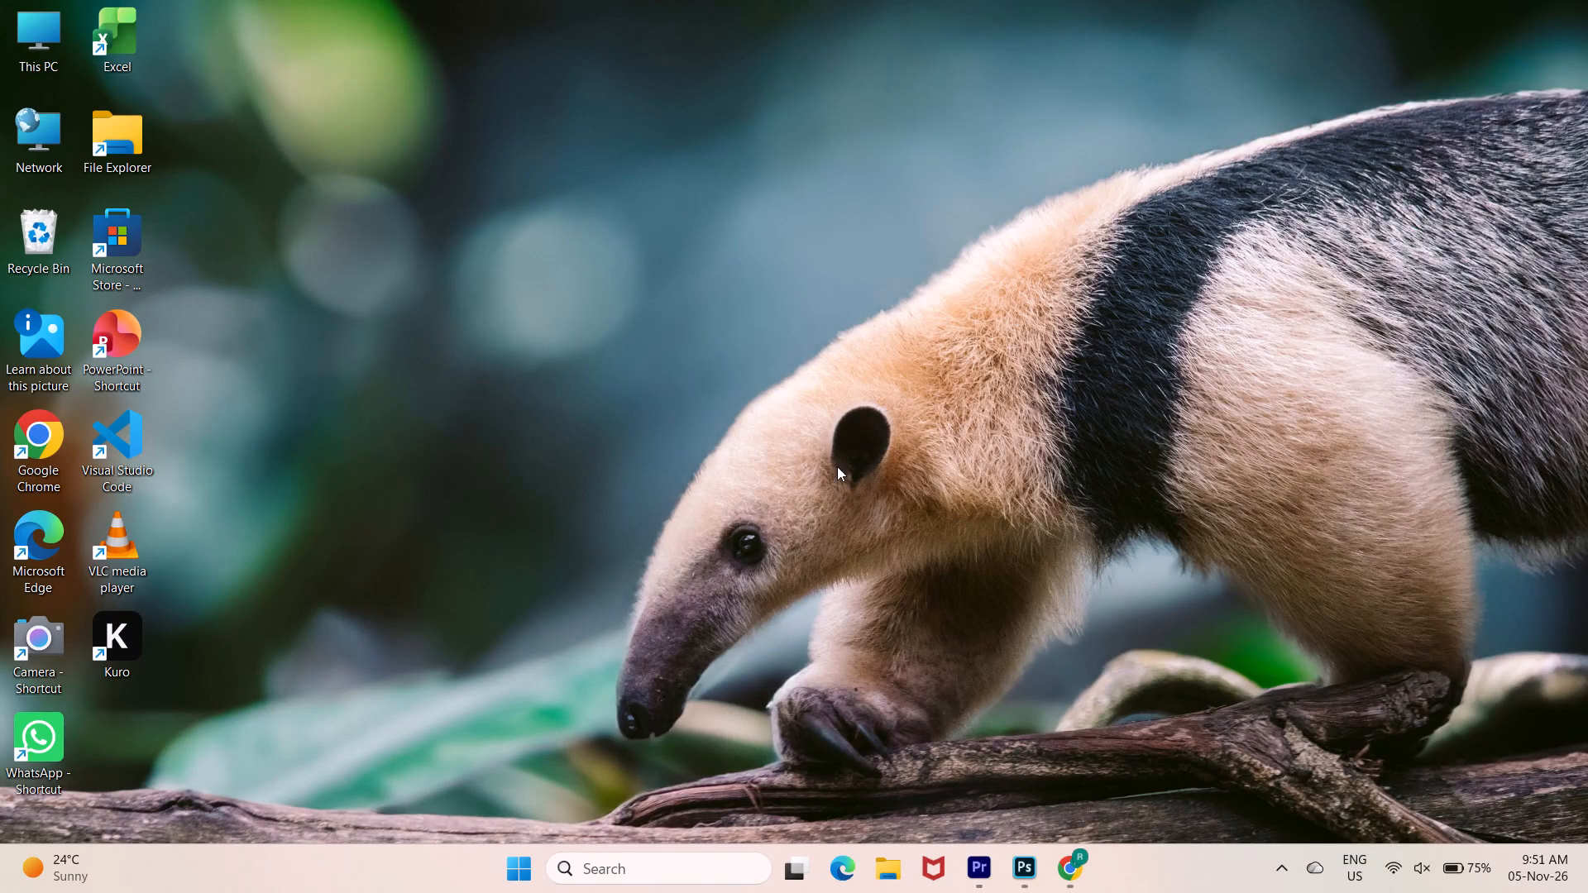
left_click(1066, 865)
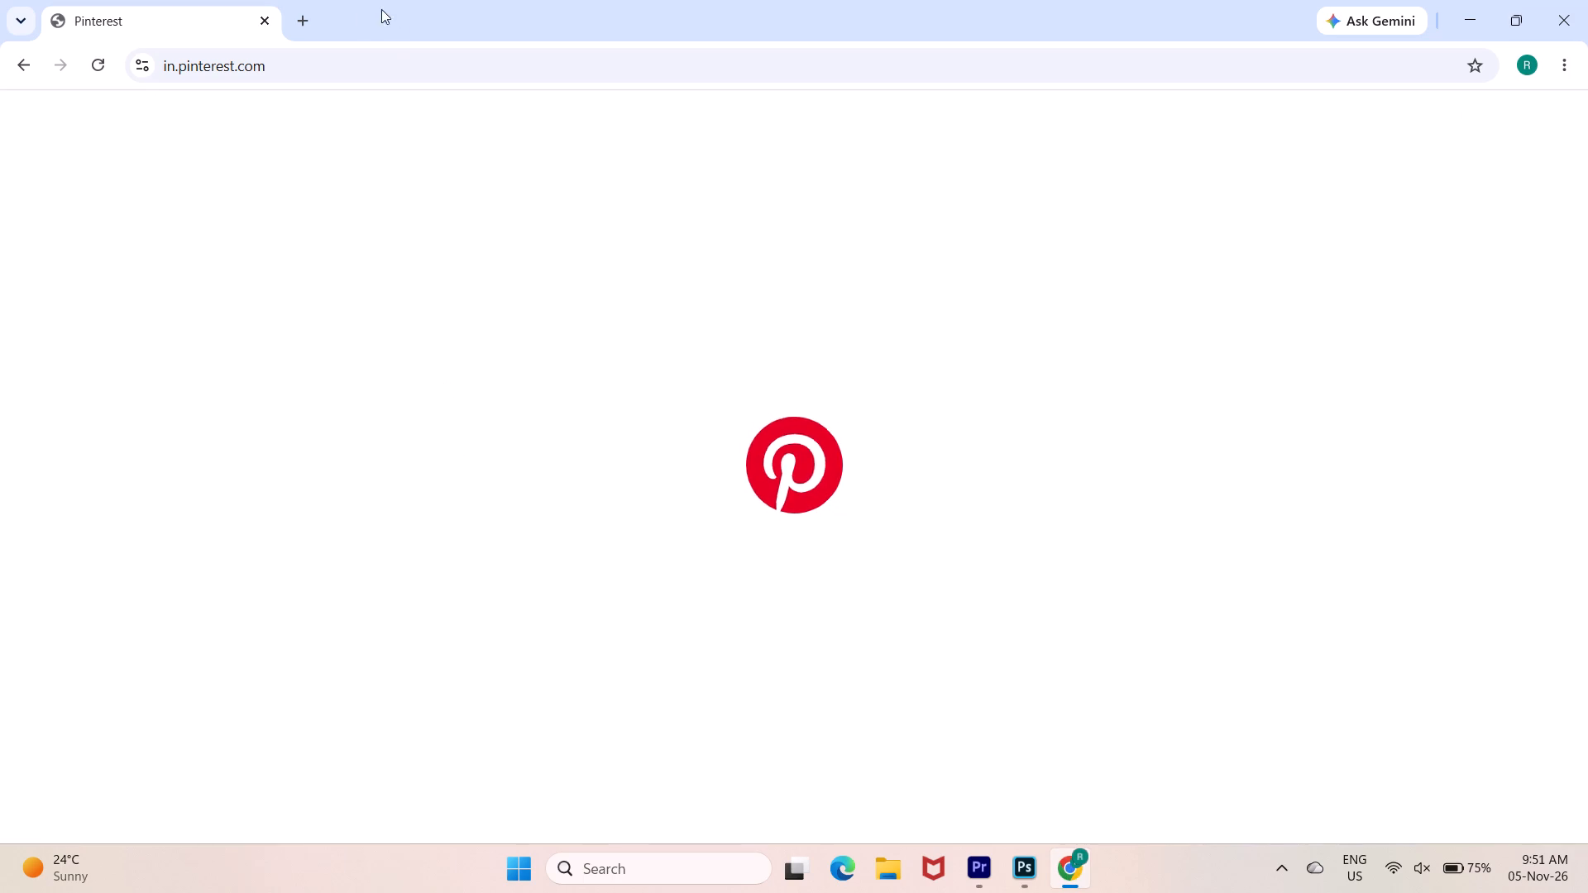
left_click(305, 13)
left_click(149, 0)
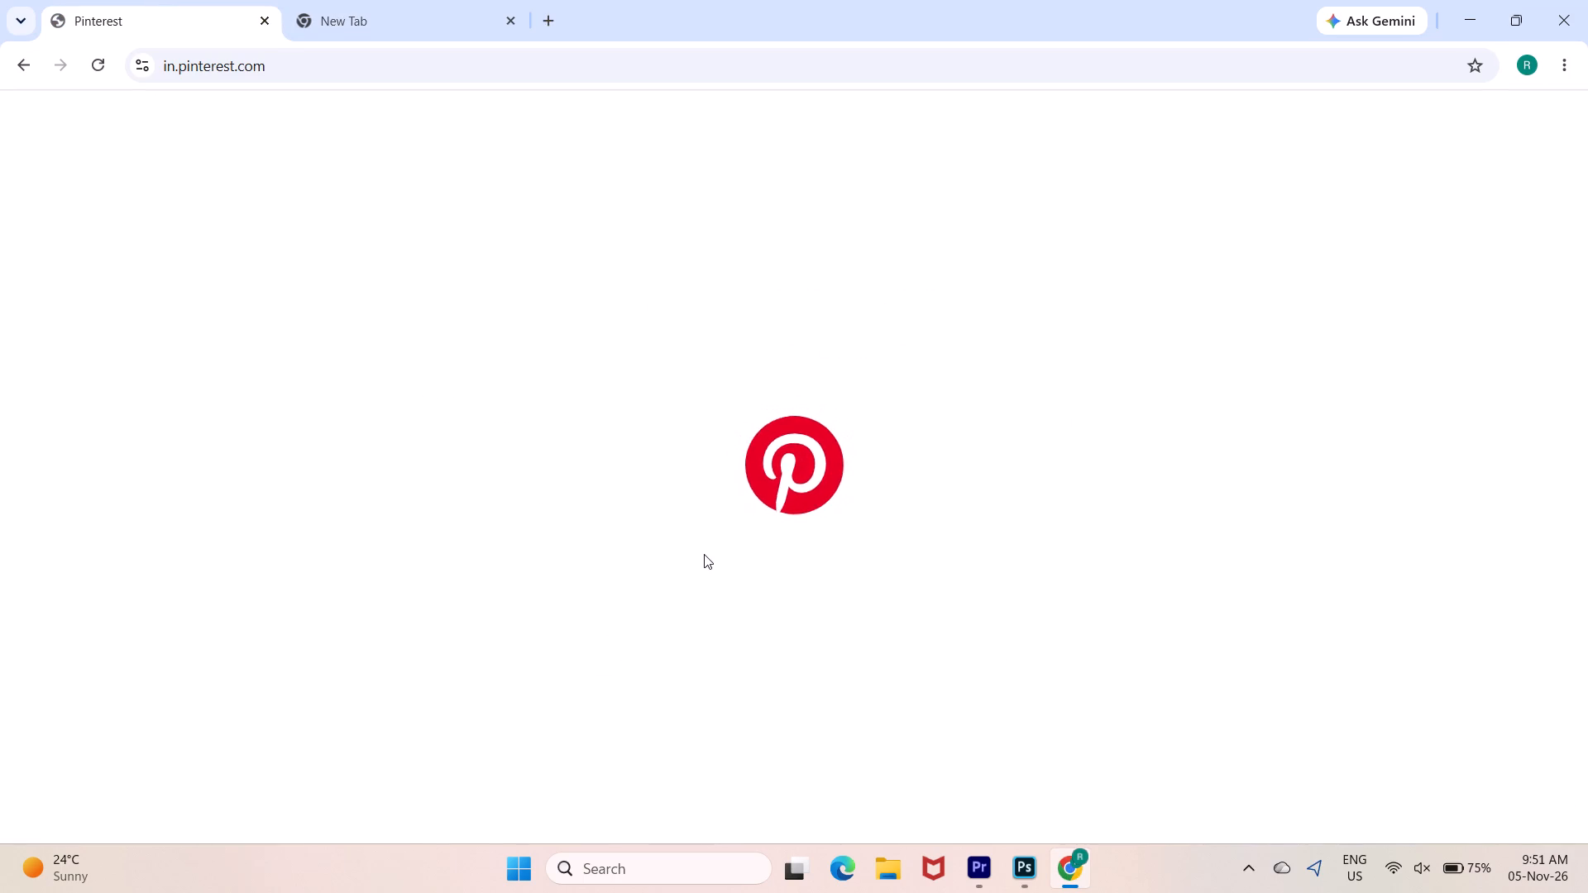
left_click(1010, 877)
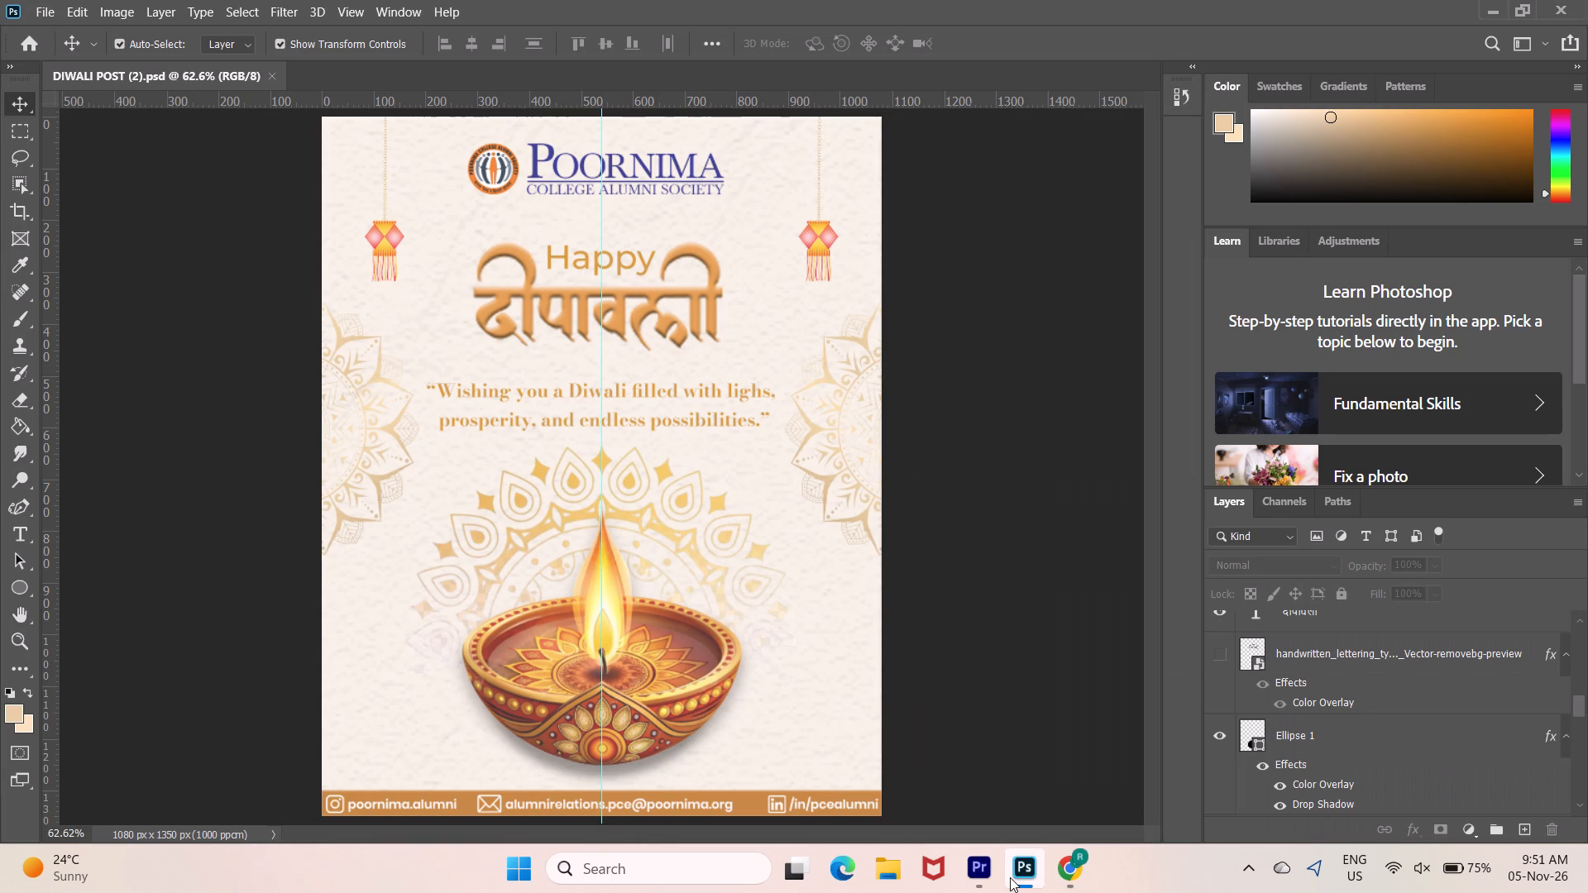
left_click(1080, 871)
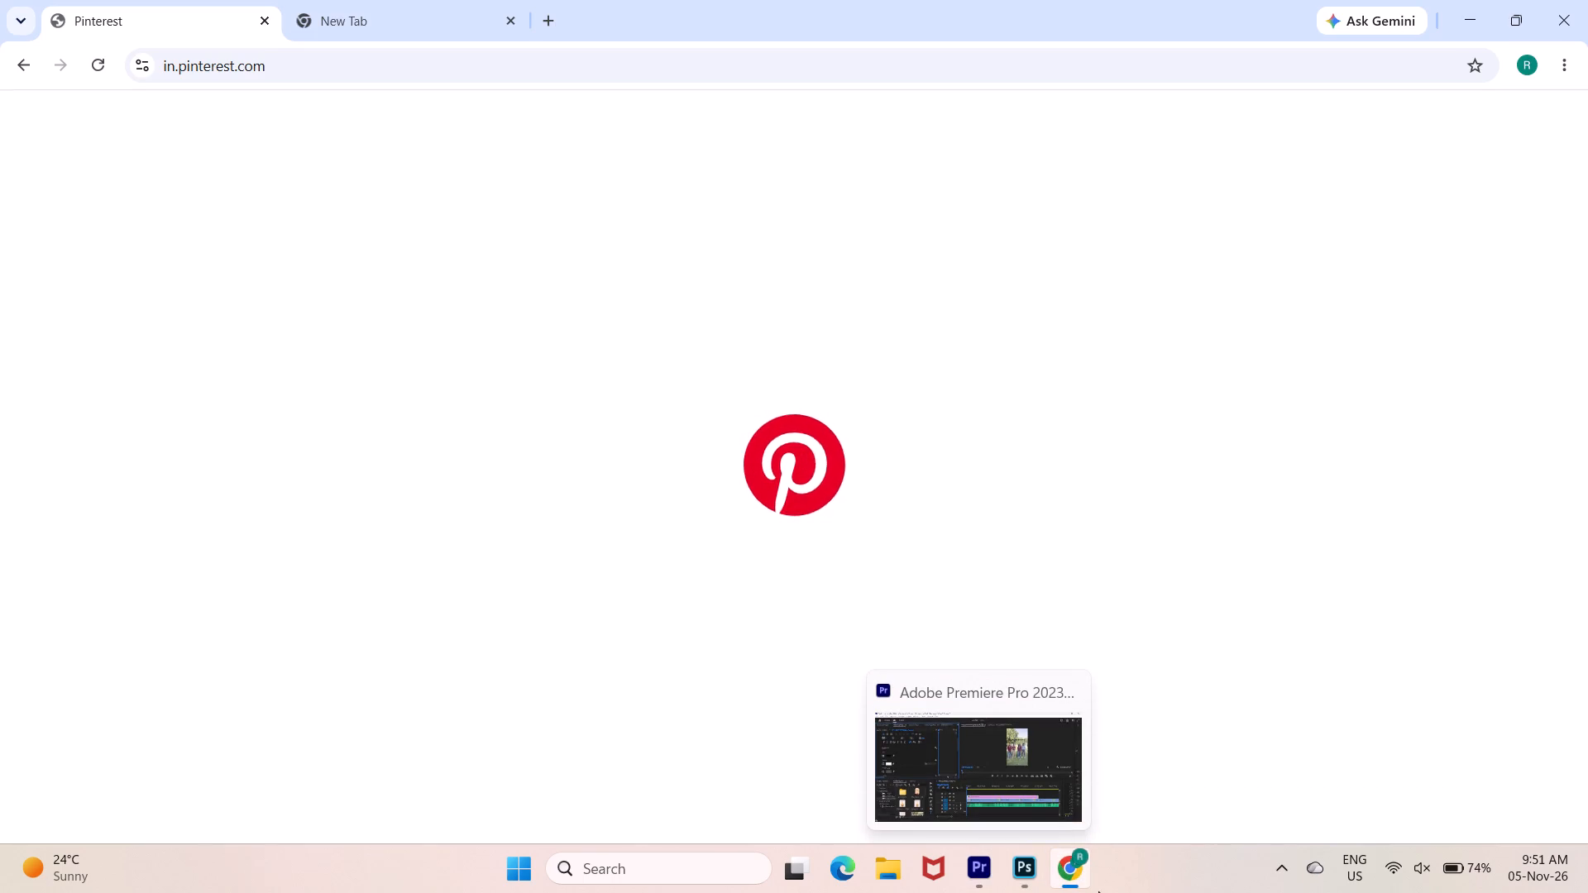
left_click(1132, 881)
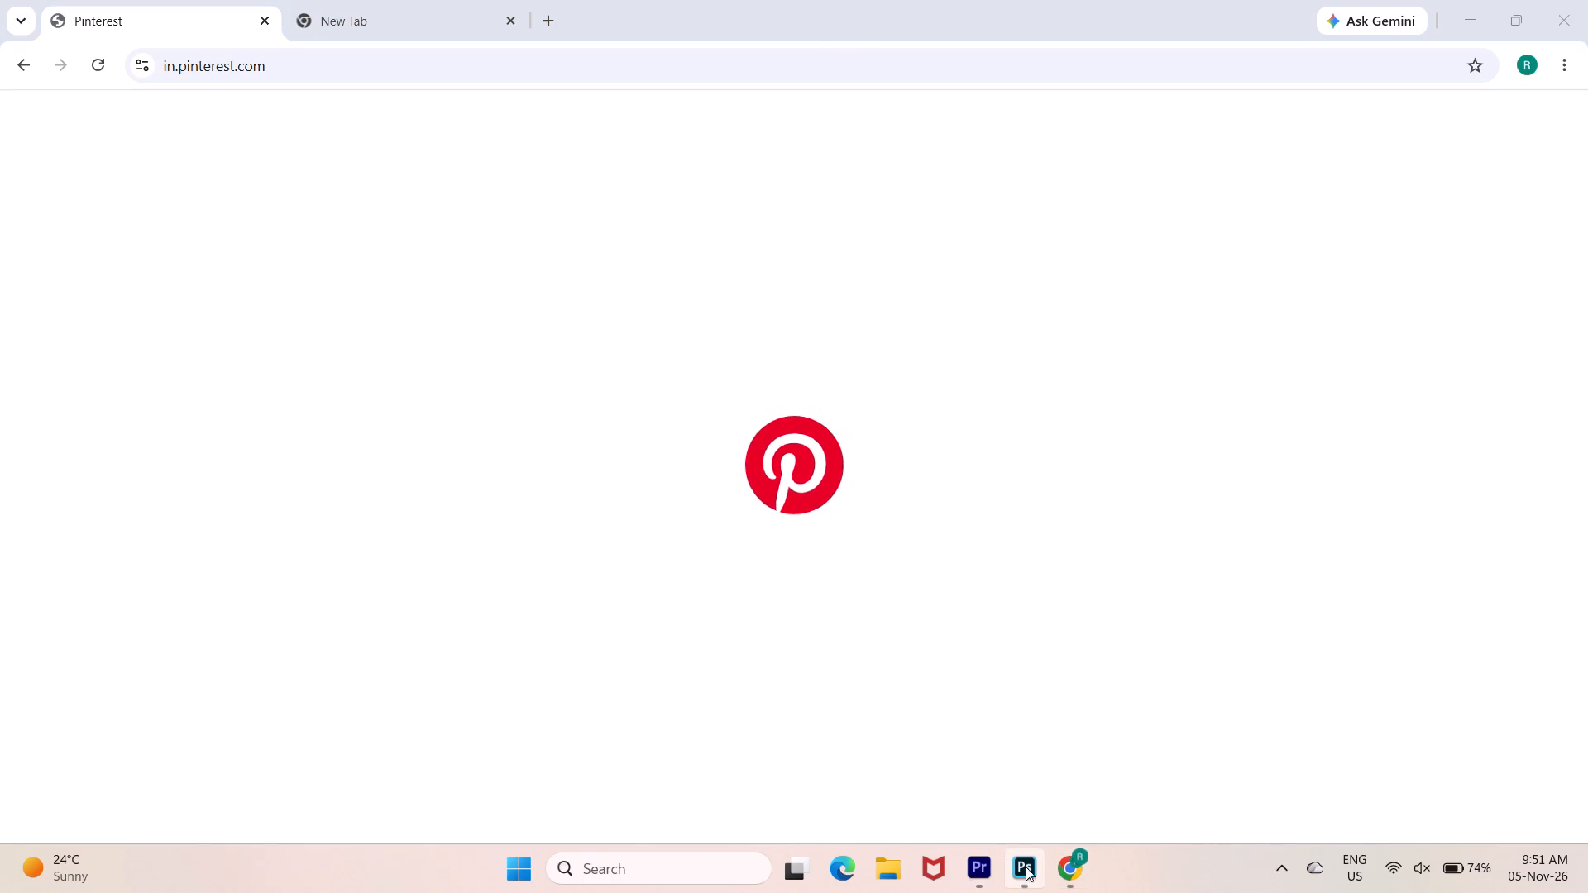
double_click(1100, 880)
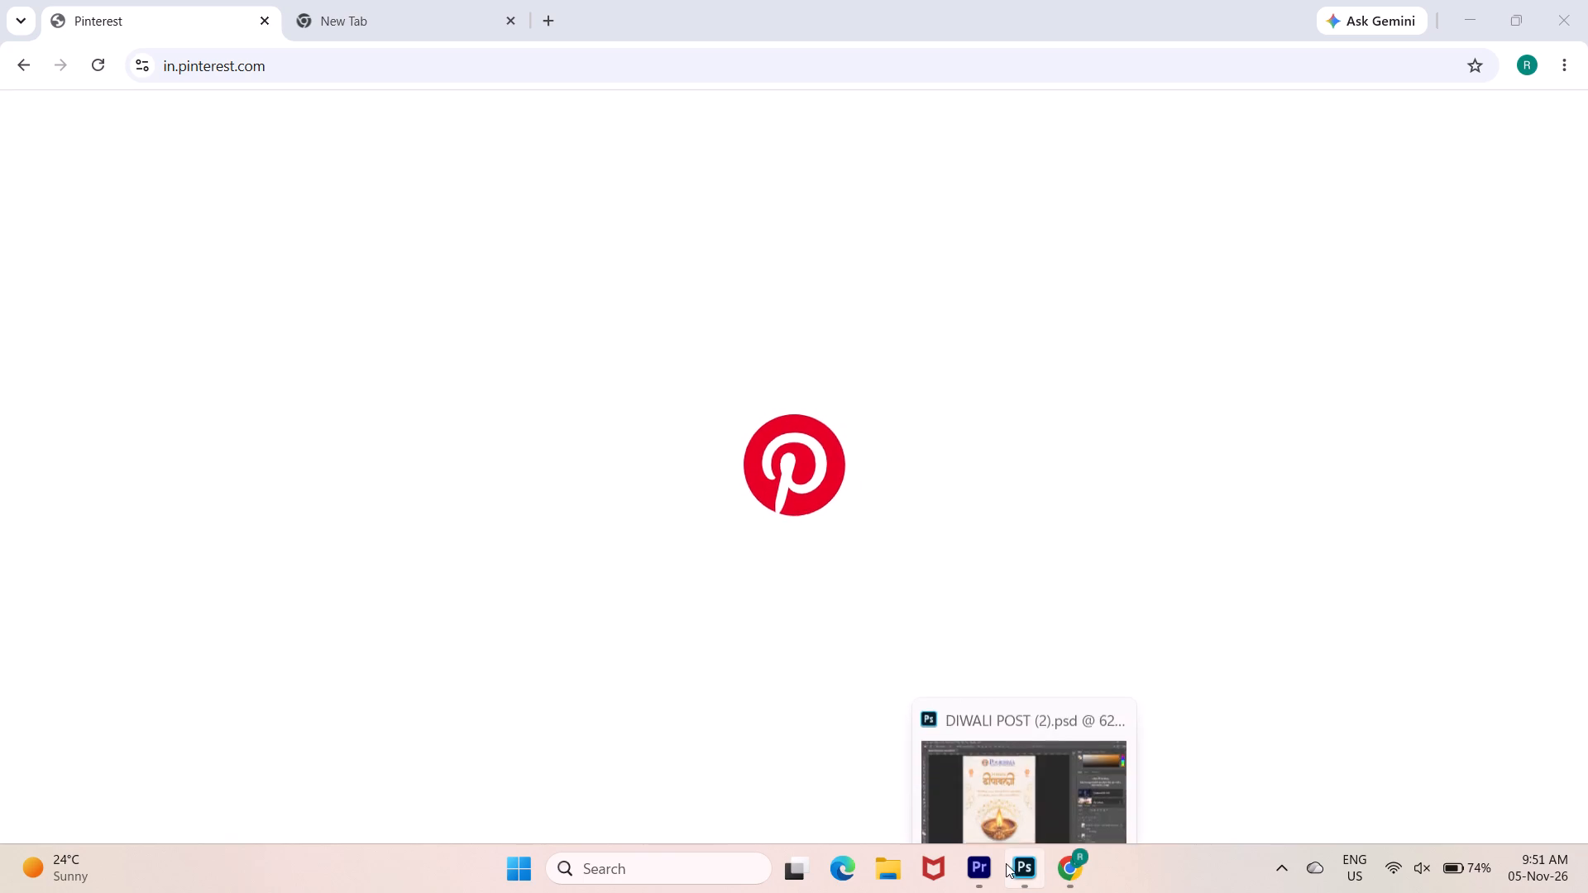
Switch back to the Diwali post in Photoshop and delete the golden Hindi दीपावली lettering layer around the word Happy.
left_click(1030, 870)
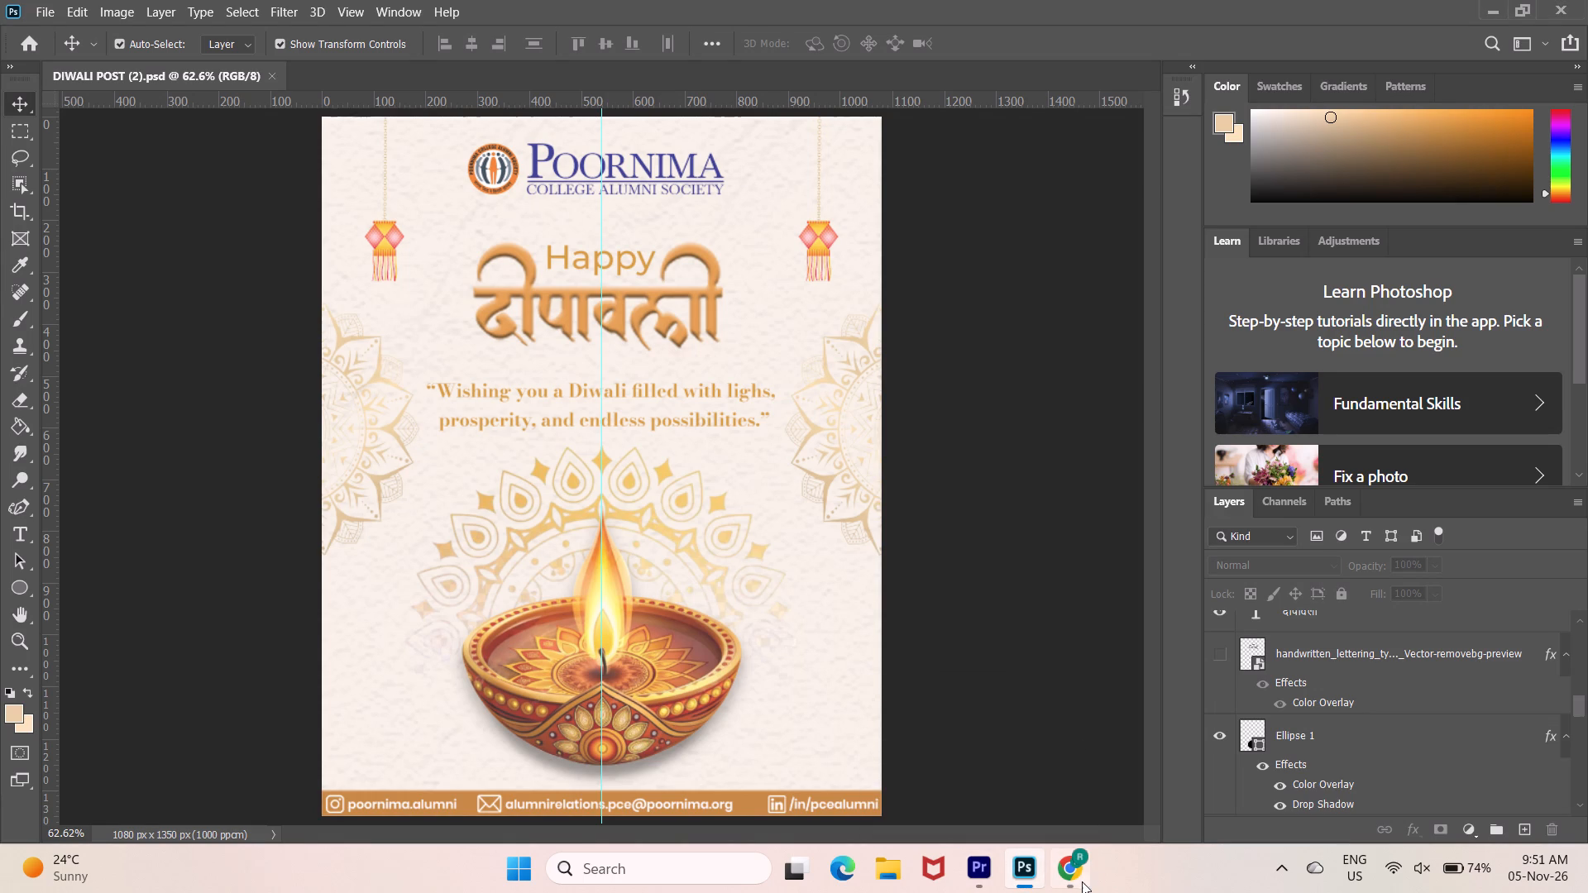
left_click(686, 278)
left_click(710, 263)
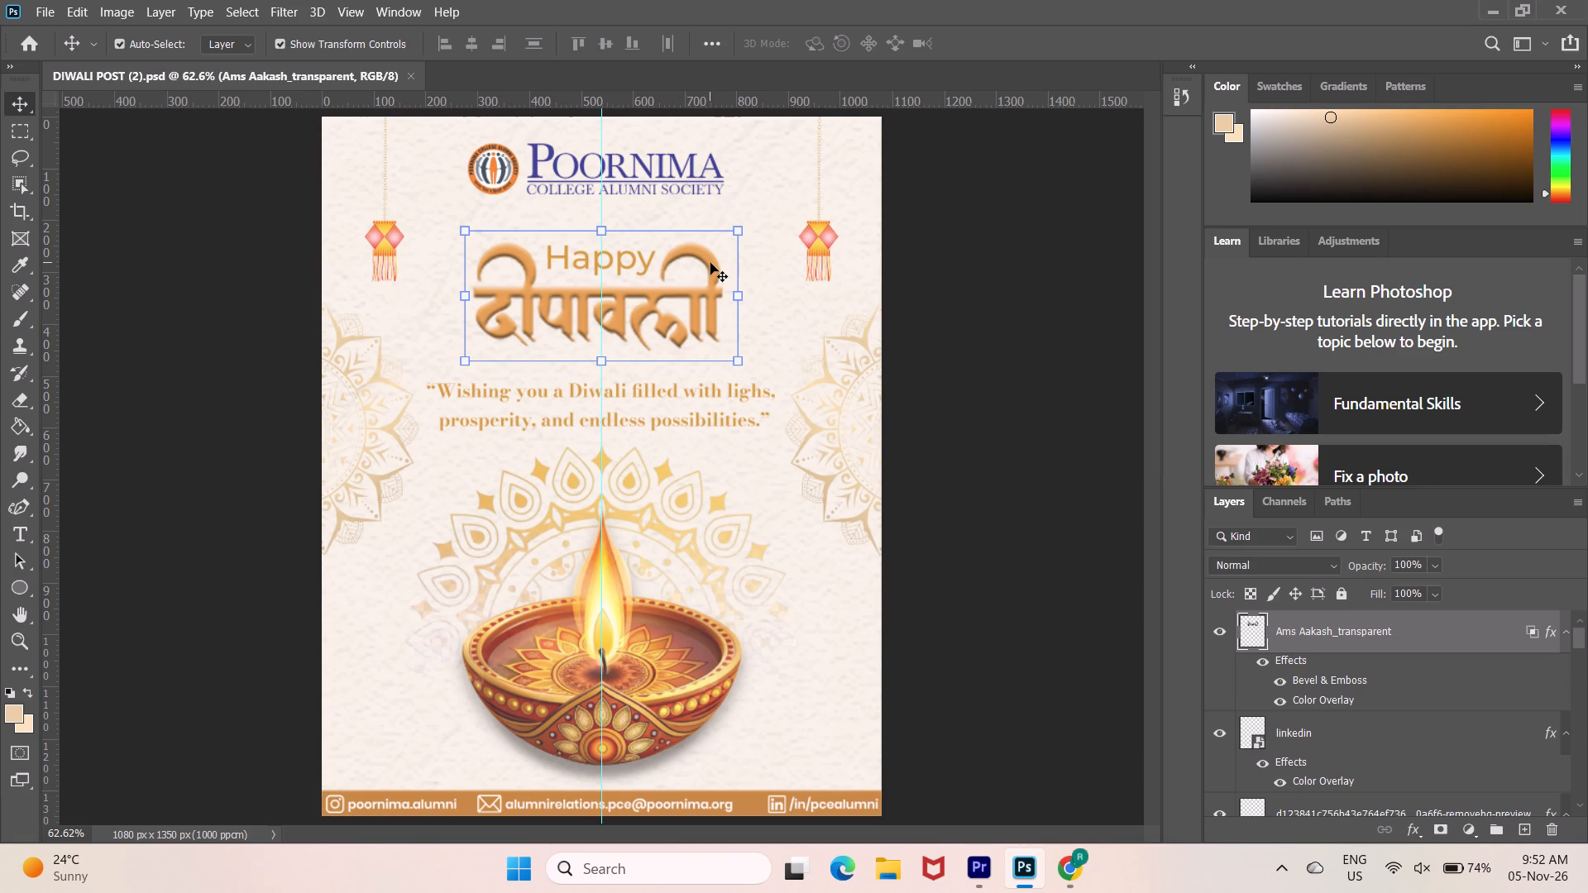
key("Delete")
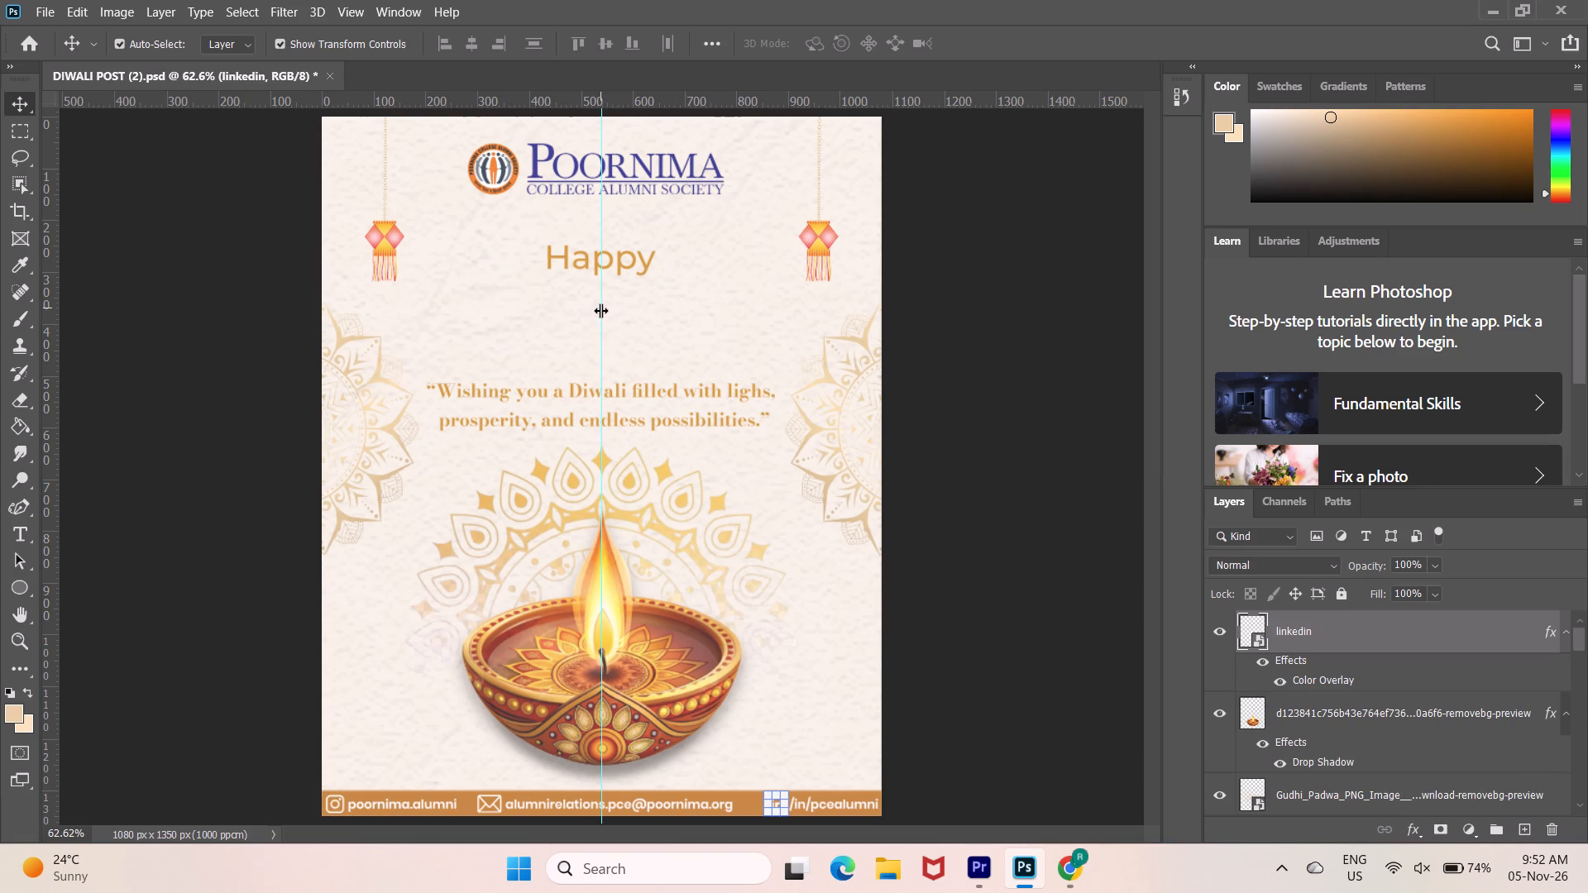
Add a placeholder text layer below the word Happy with the Type tool and set its font size to 4 pt.
key("t")
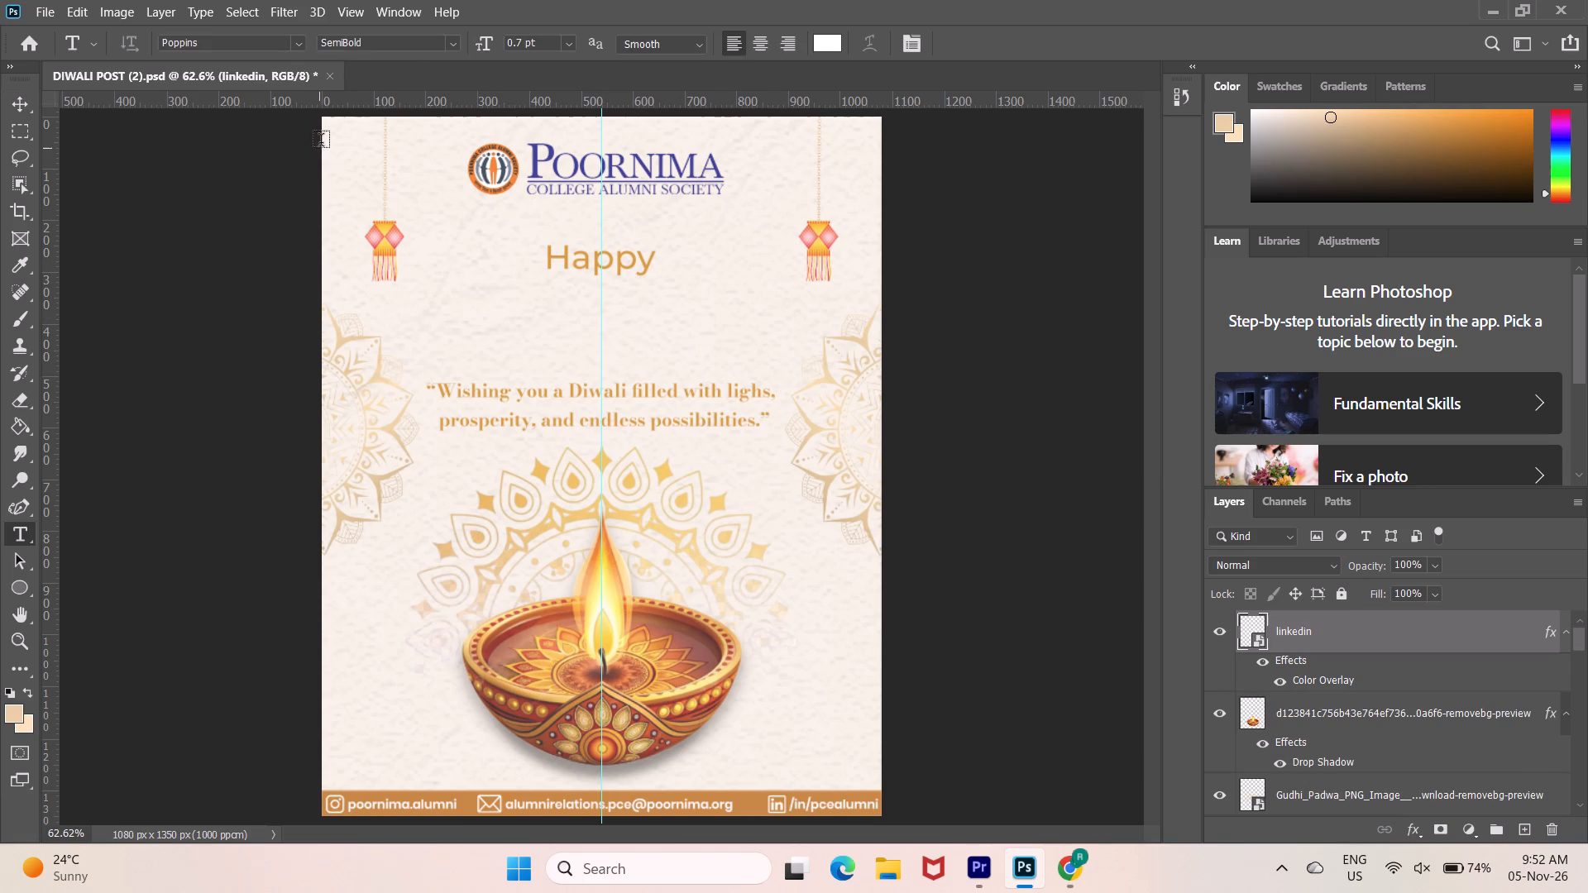
left_click(590, 327)
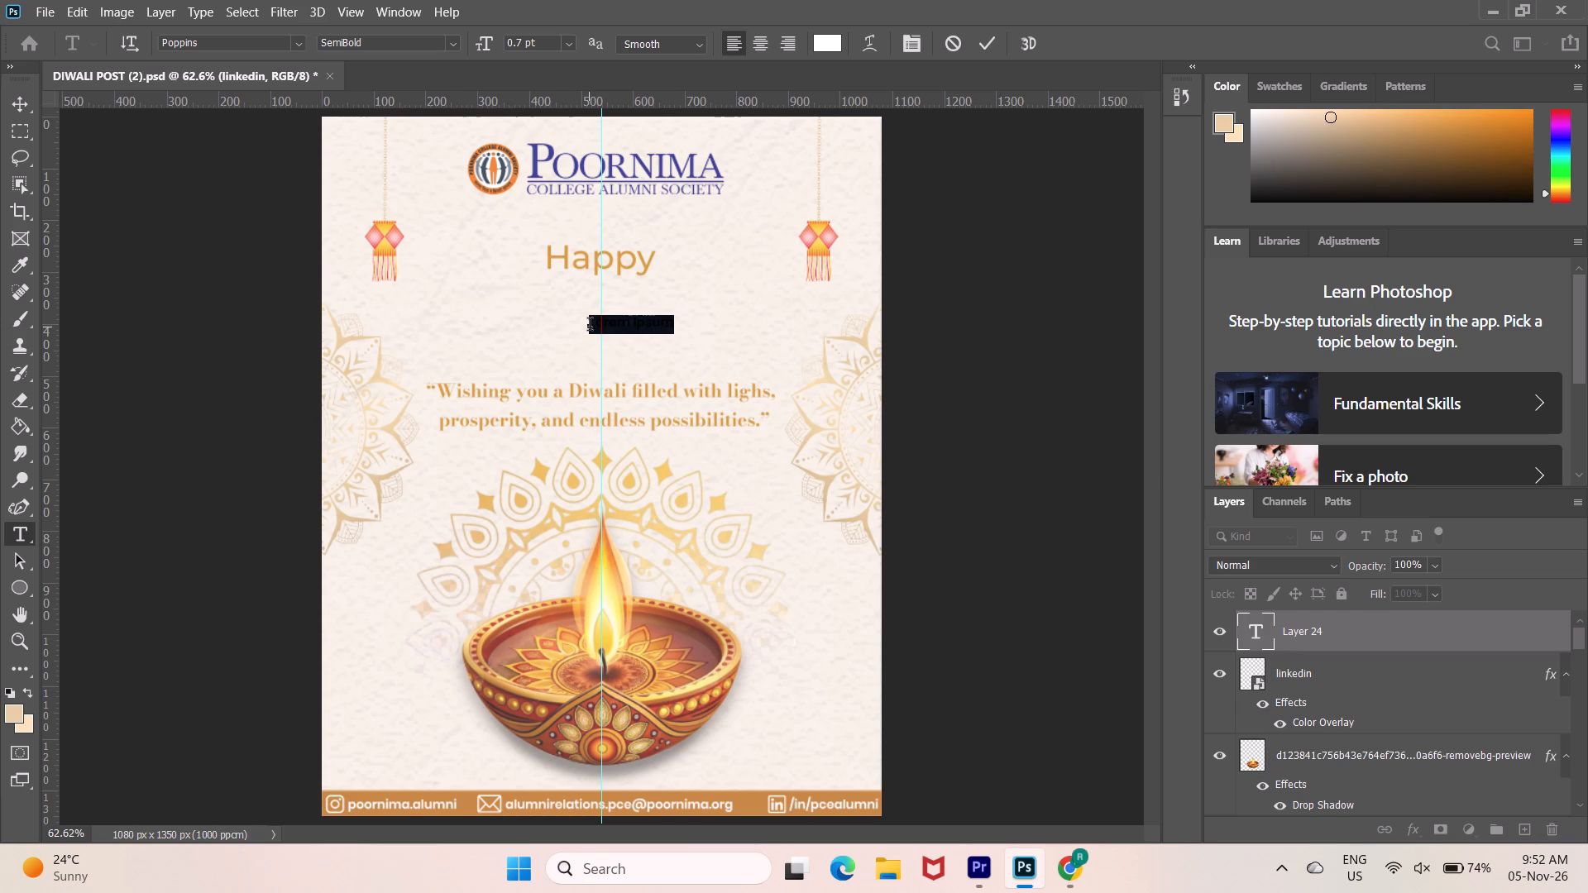
left_click(522, 41)
key("BackSpace")
key("BackSpace")
key("BackSpace")
key("BackSpace")
key("BackSpace")
key("BackSpace")
key("BackSpace")
key("BackSpace")
key("4")
left_click(992, 49)
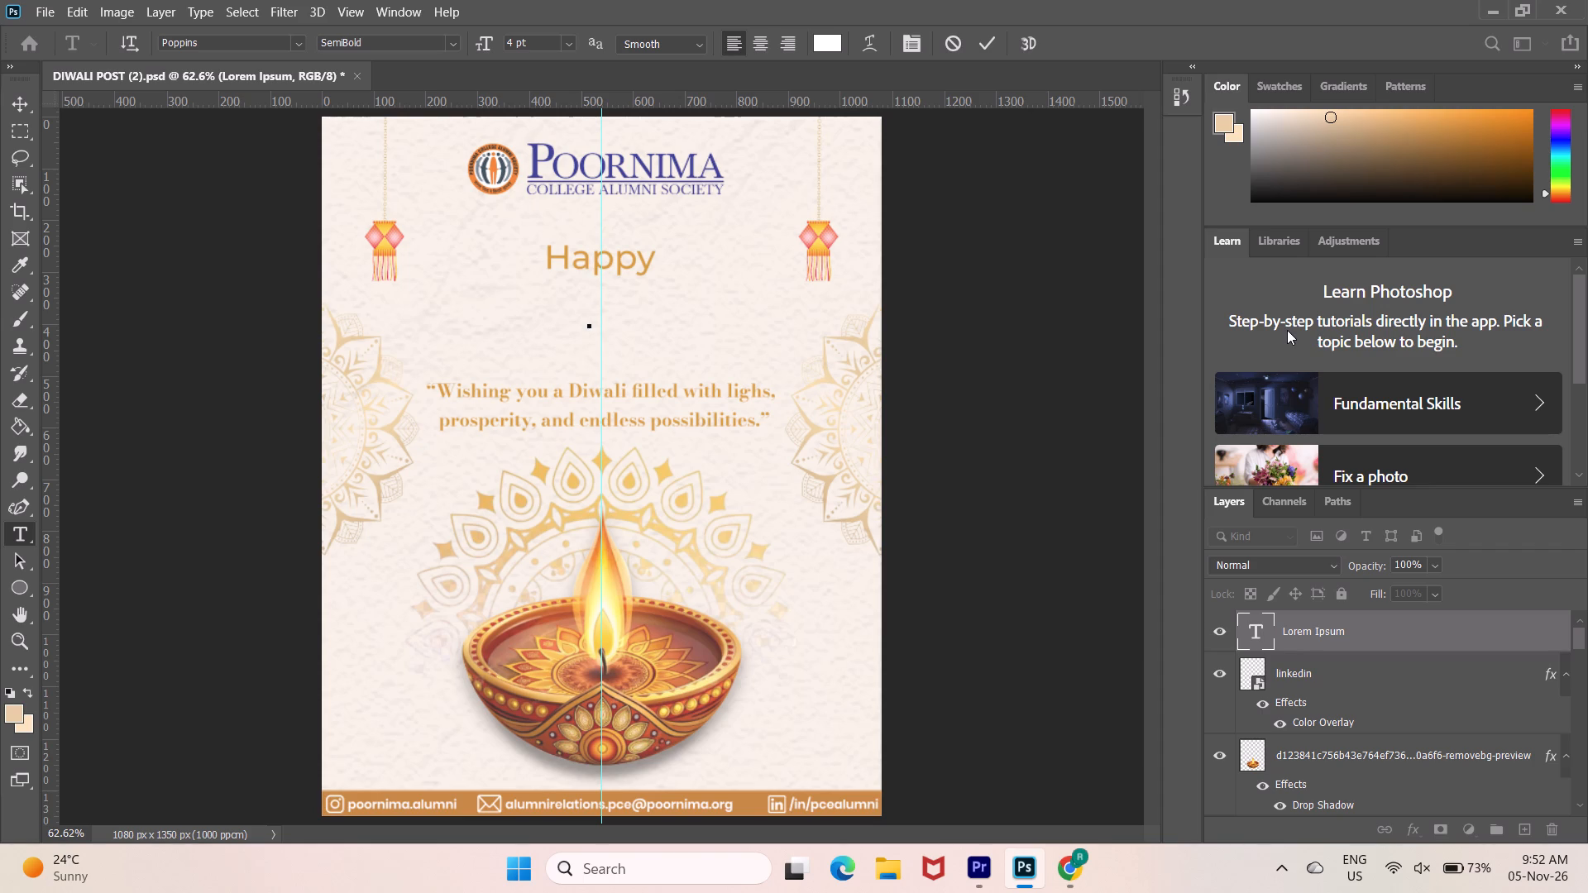
key("shift+d")
key("BackSpace")
key("shift+d")
key("BackSpace")
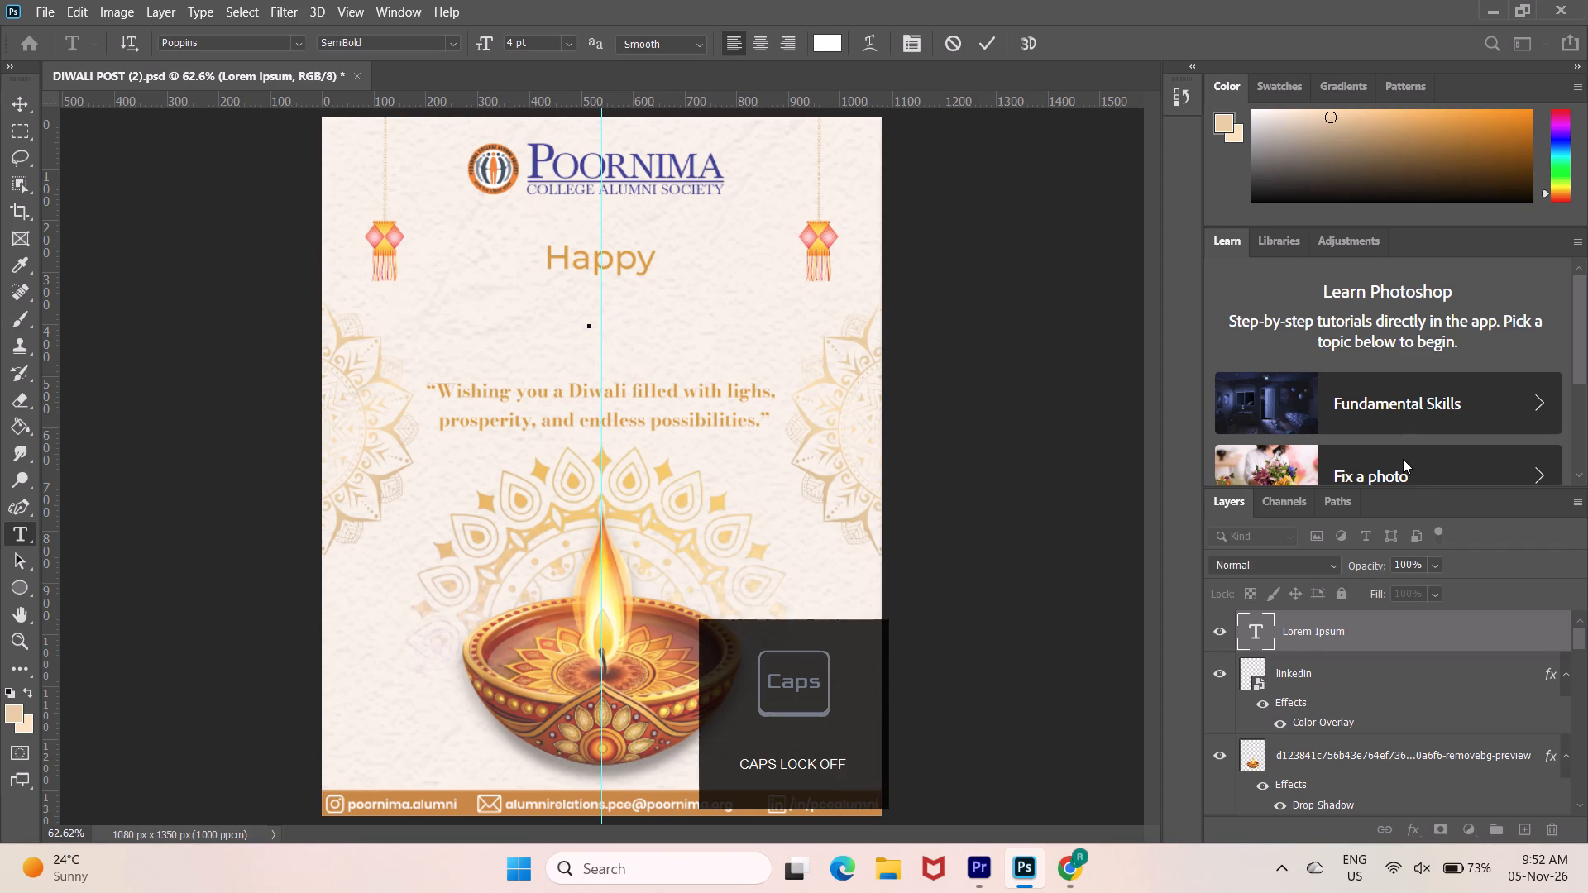
key("shift+d")
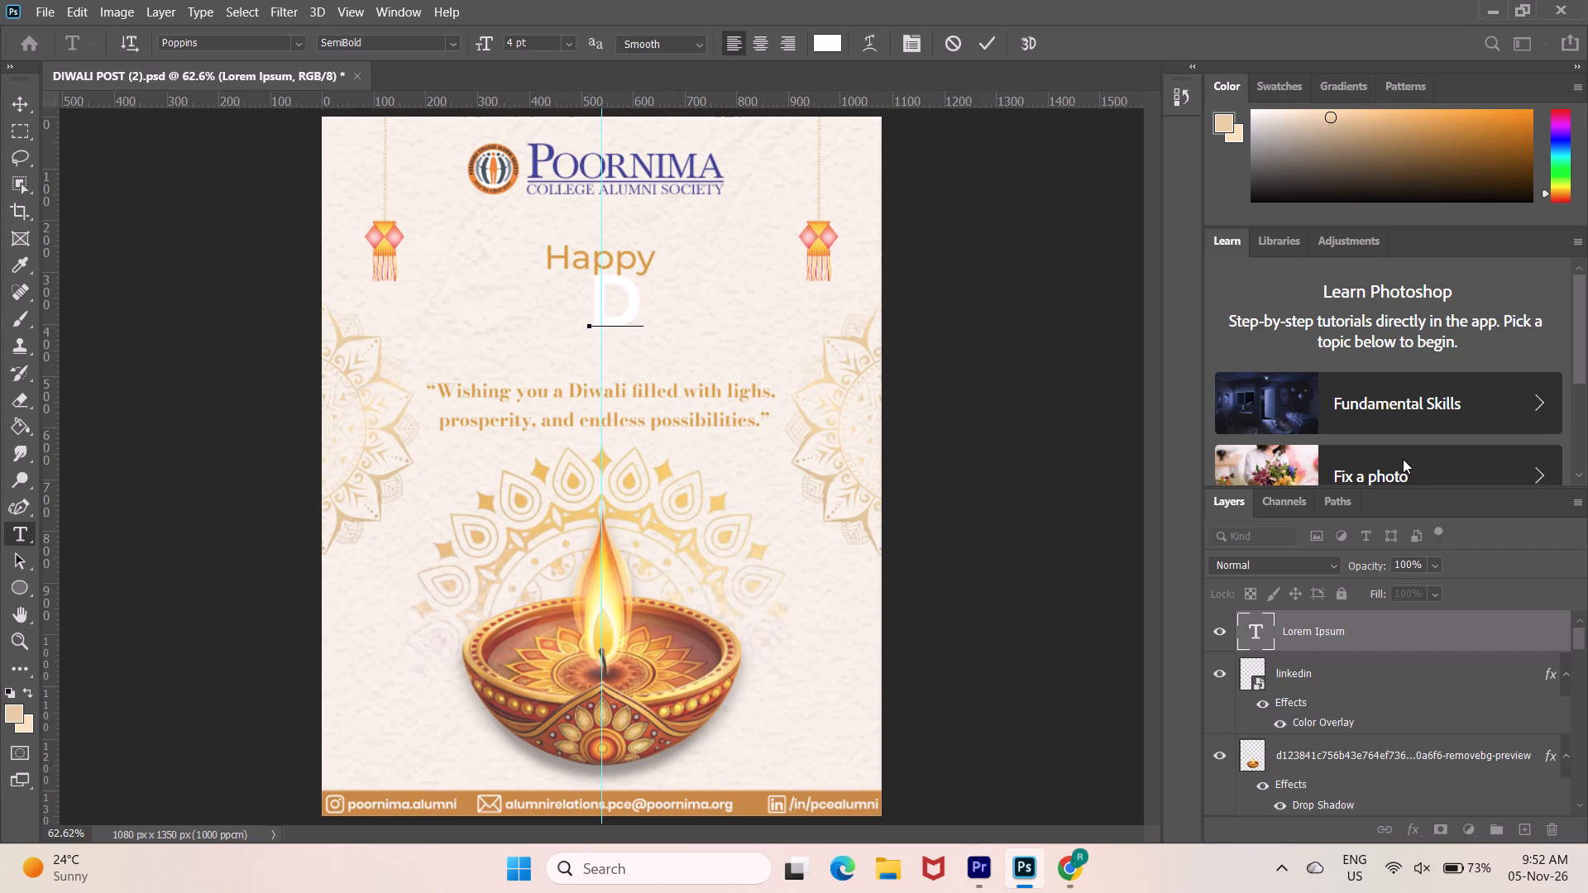
type("iwa")
type("lii")
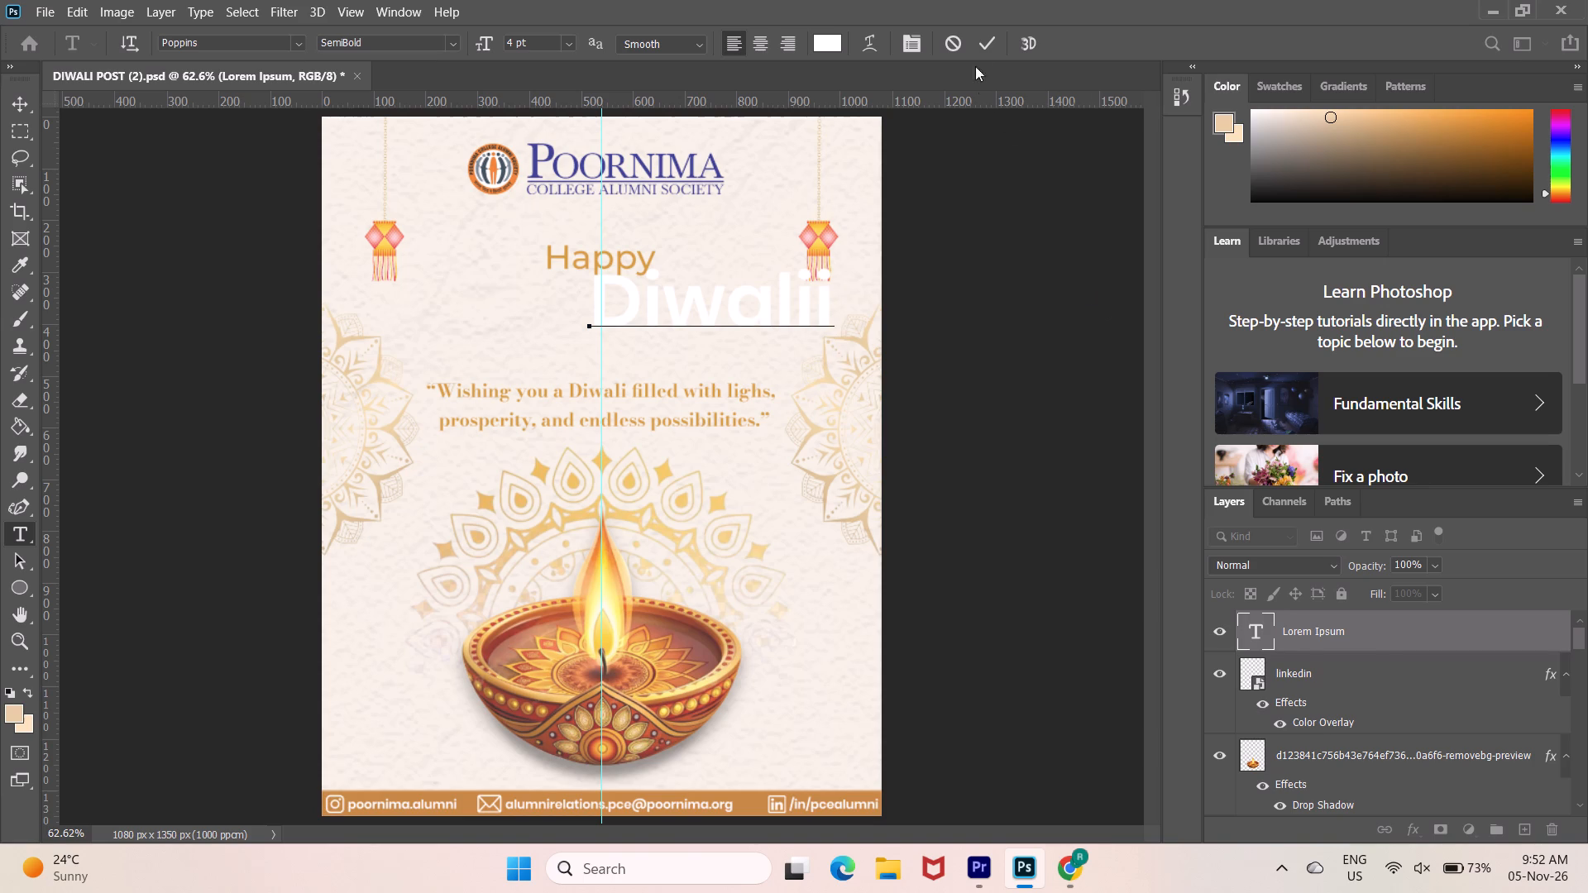
left_click(978, 45)
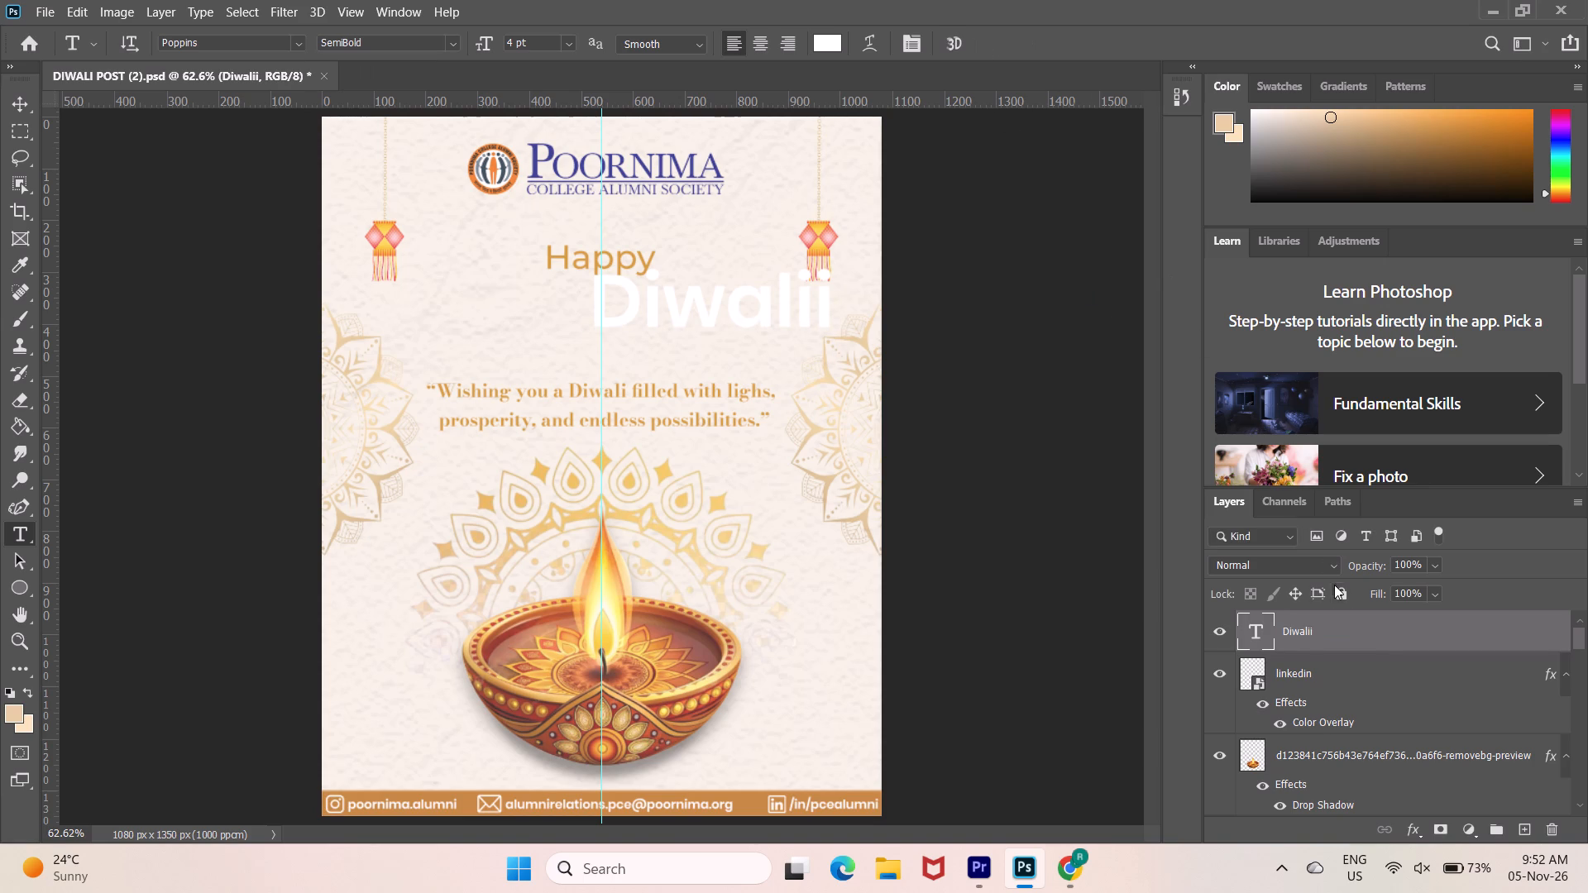
Apply a Color Overlay to the Diwalii text layer using the orange-brown #c98940 sampled from the post's footer bar.
double_click(1386, 637)
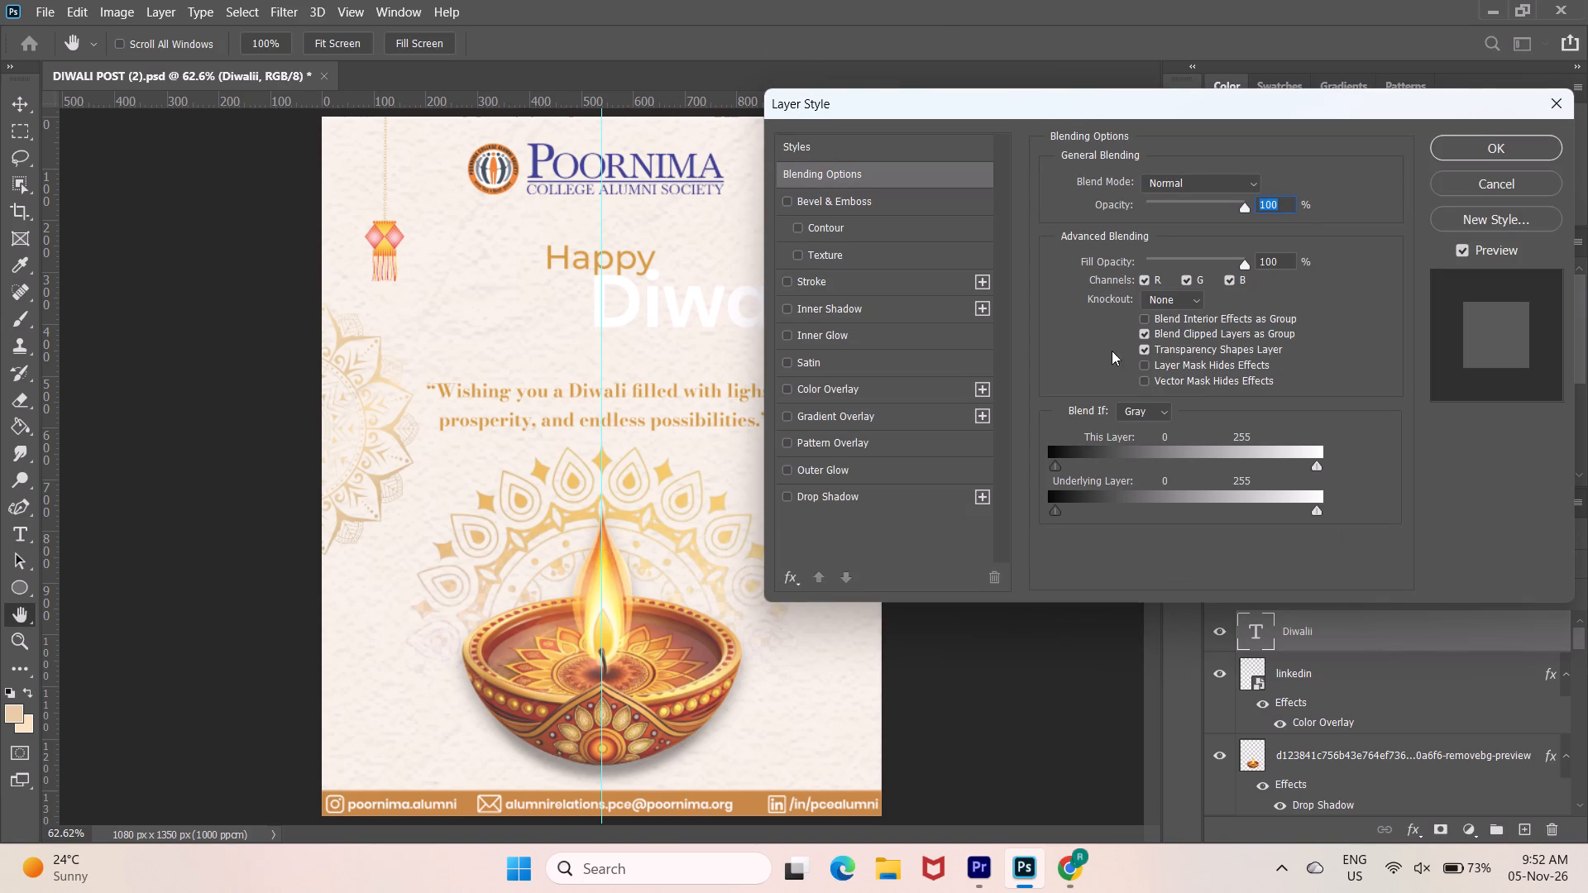
left_click(874, 388)
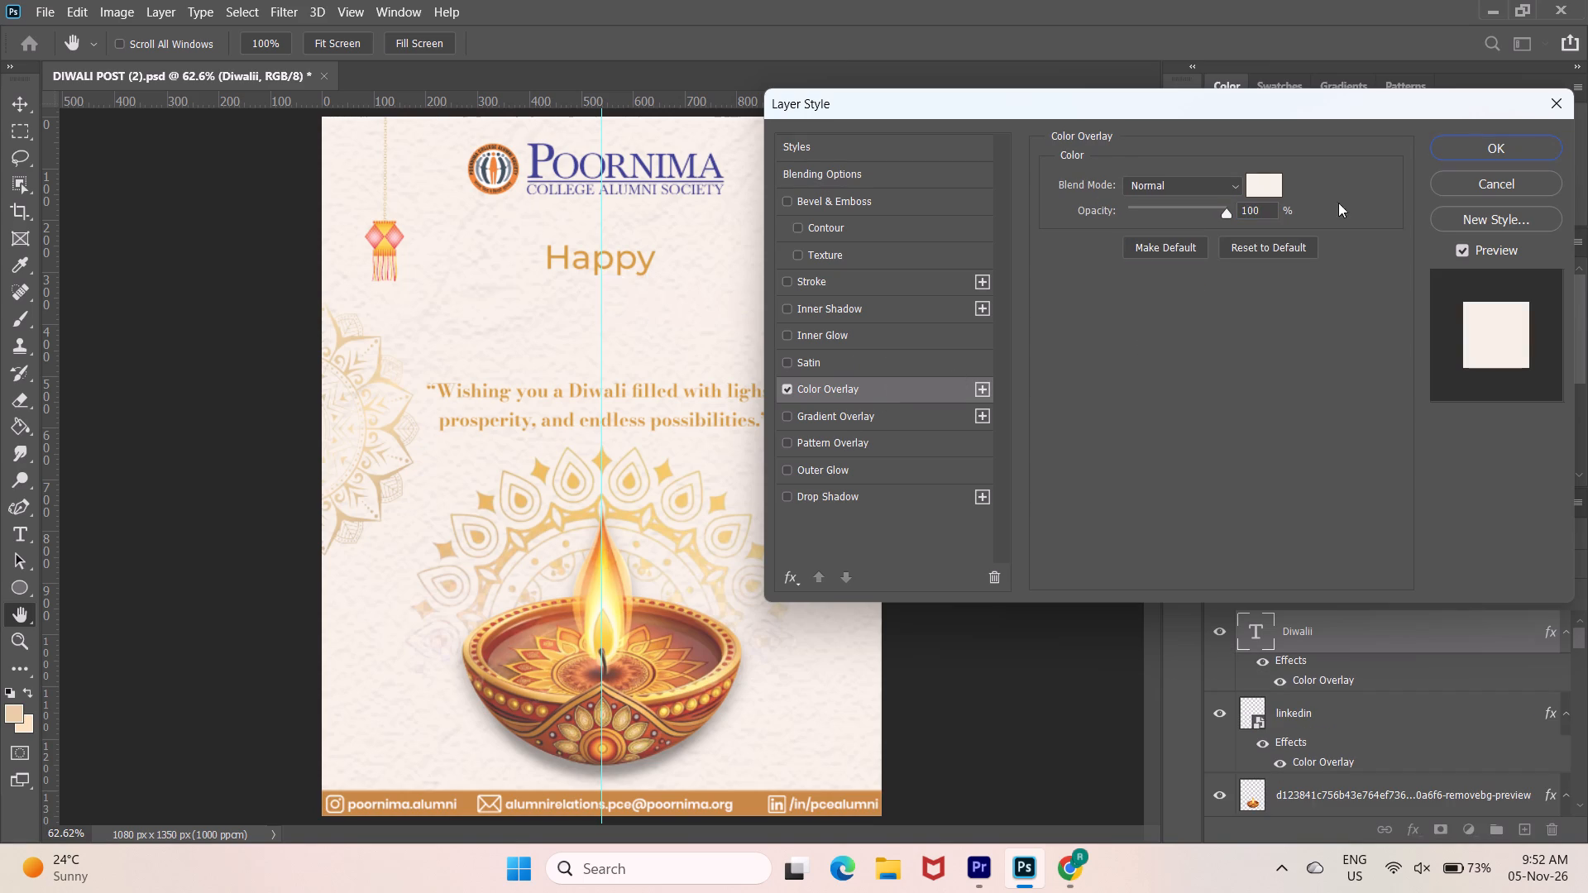
left_click(1246, 179)
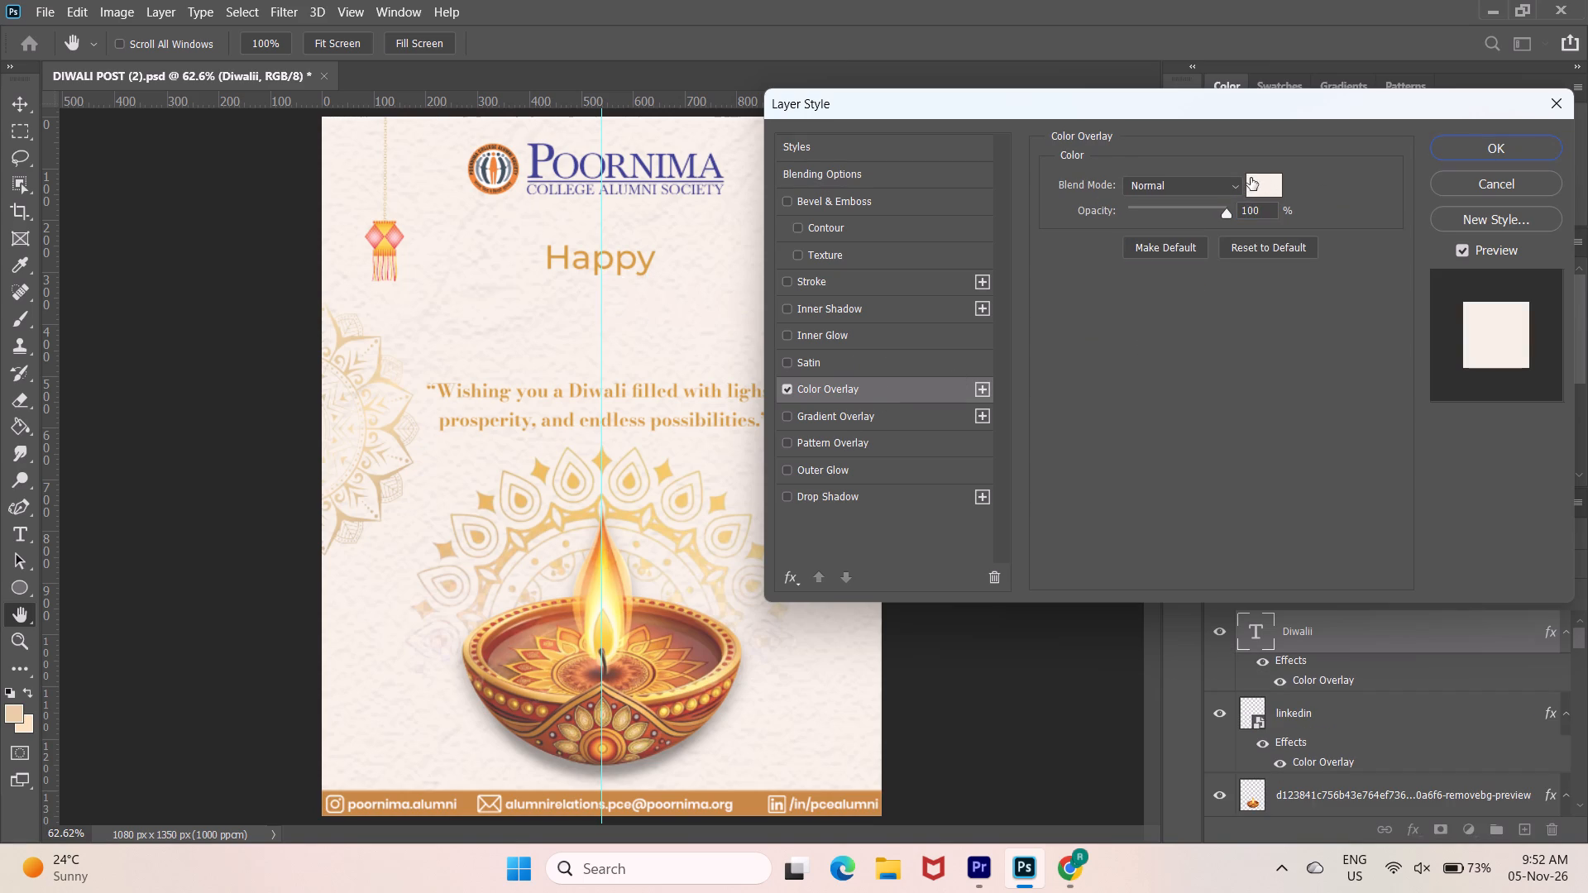
left_click(1251, 178)
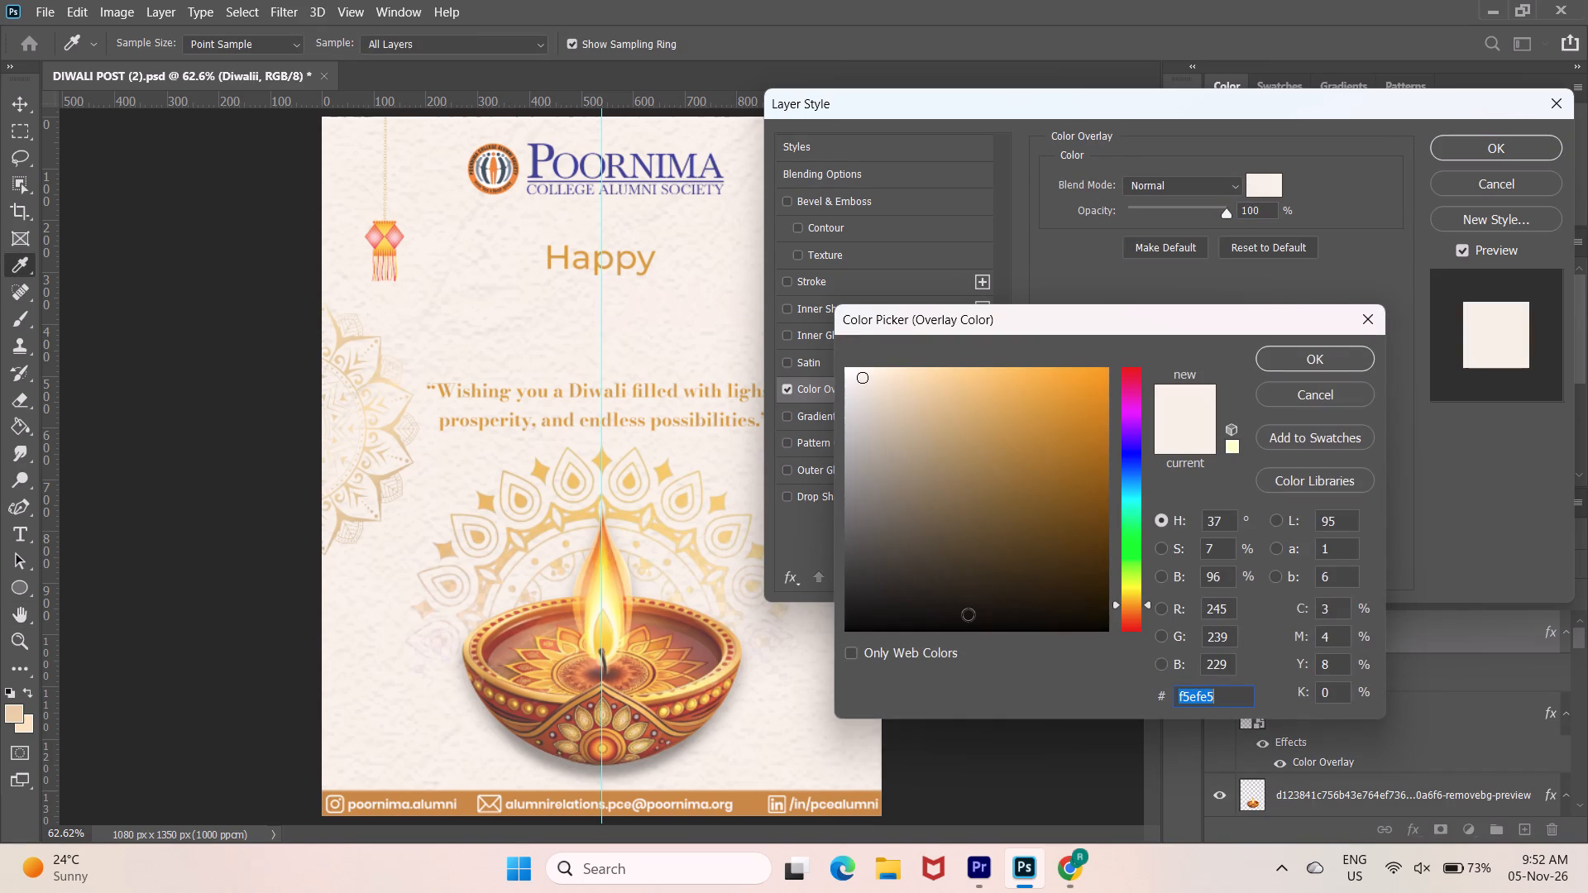
left_click(753, 803)
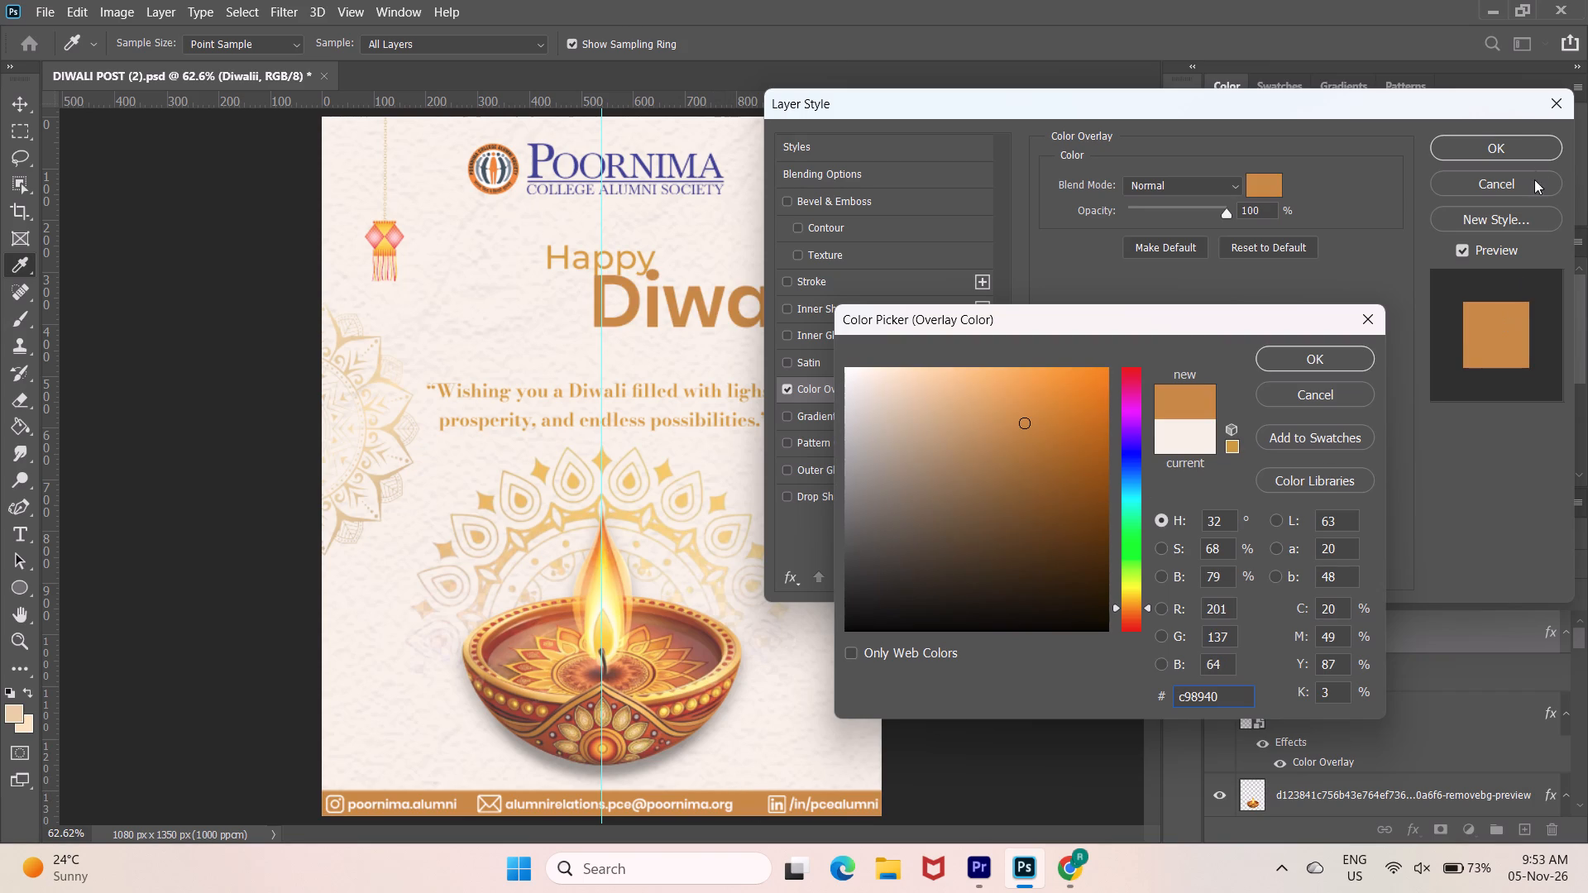
left_click(1513, 140)
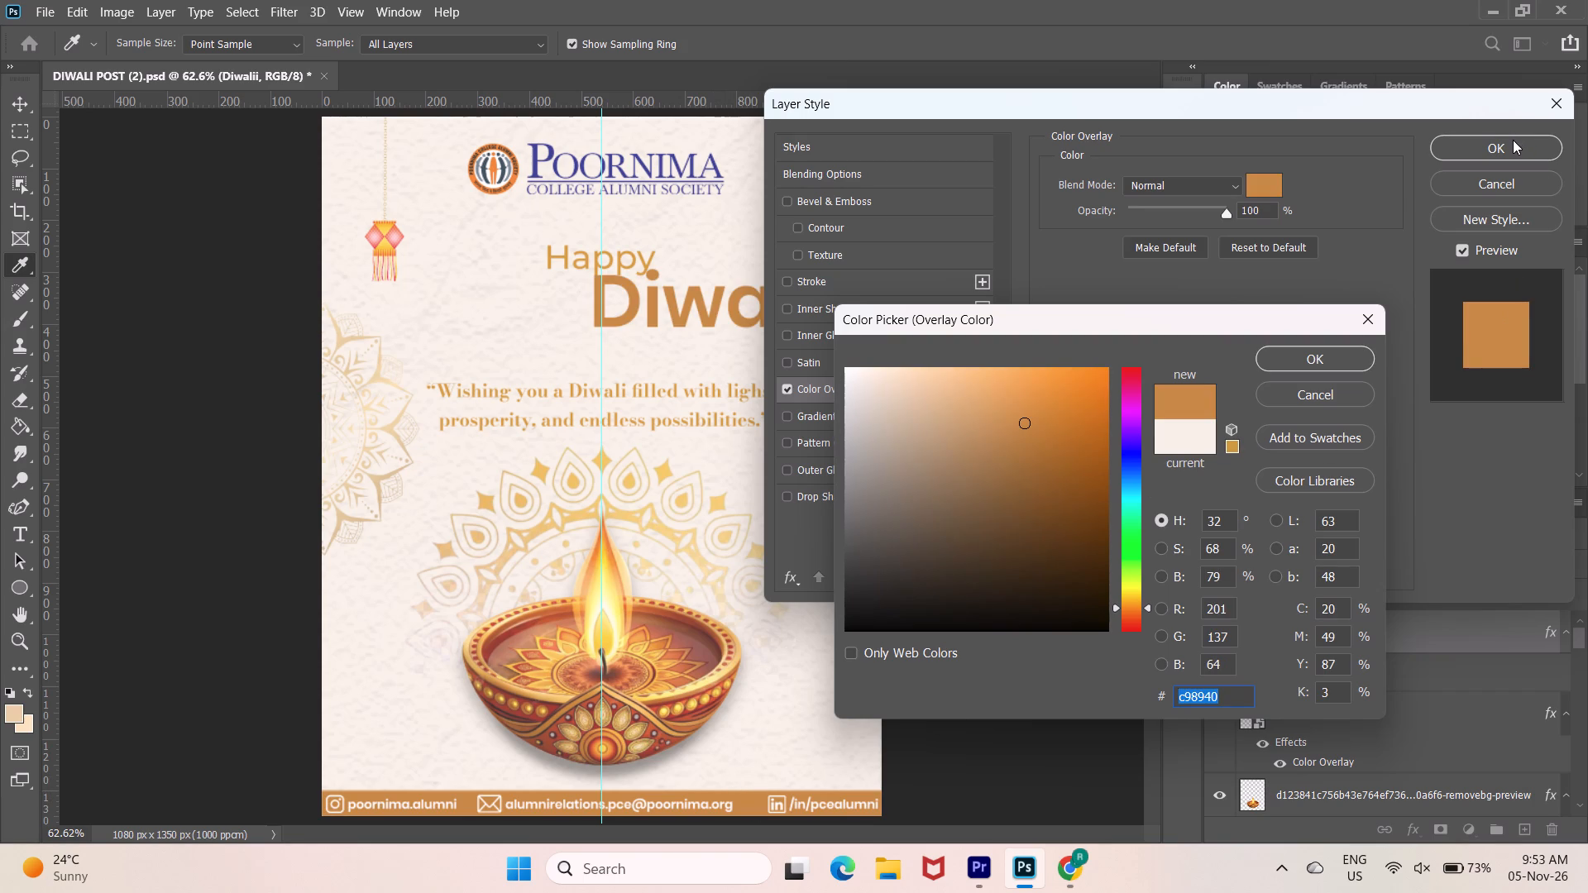
left_click(1523, 153)
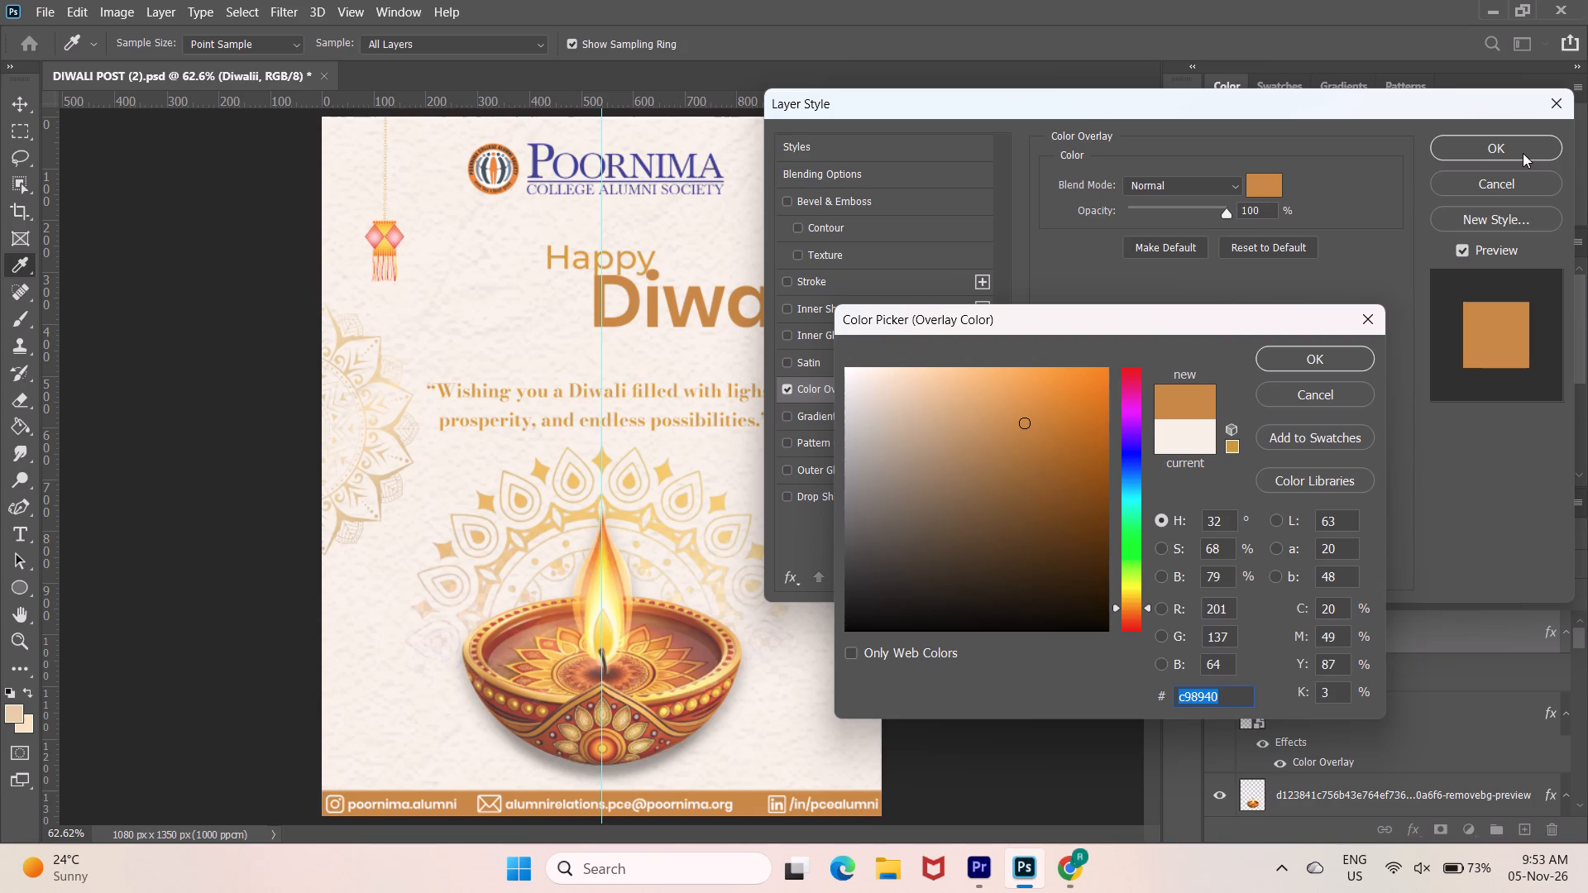
left_click(1523, 153)
left_click(1341, 360)
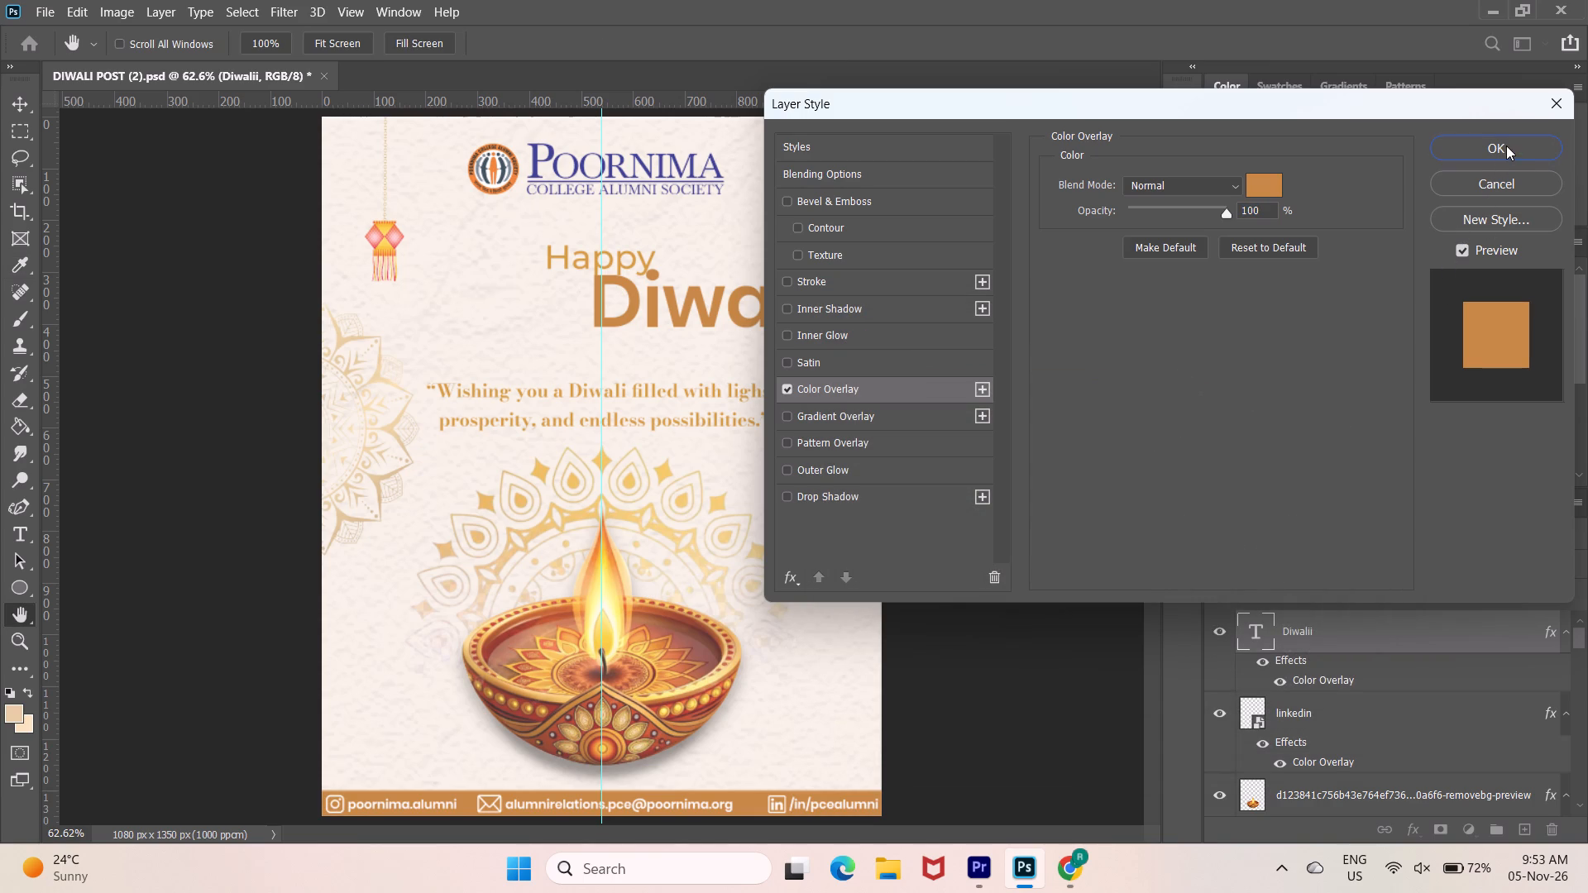
left_click(1506, 146)
left_click(1506, 146)
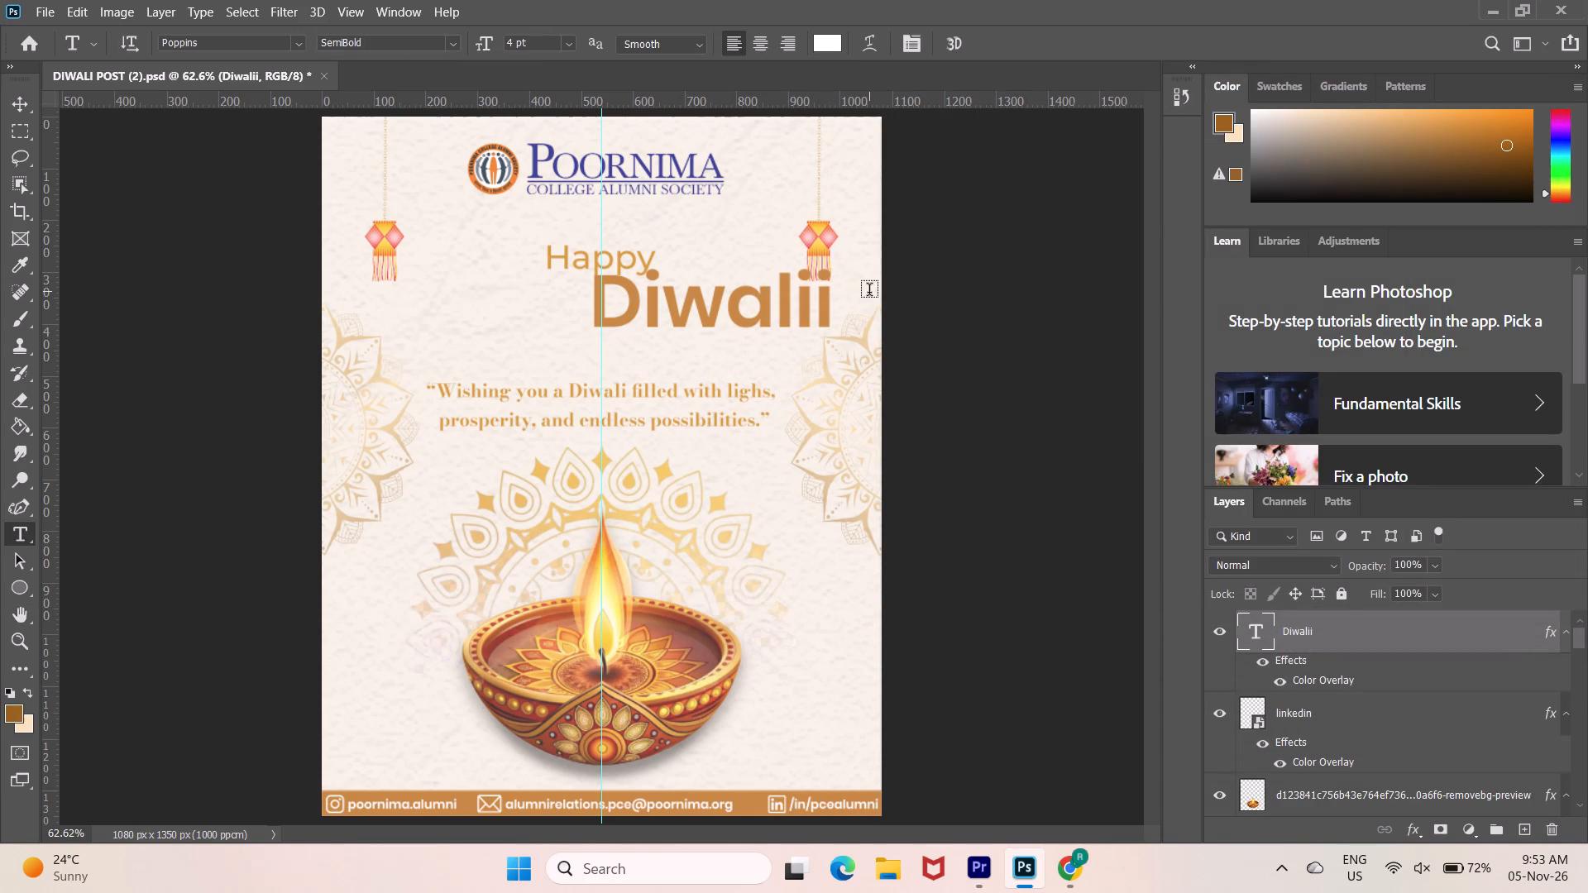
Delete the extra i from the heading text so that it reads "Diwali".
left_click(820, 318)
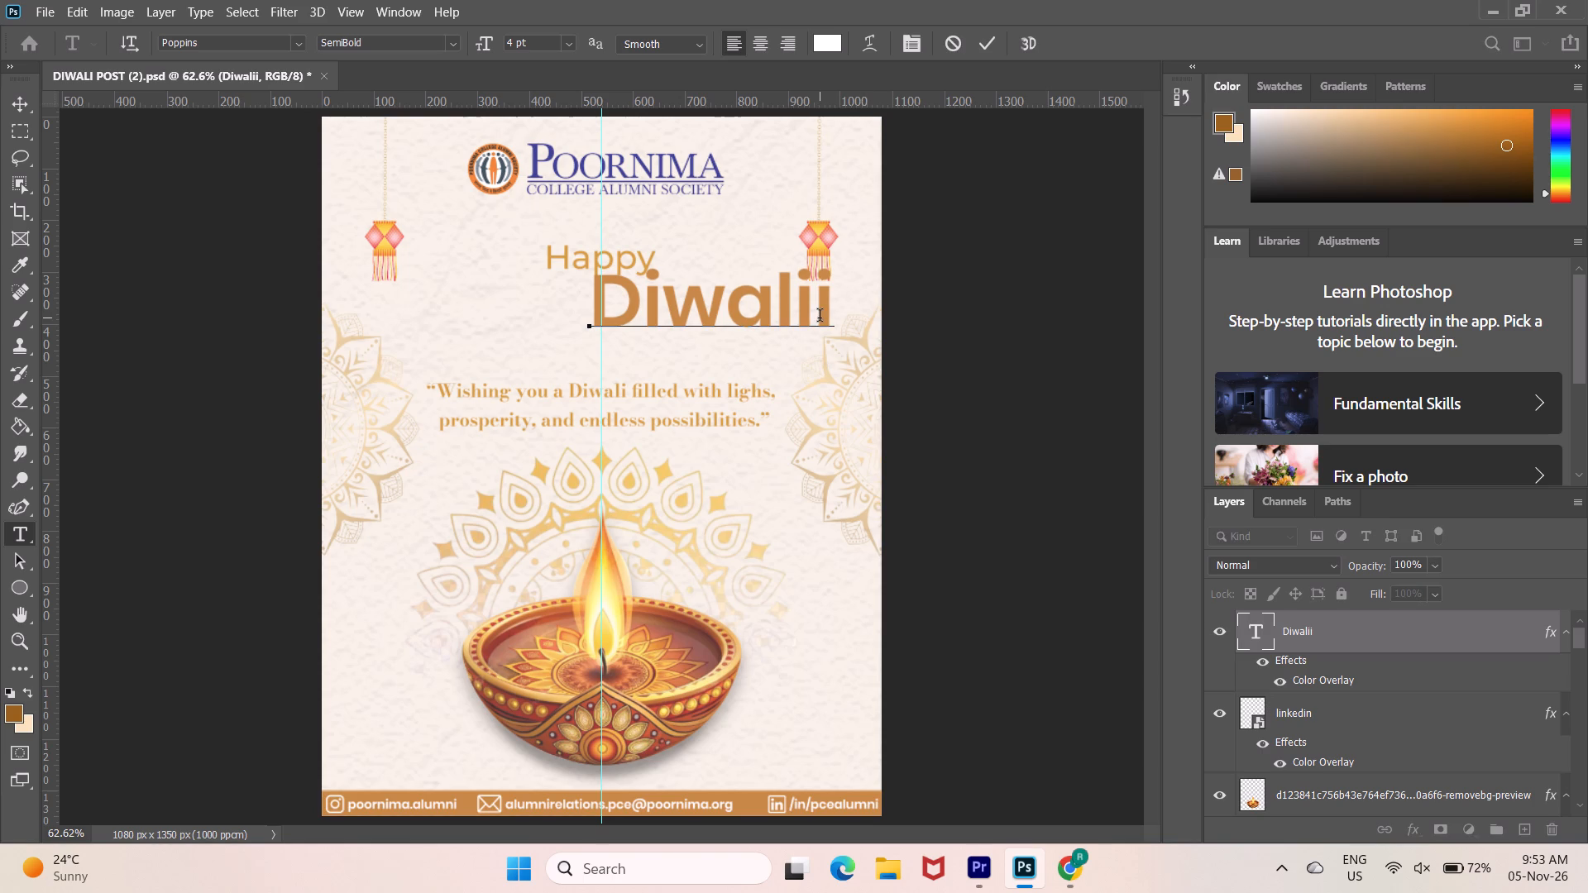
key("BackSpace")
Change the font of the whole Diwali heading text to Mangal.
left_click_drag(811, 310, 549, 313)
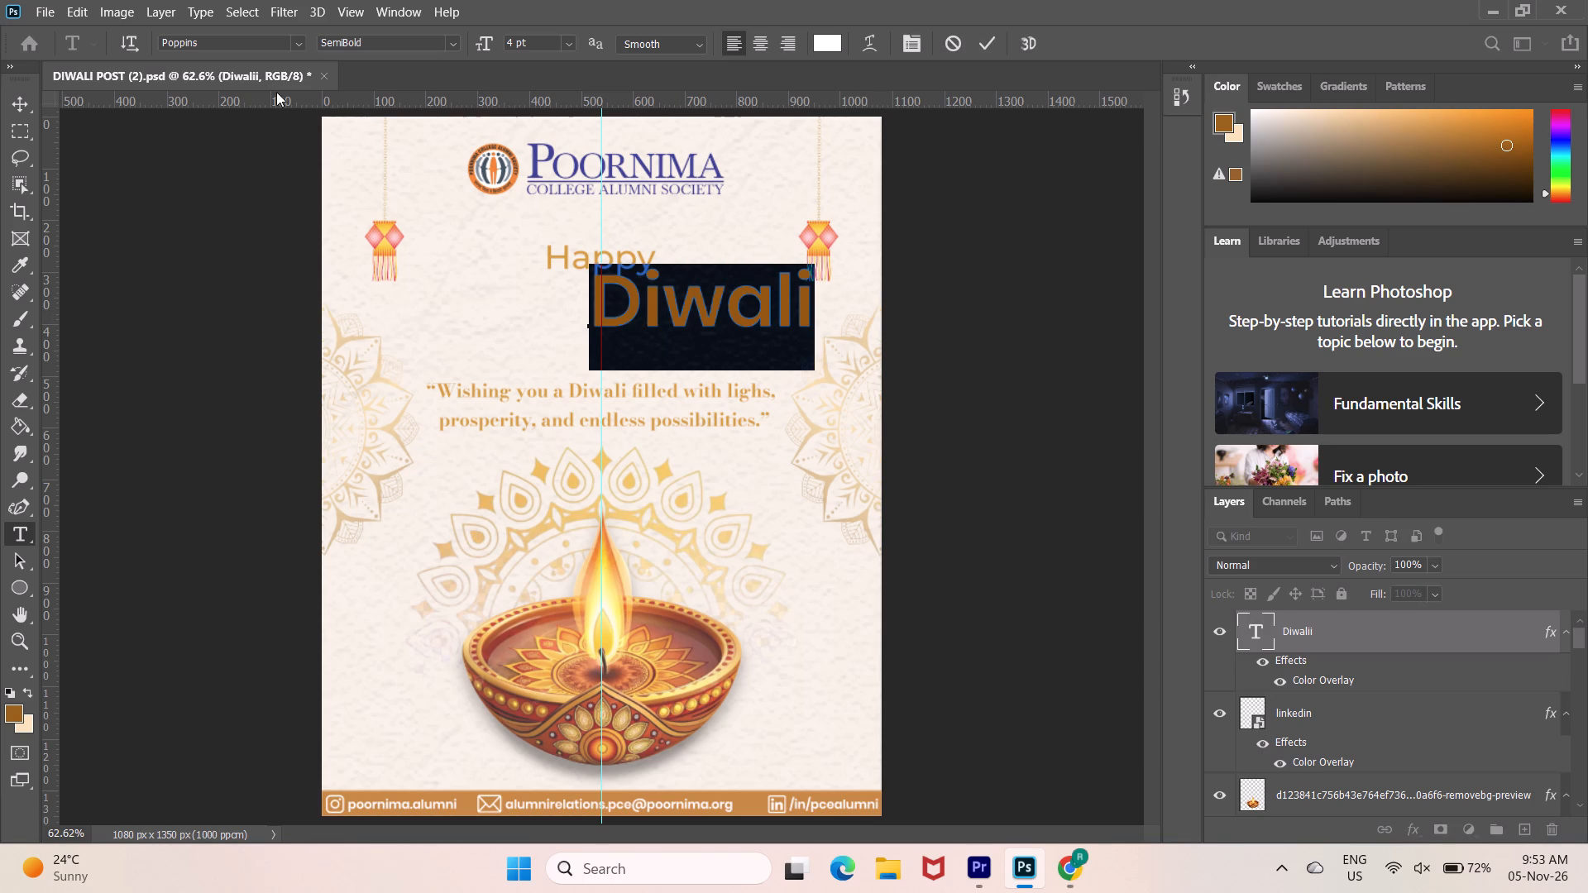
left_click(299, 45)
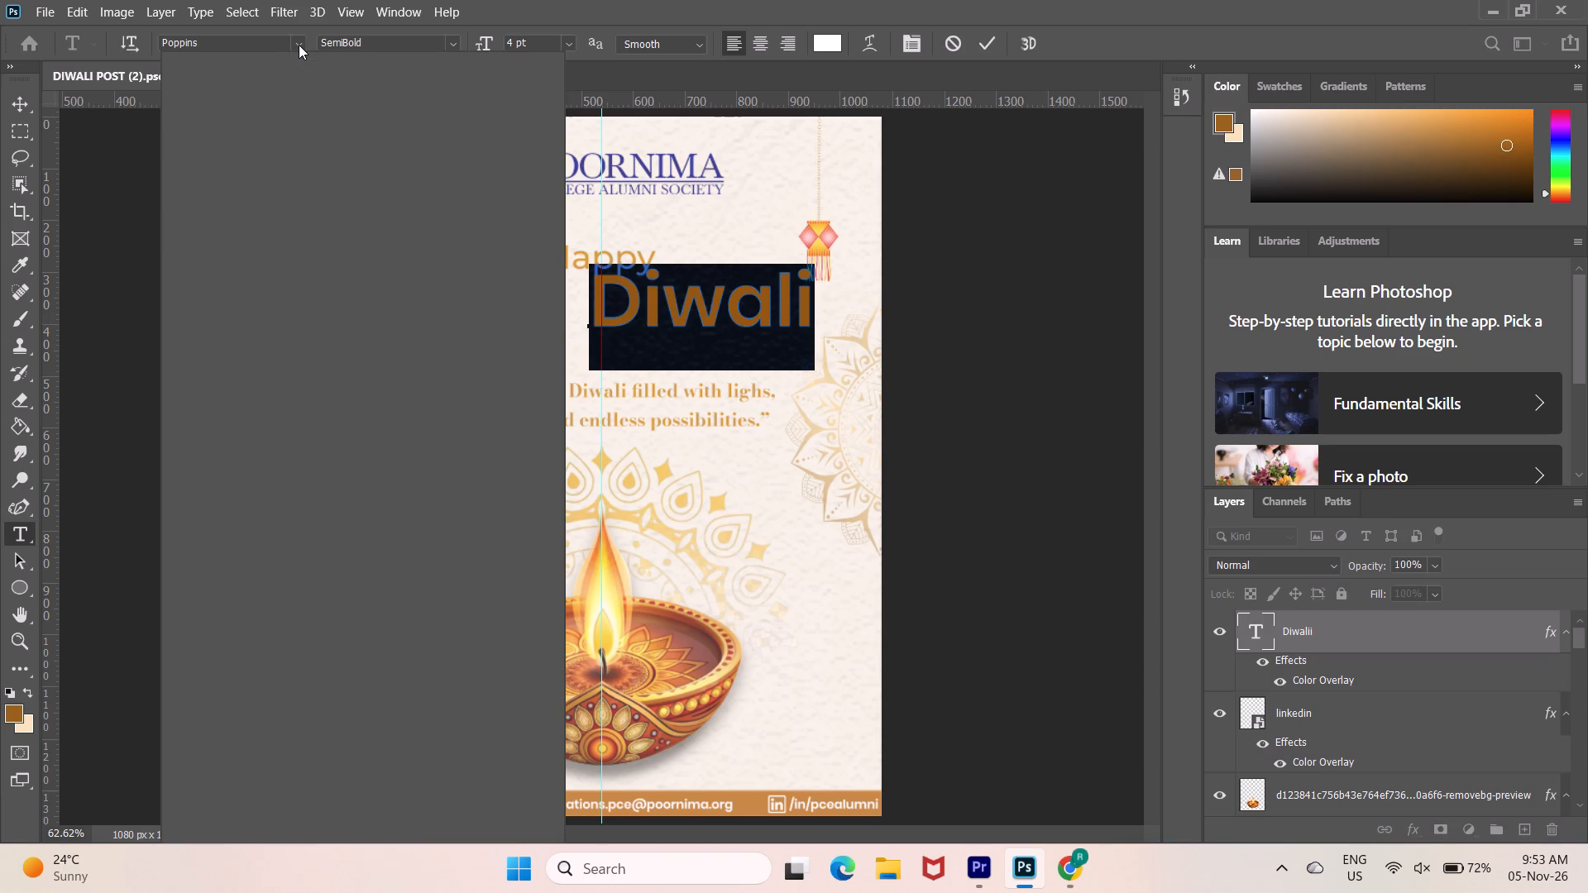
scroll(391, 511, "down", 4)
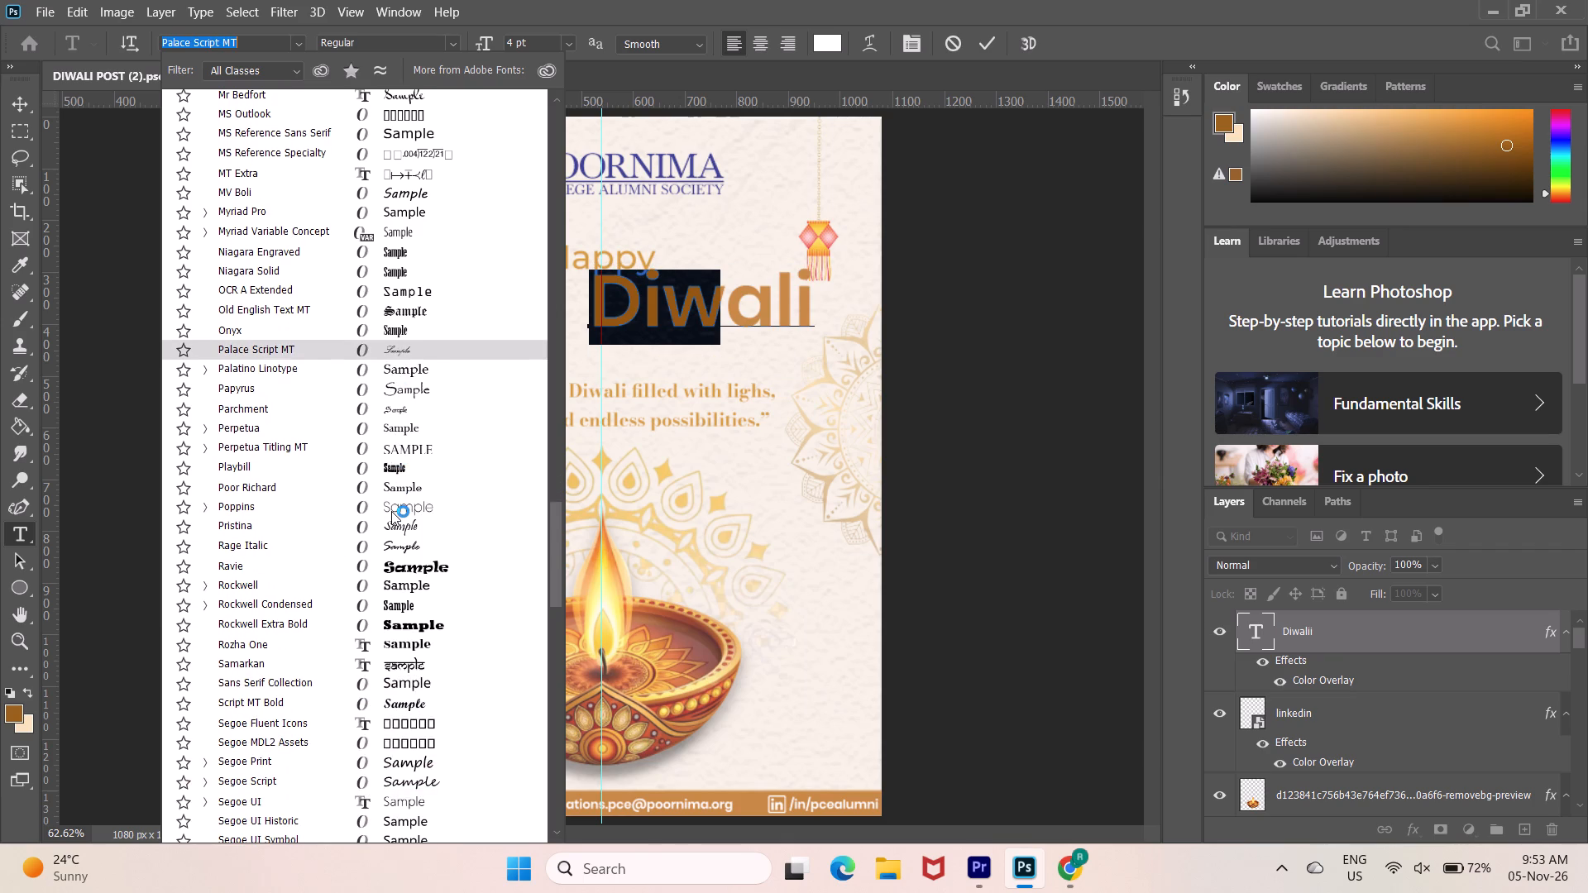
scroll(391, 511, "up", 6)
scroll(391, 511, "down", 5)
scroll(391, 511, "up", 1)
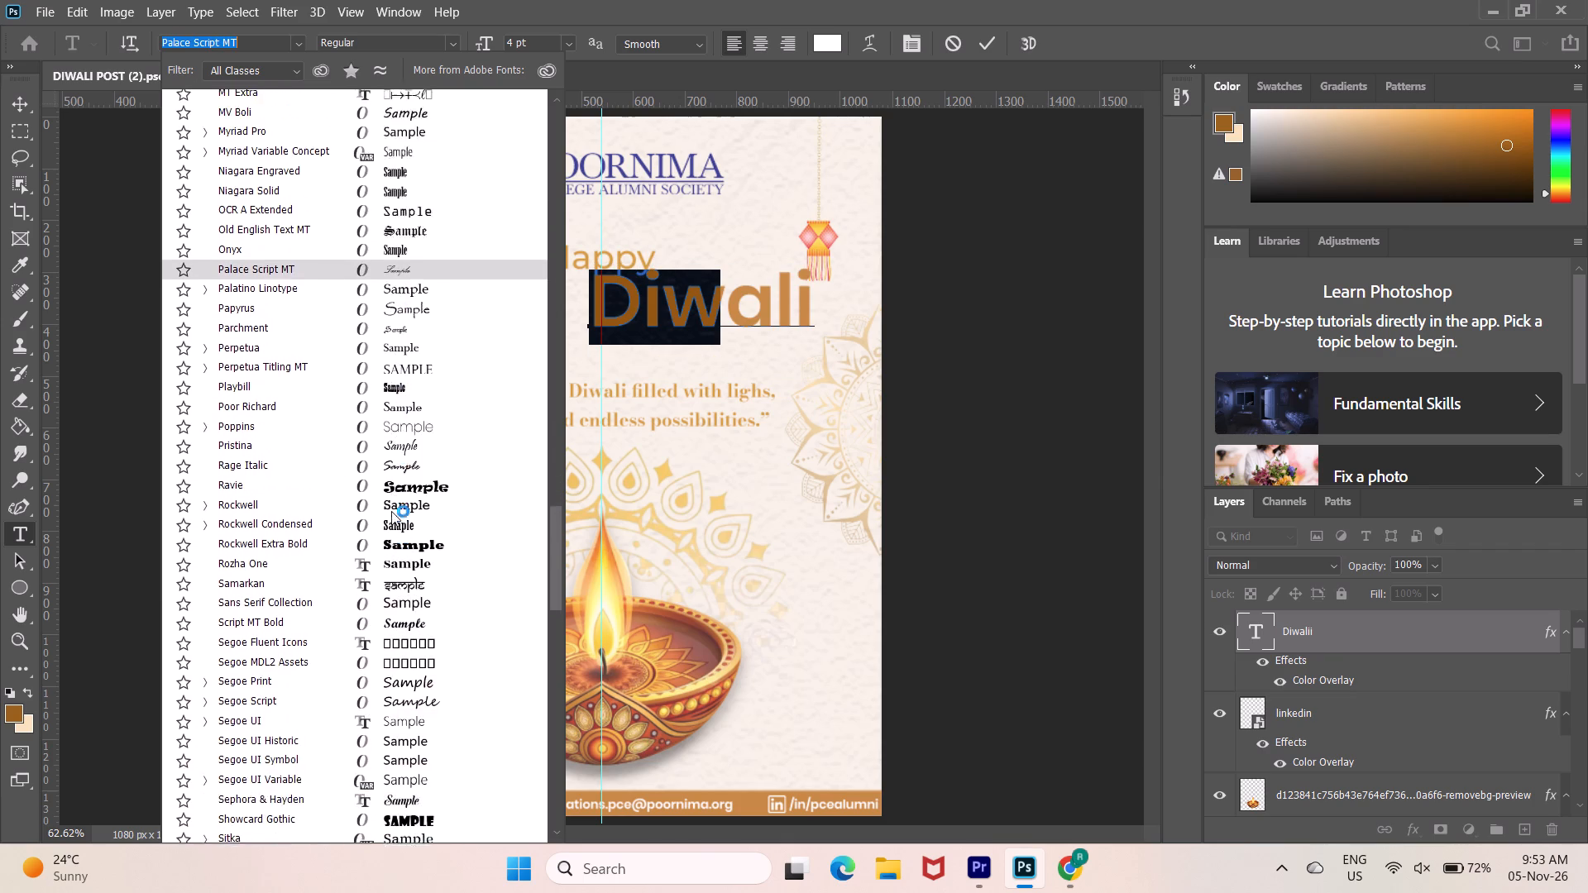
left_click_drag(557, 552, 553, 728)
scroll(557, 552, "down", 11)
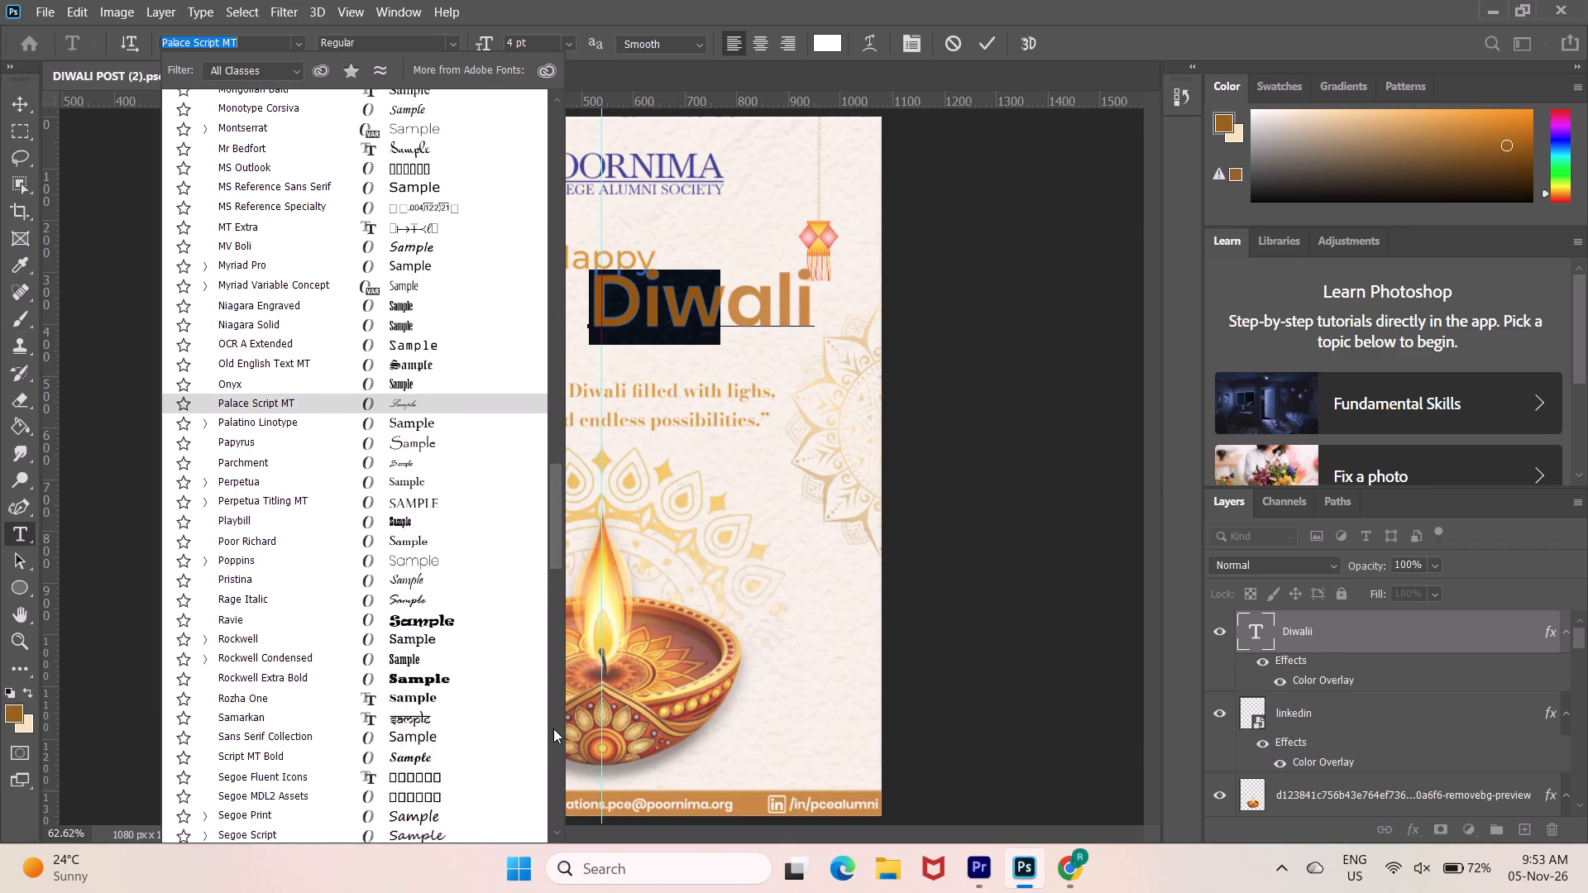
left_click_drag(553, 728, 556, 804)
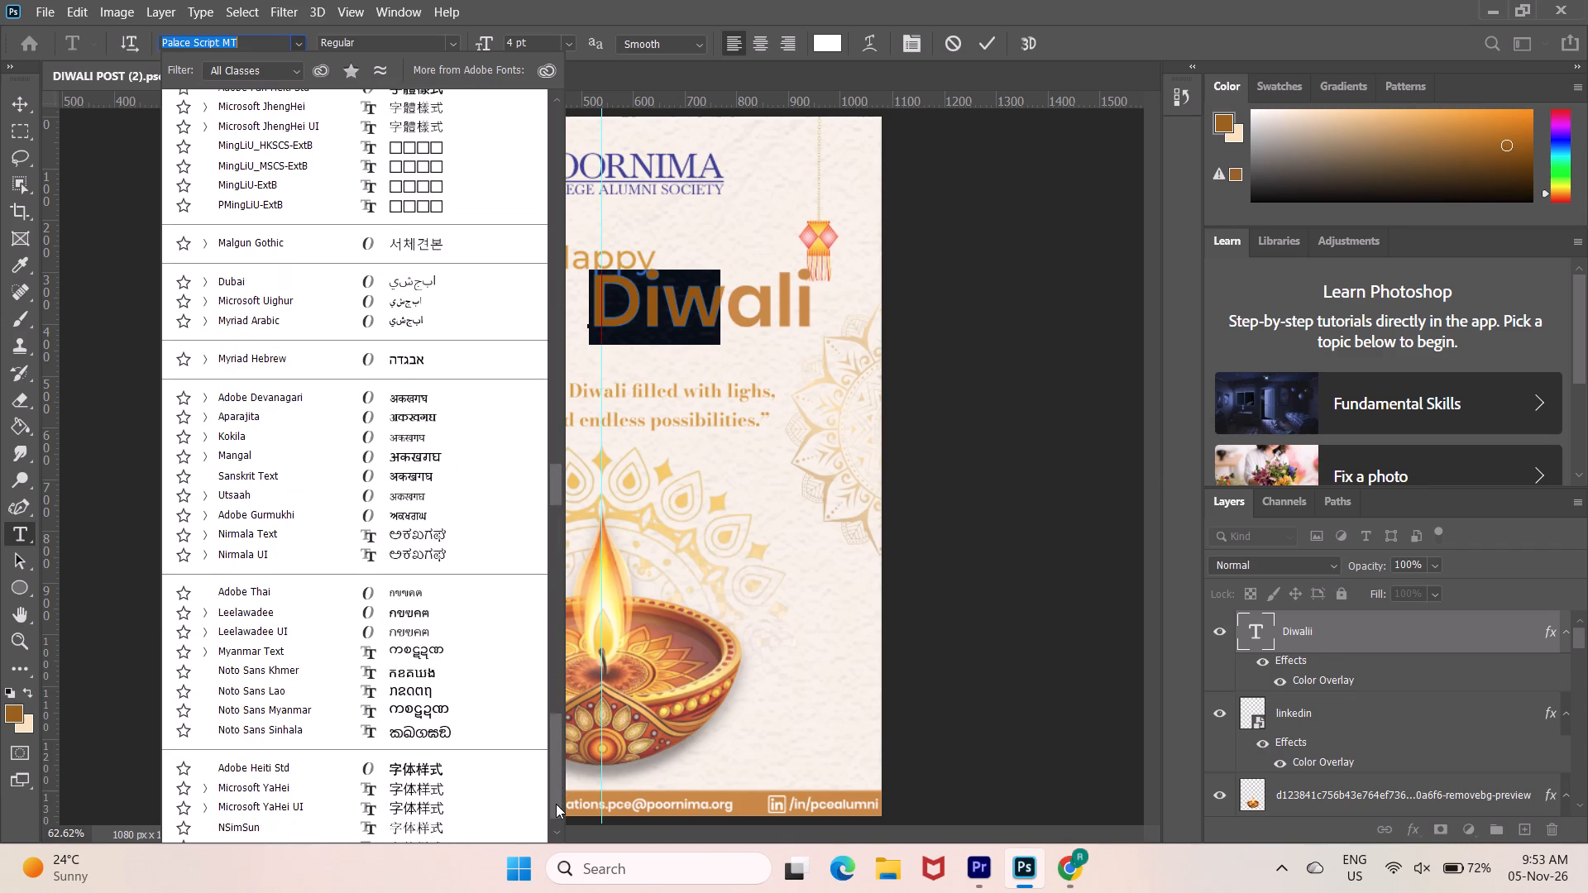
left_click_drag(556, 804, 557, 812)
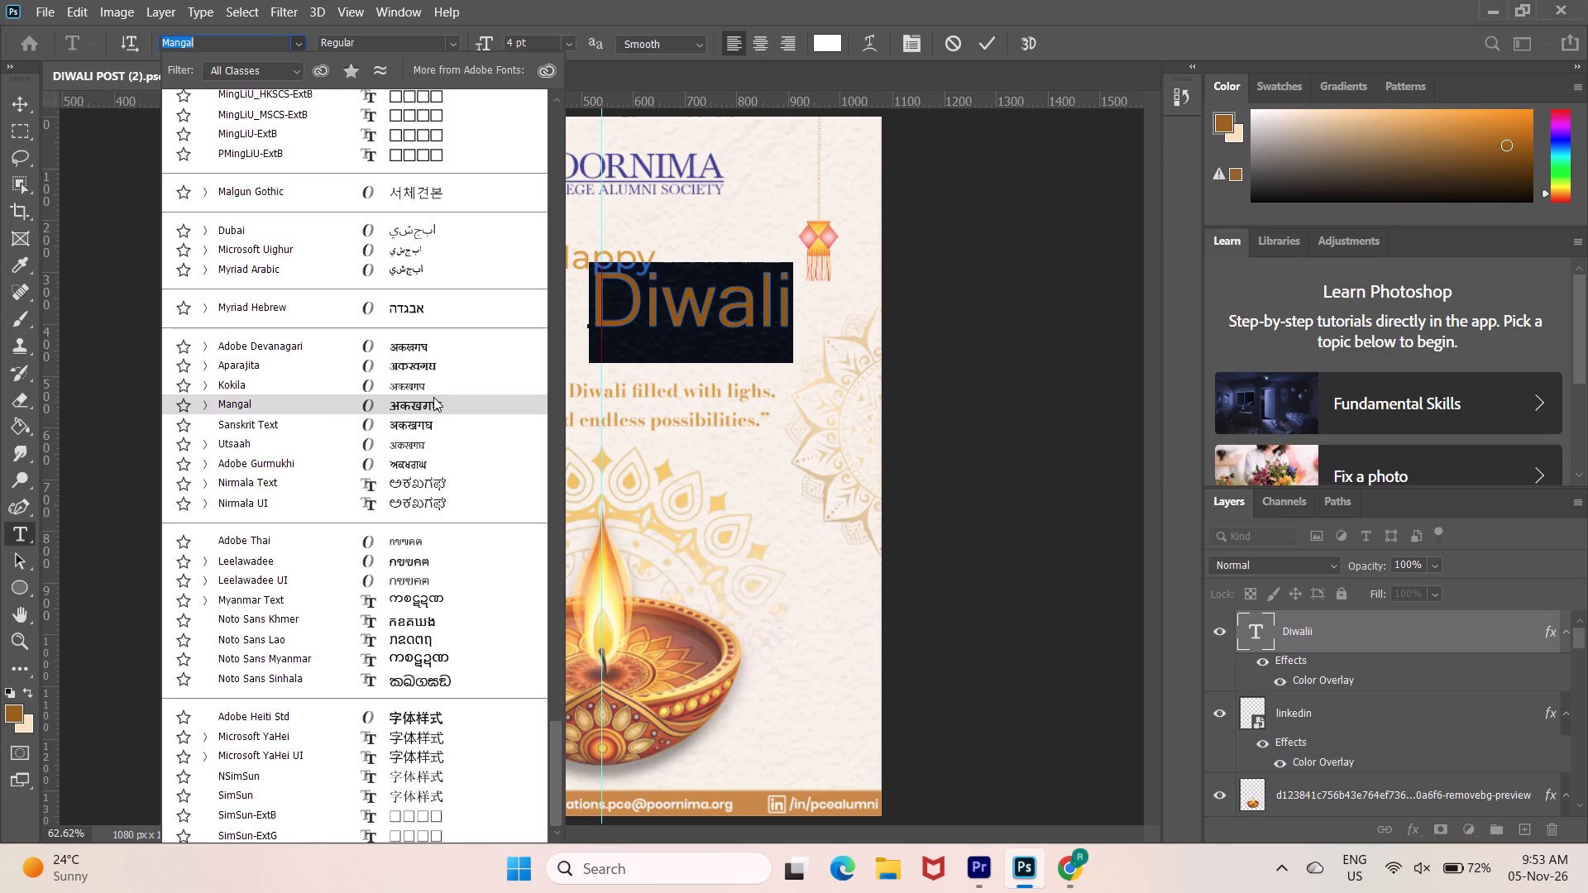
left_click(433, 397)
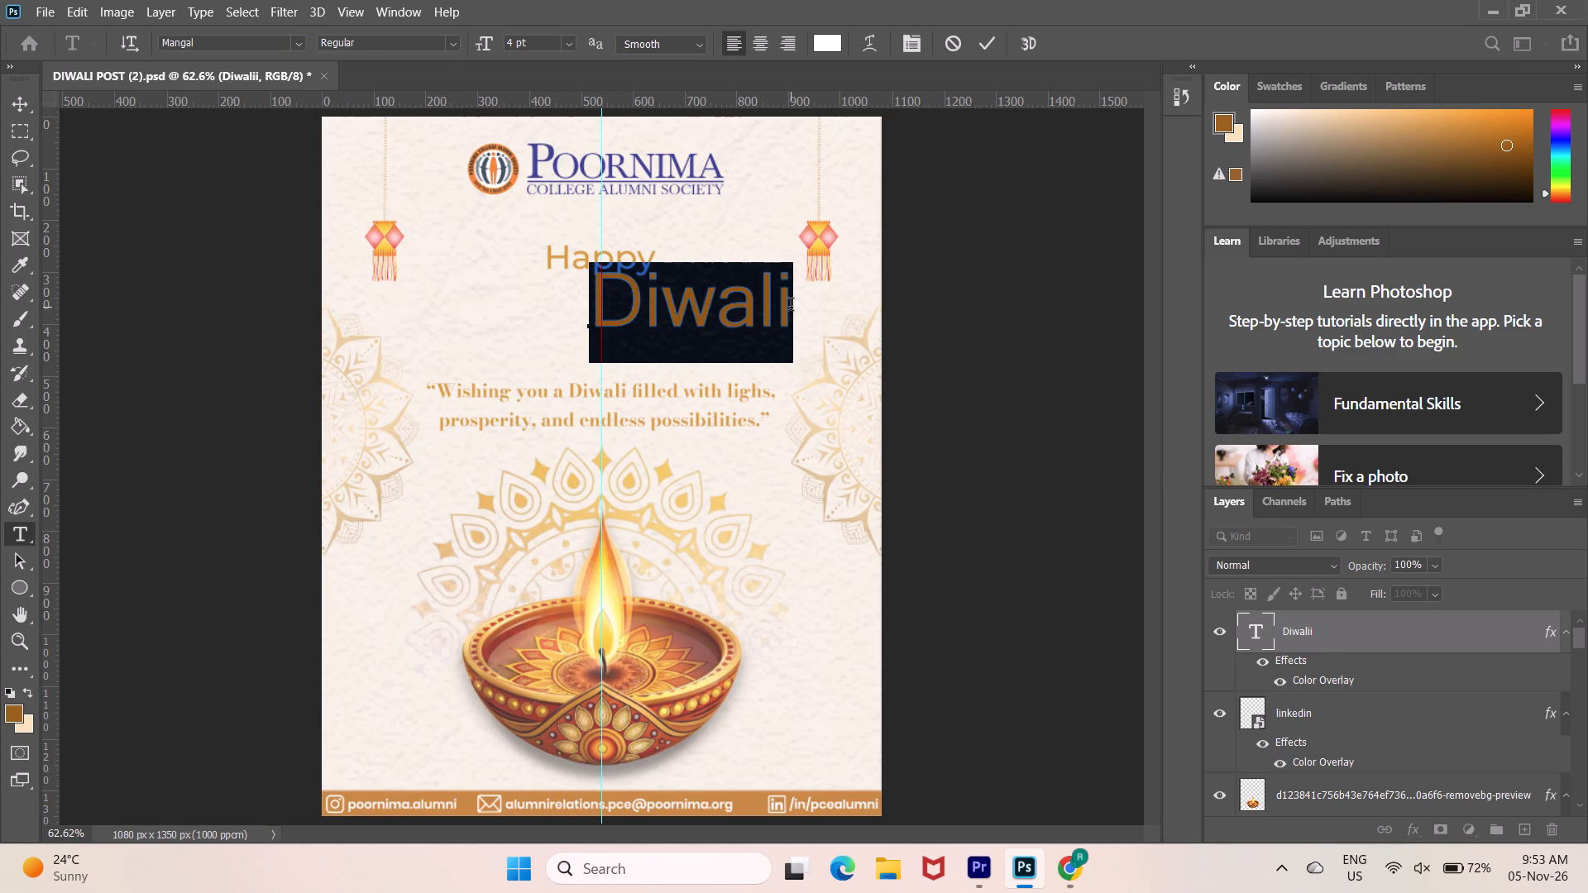
Clear the Diwali heading text and set the emptied text layer's font to AMS Manthan.
key("BackSpace")
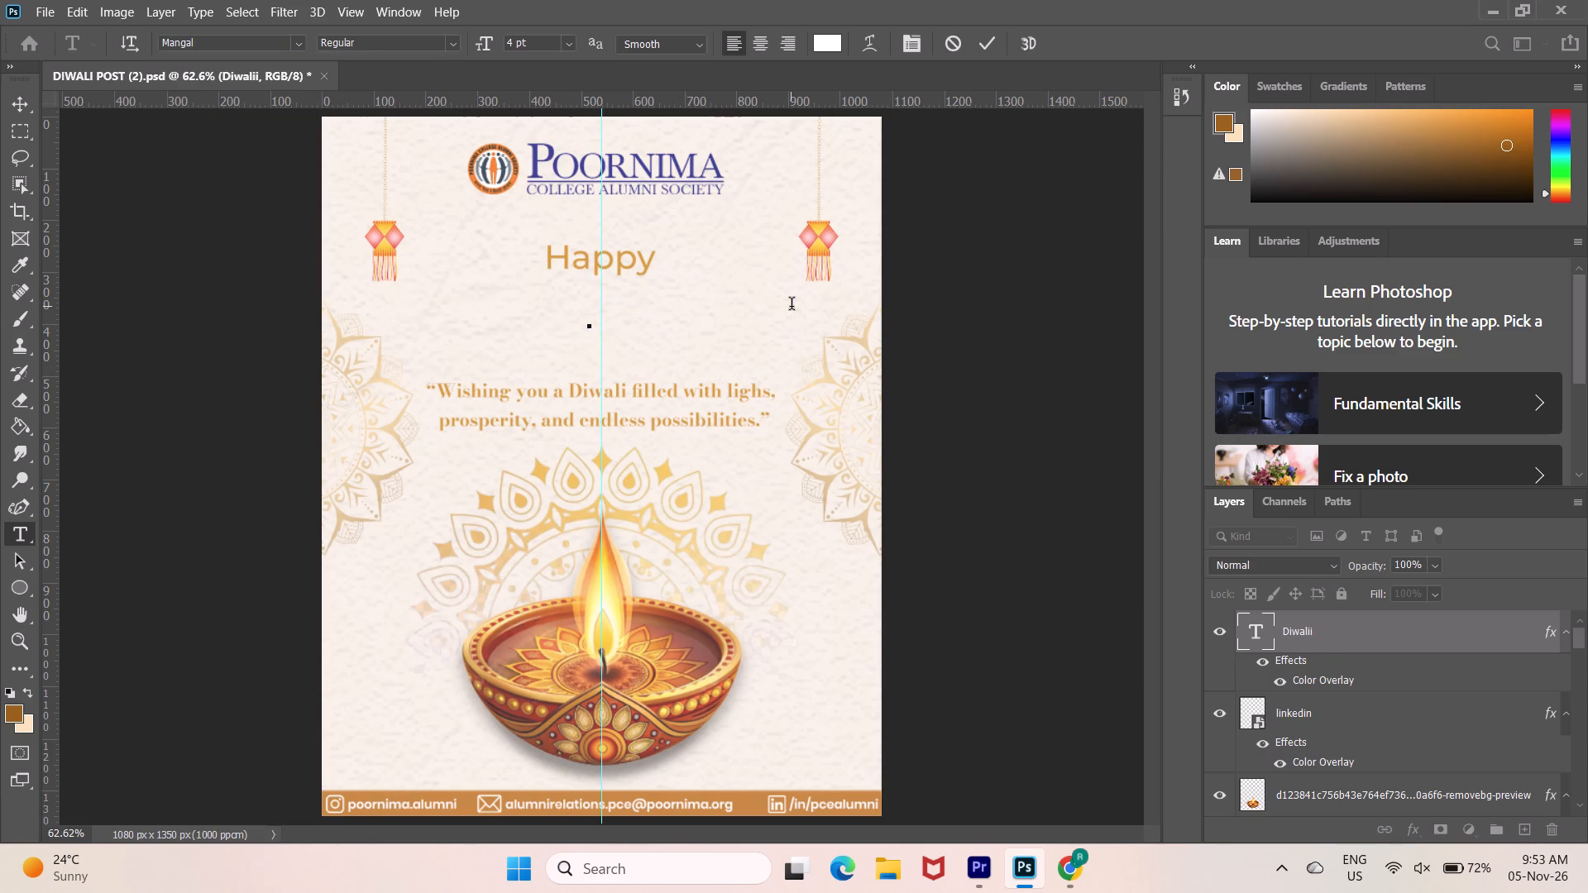
key("d")
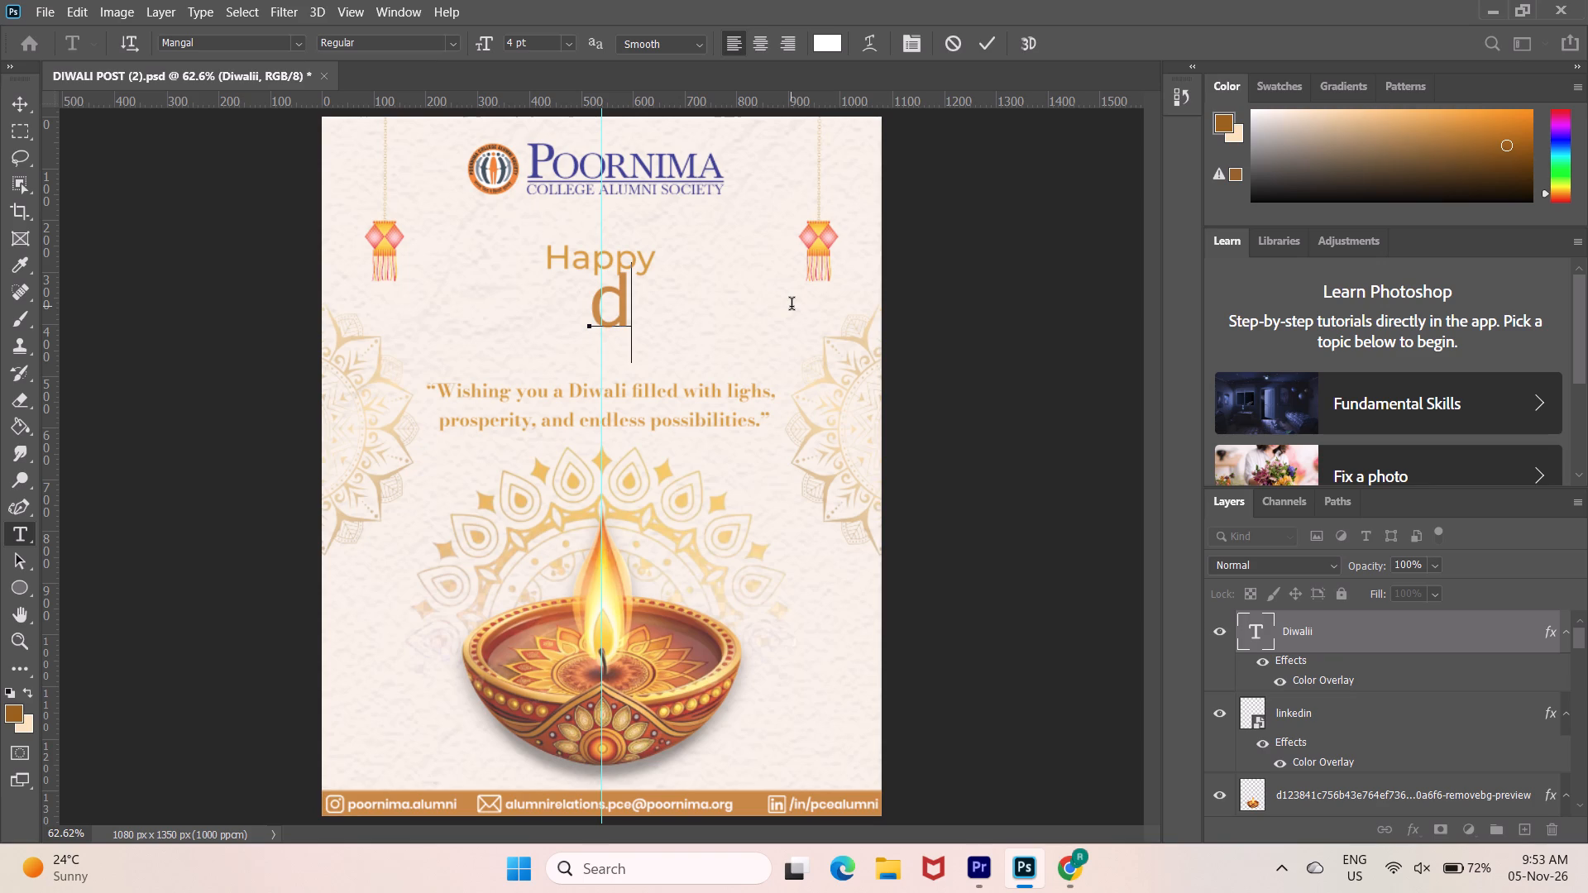
key("BackSpace")
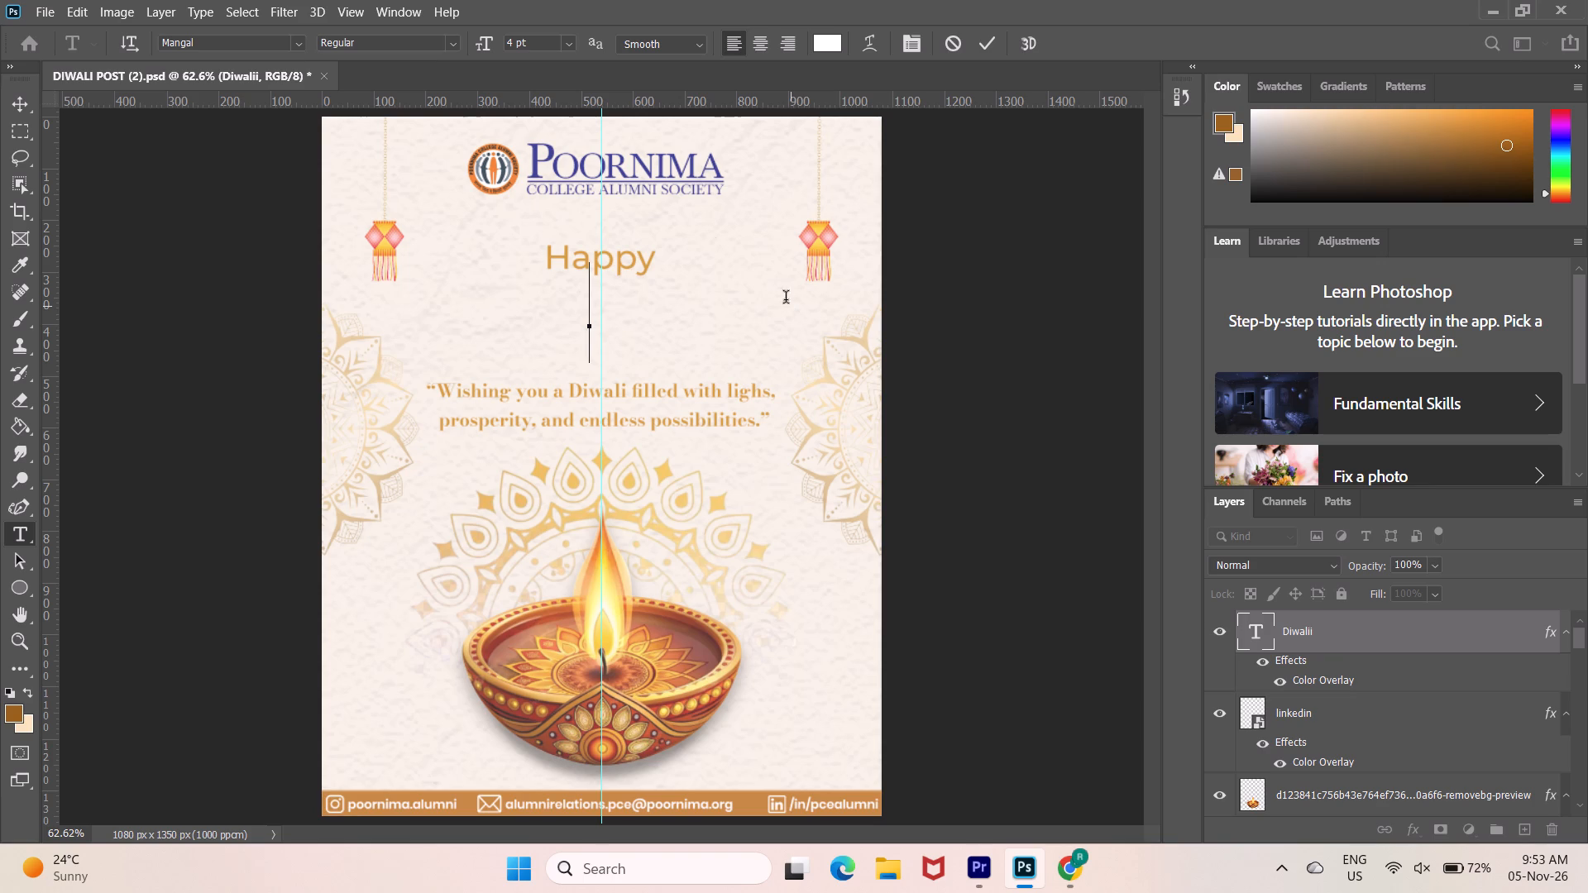
left_click(299, 46)
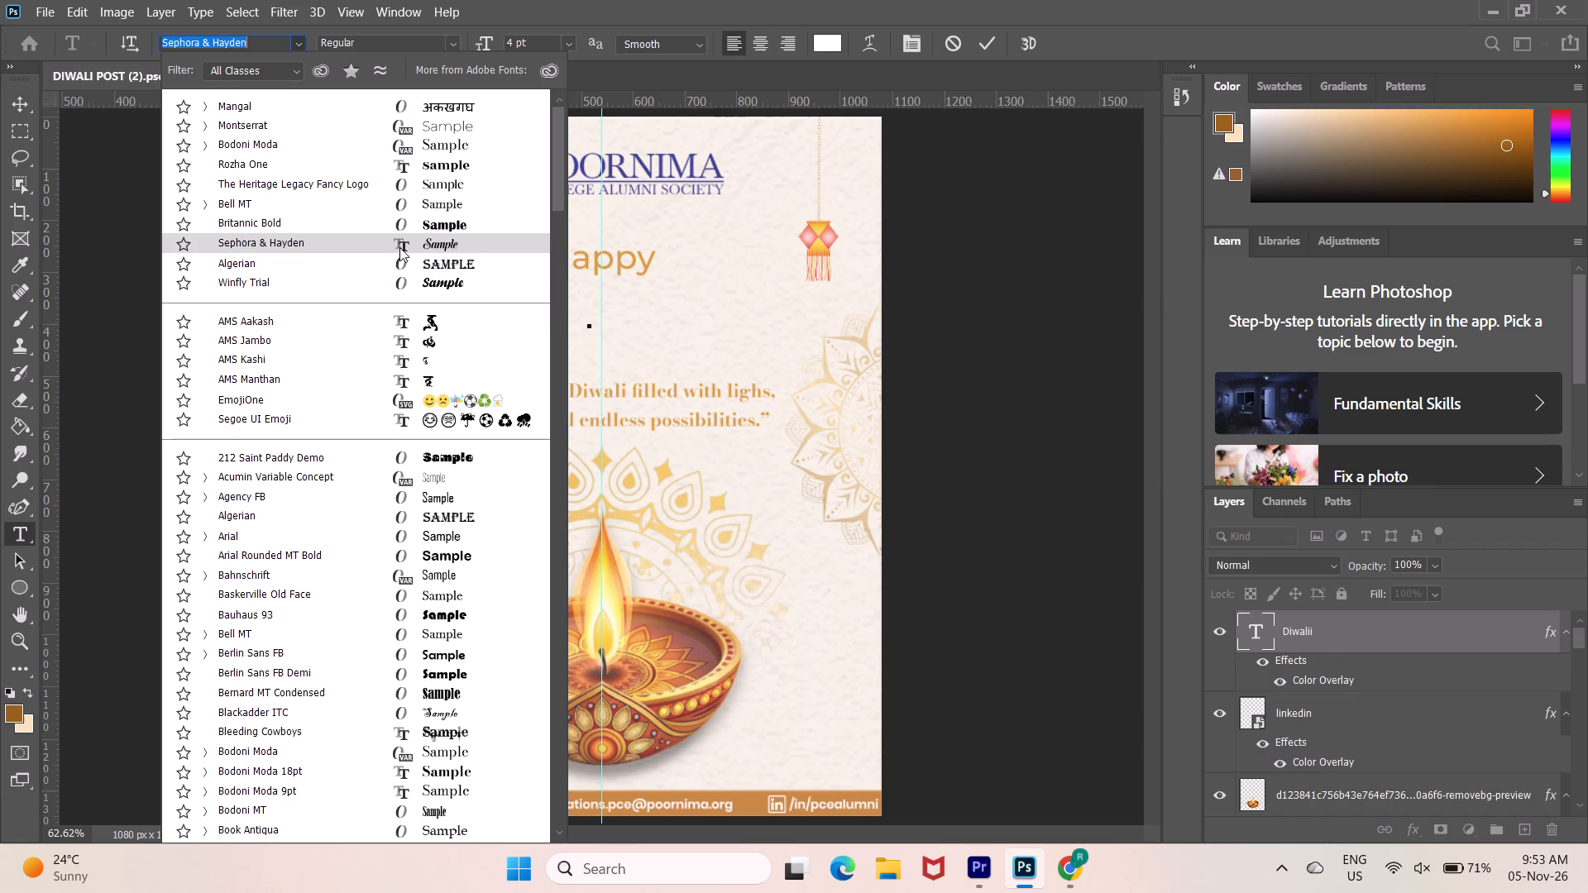
left_click(445, 383)
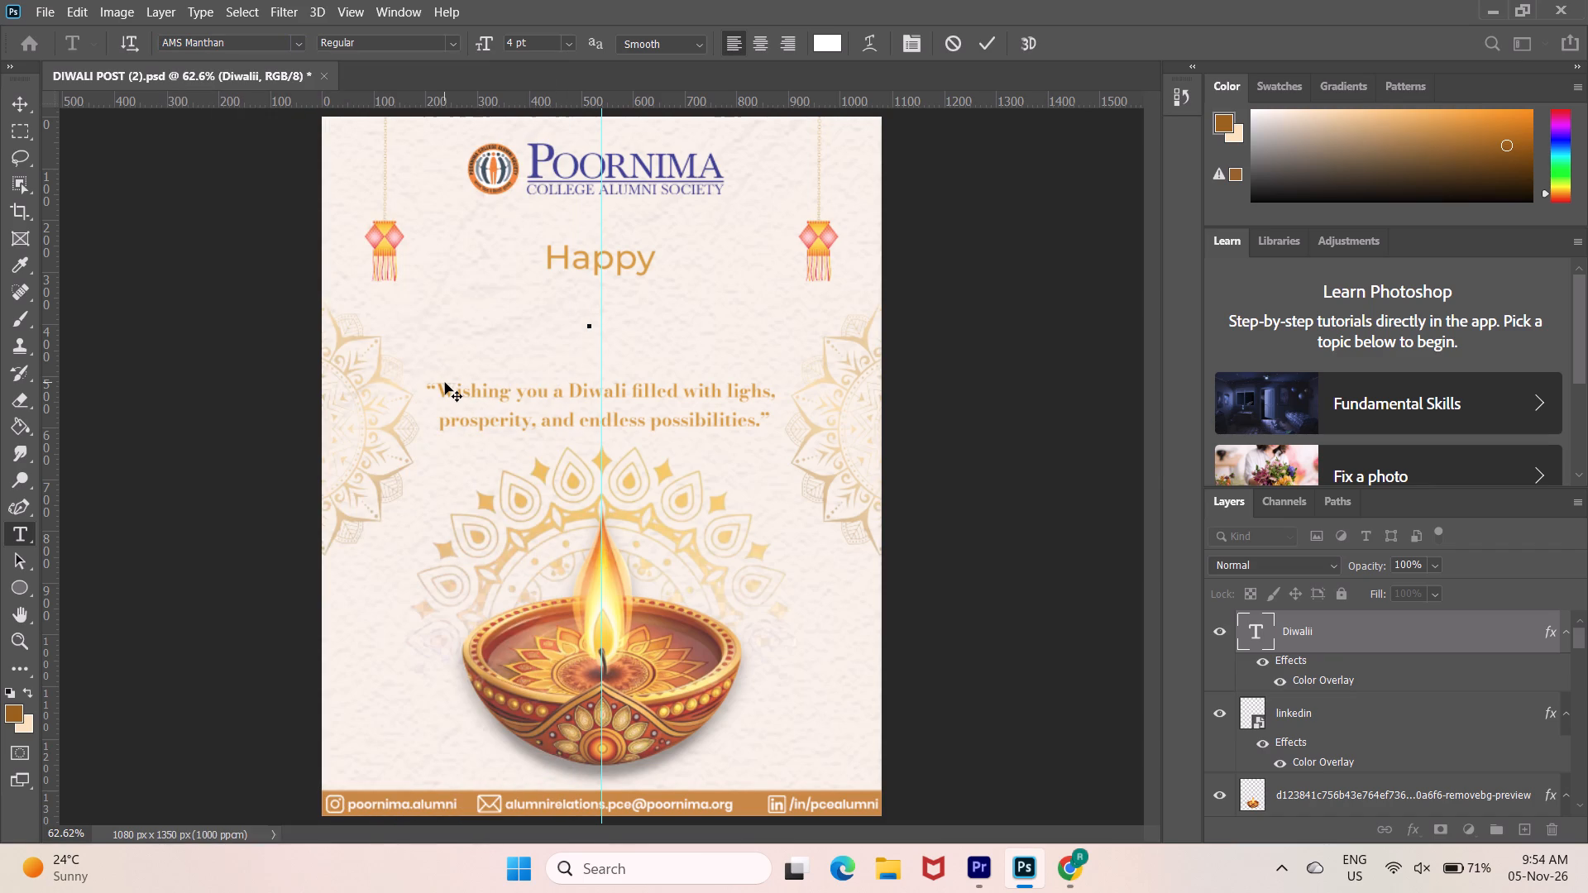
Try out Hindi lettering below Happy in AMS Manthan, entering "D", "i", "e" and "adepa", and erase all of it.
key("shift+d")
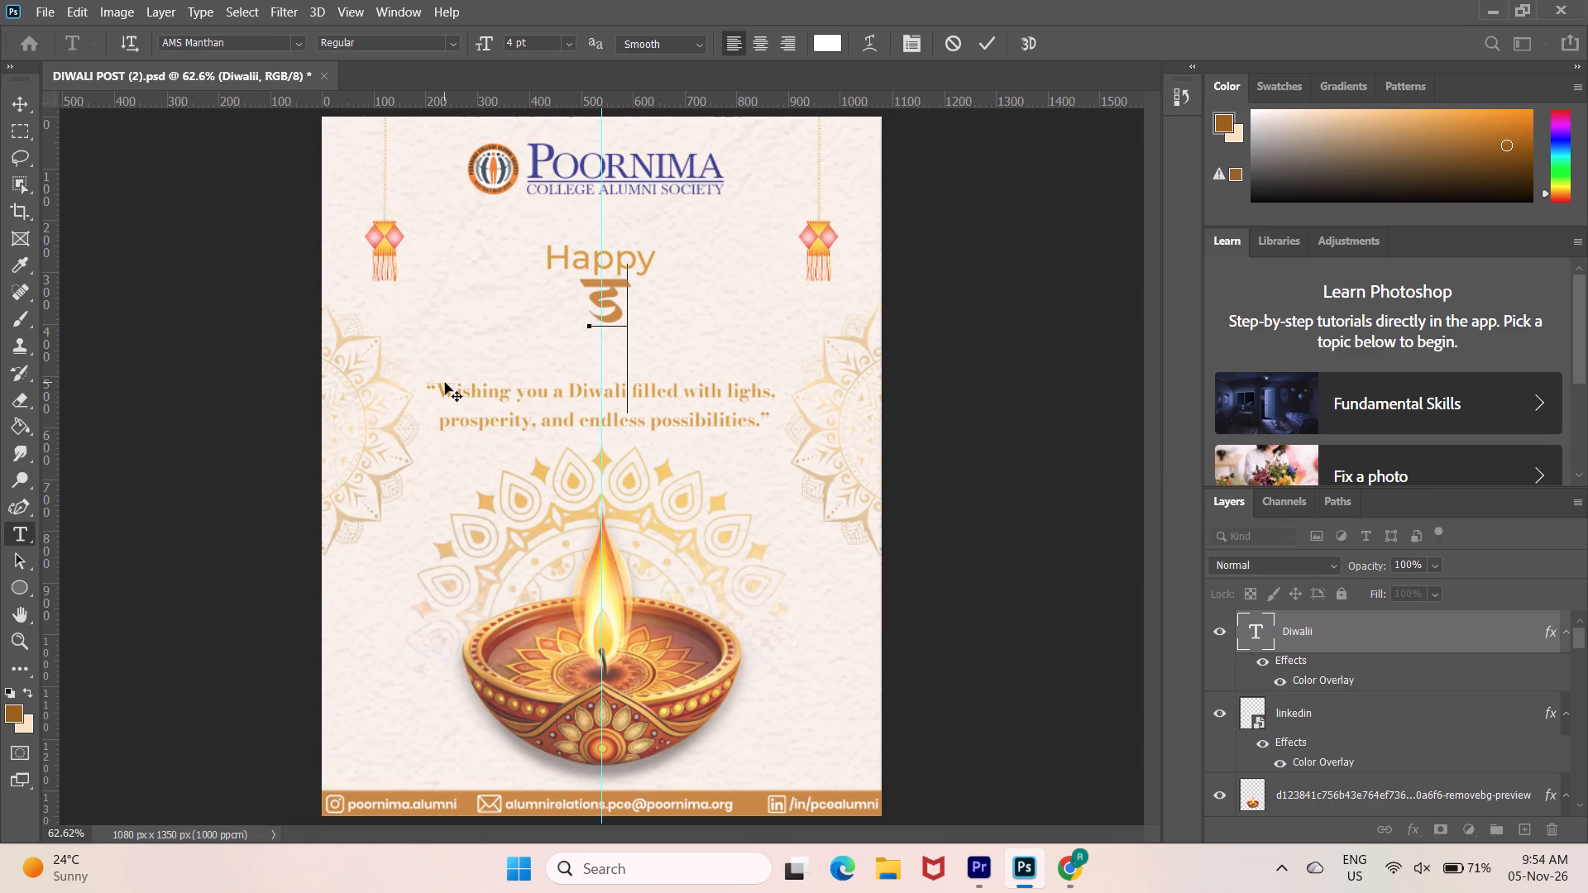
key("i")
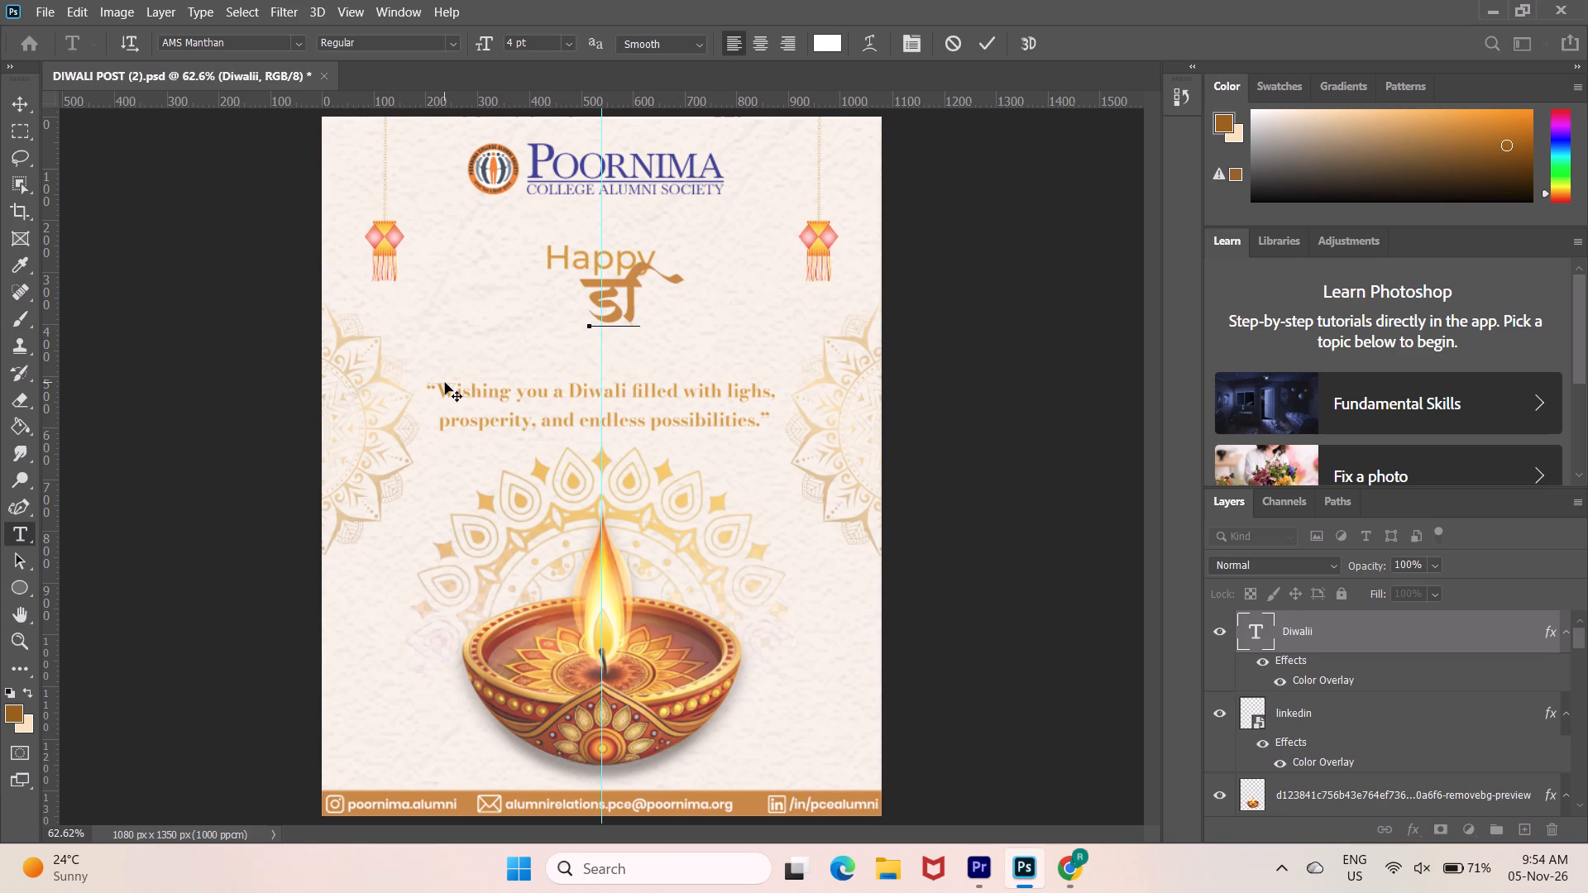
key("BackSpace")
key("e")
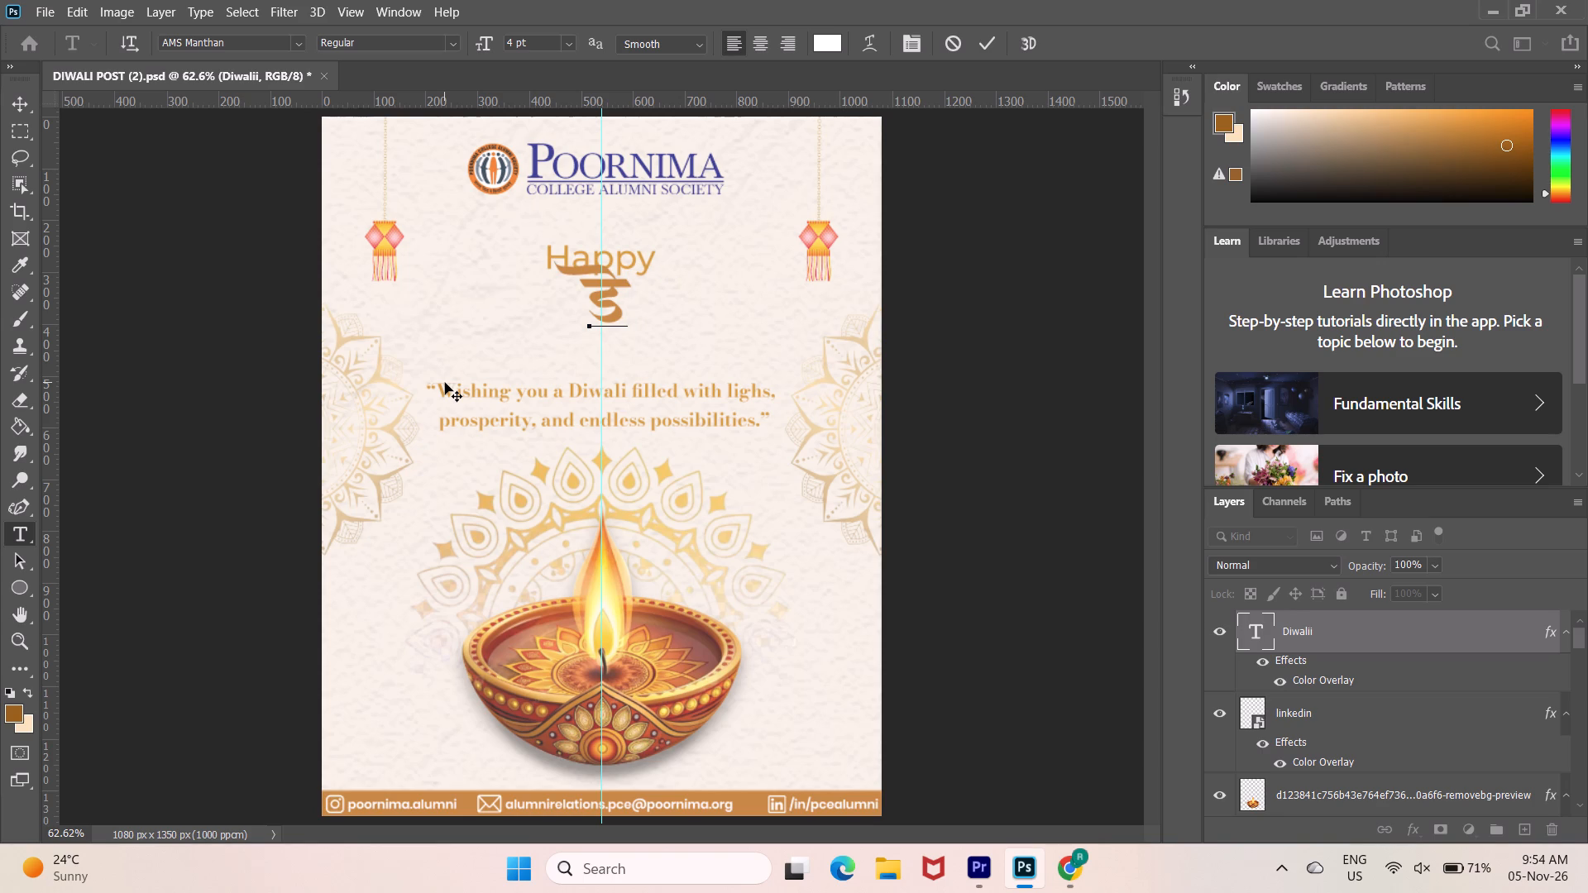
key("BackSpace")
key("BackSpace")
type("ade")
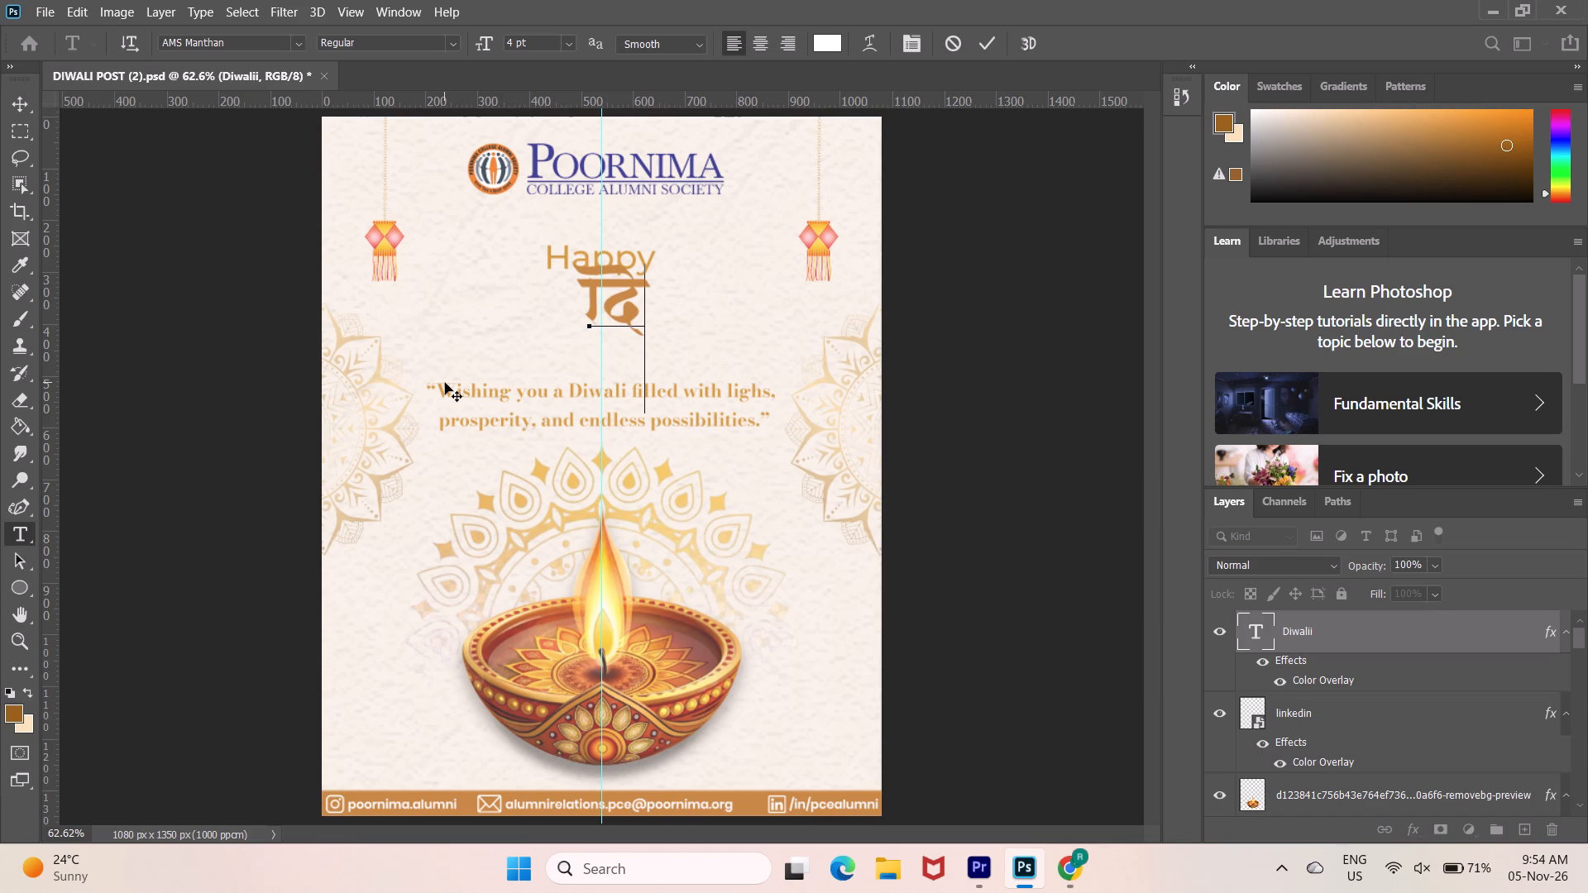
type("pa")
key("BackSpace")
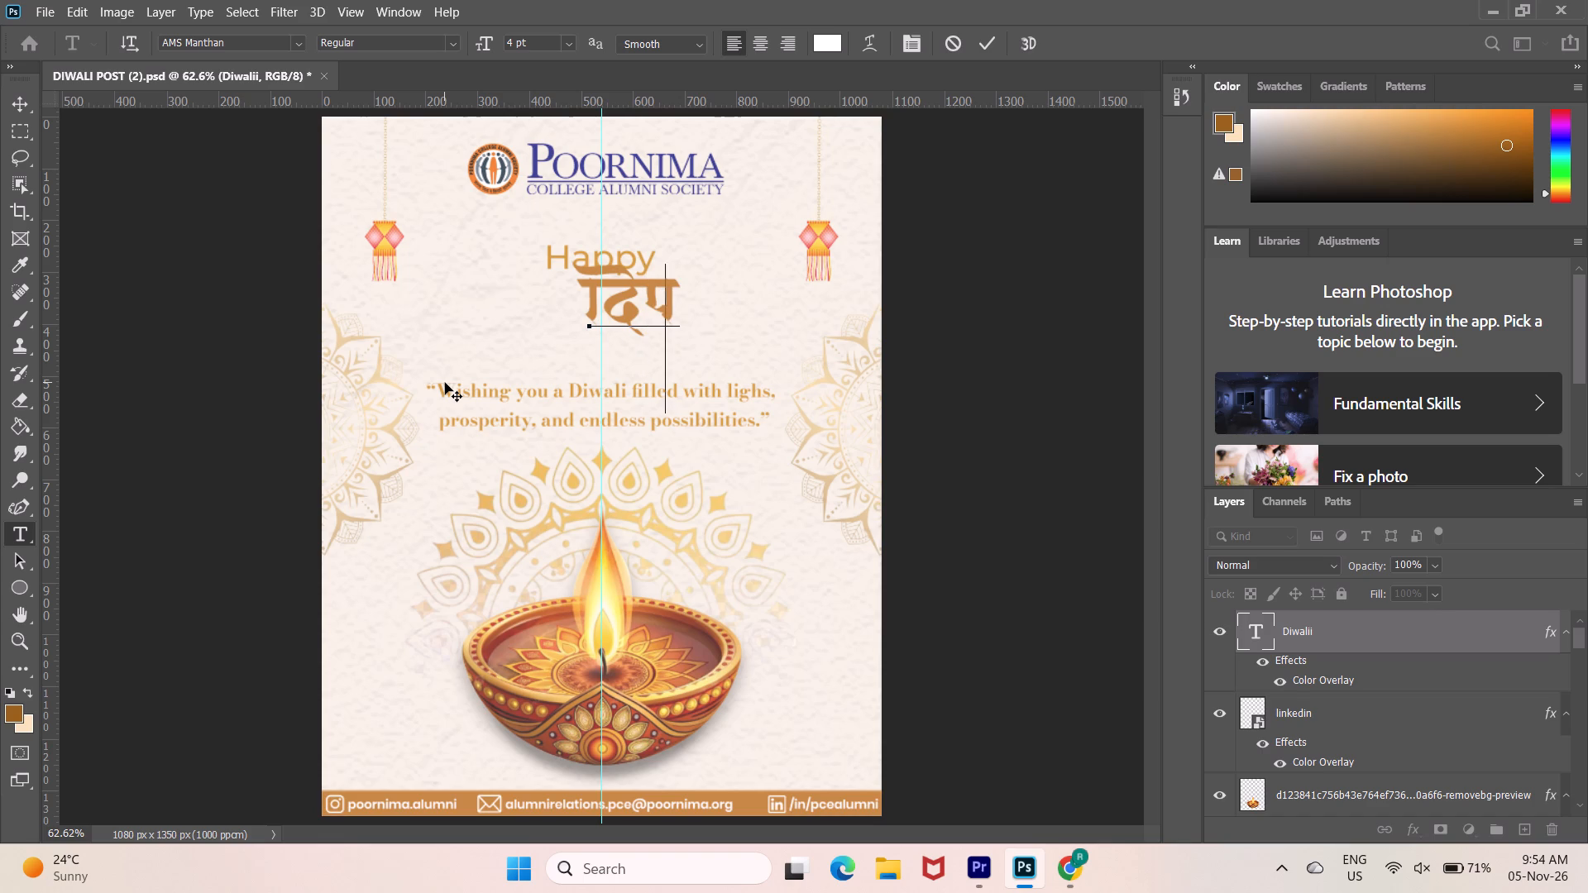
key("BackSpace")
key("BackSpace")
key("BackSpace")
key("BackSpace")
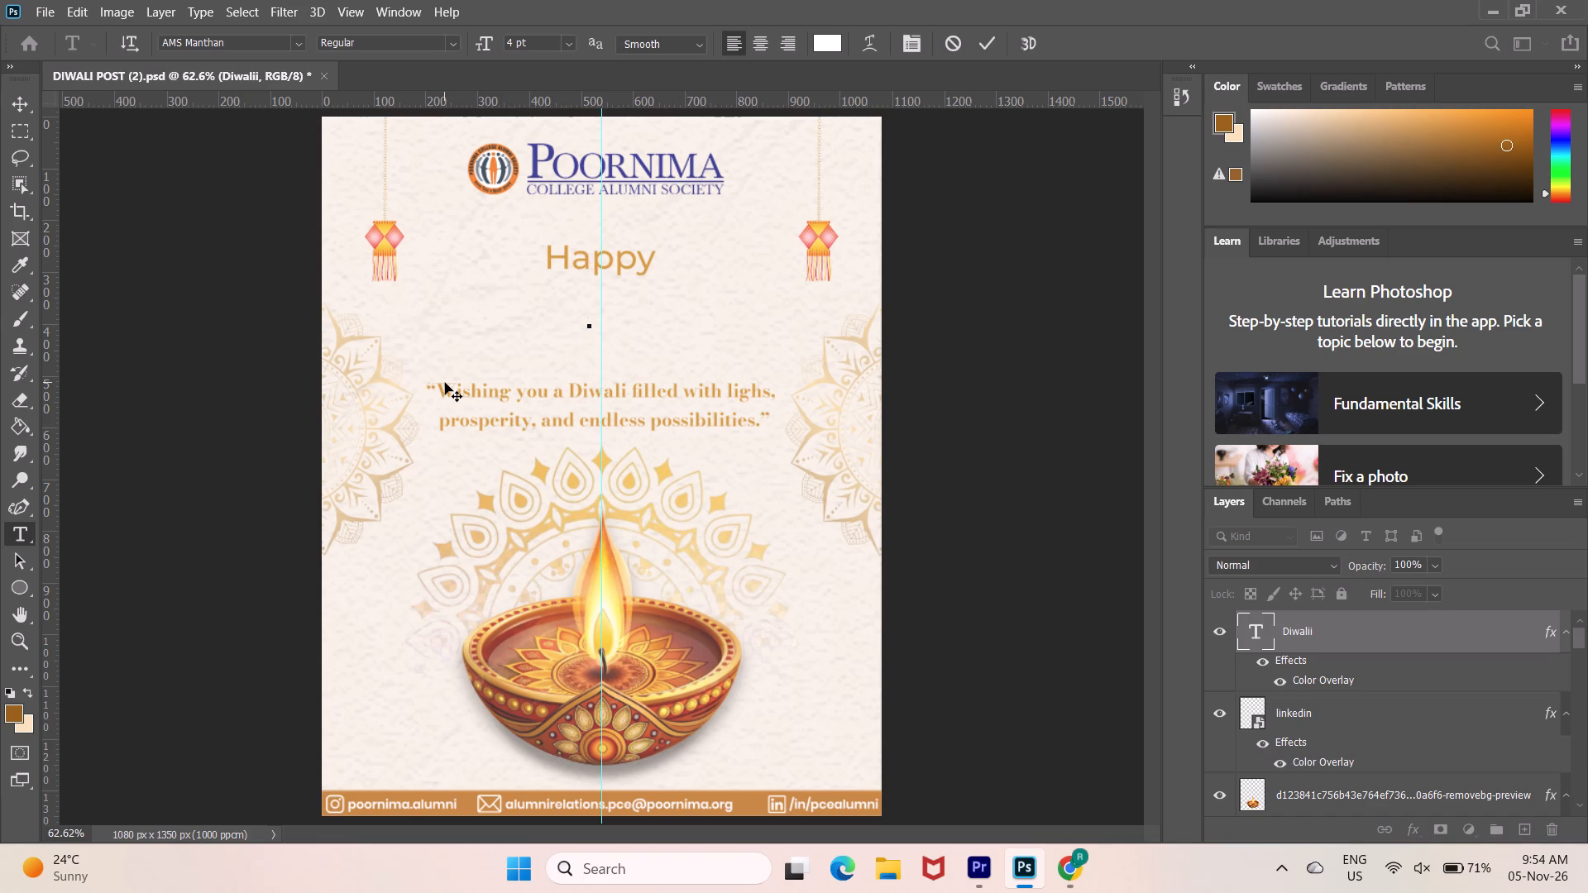
Set the font of the emptied Diwali heading text to Samarkan.
left_click(302, 41)
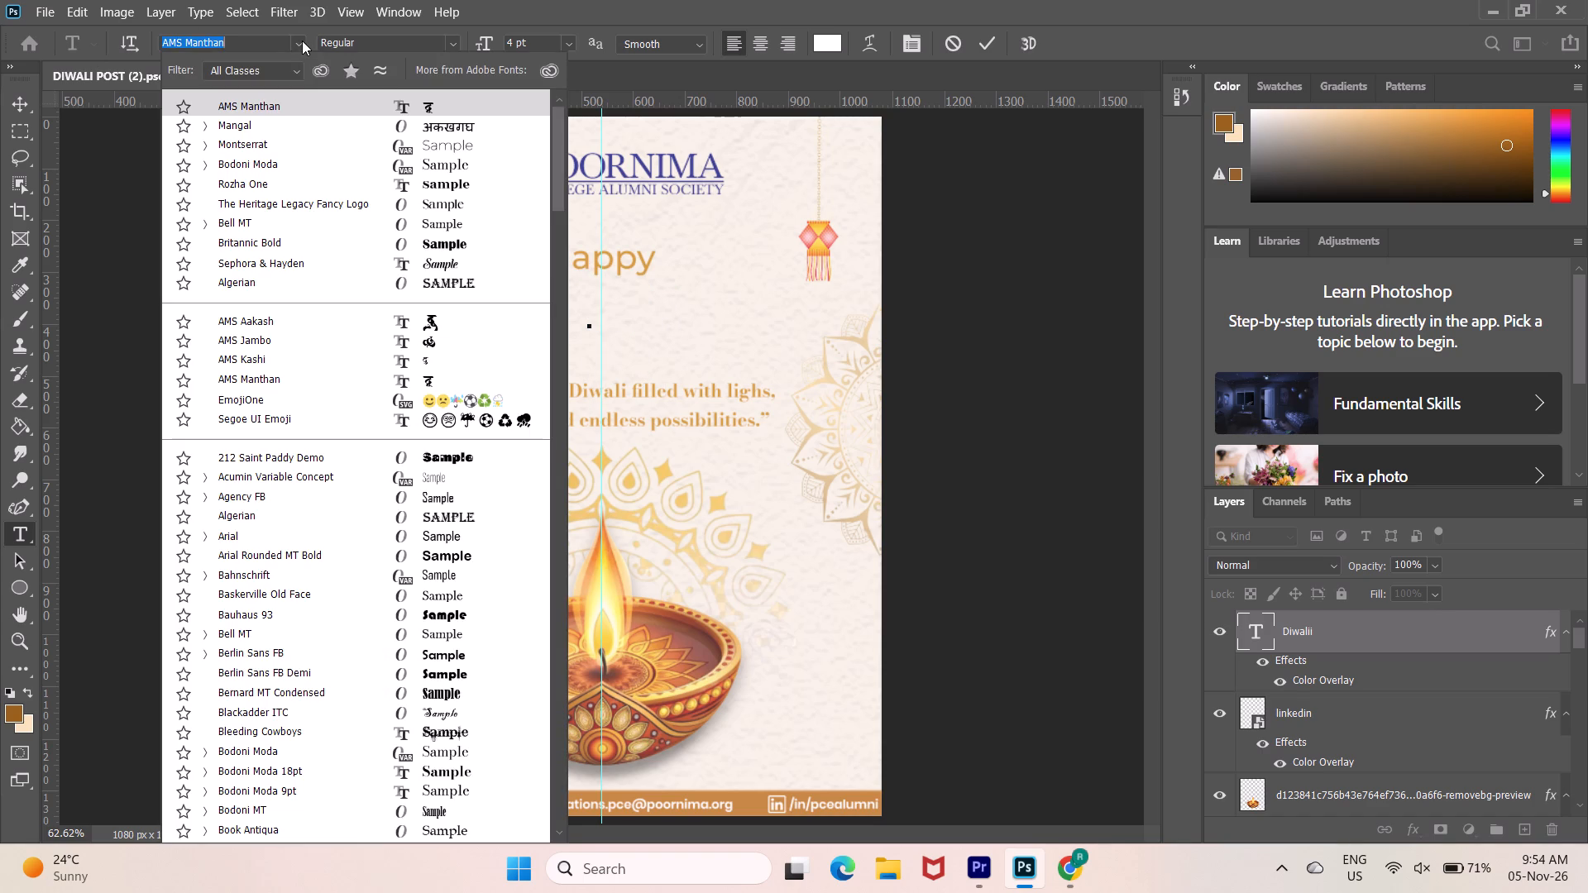
scroll(414, 571, "down", 2)
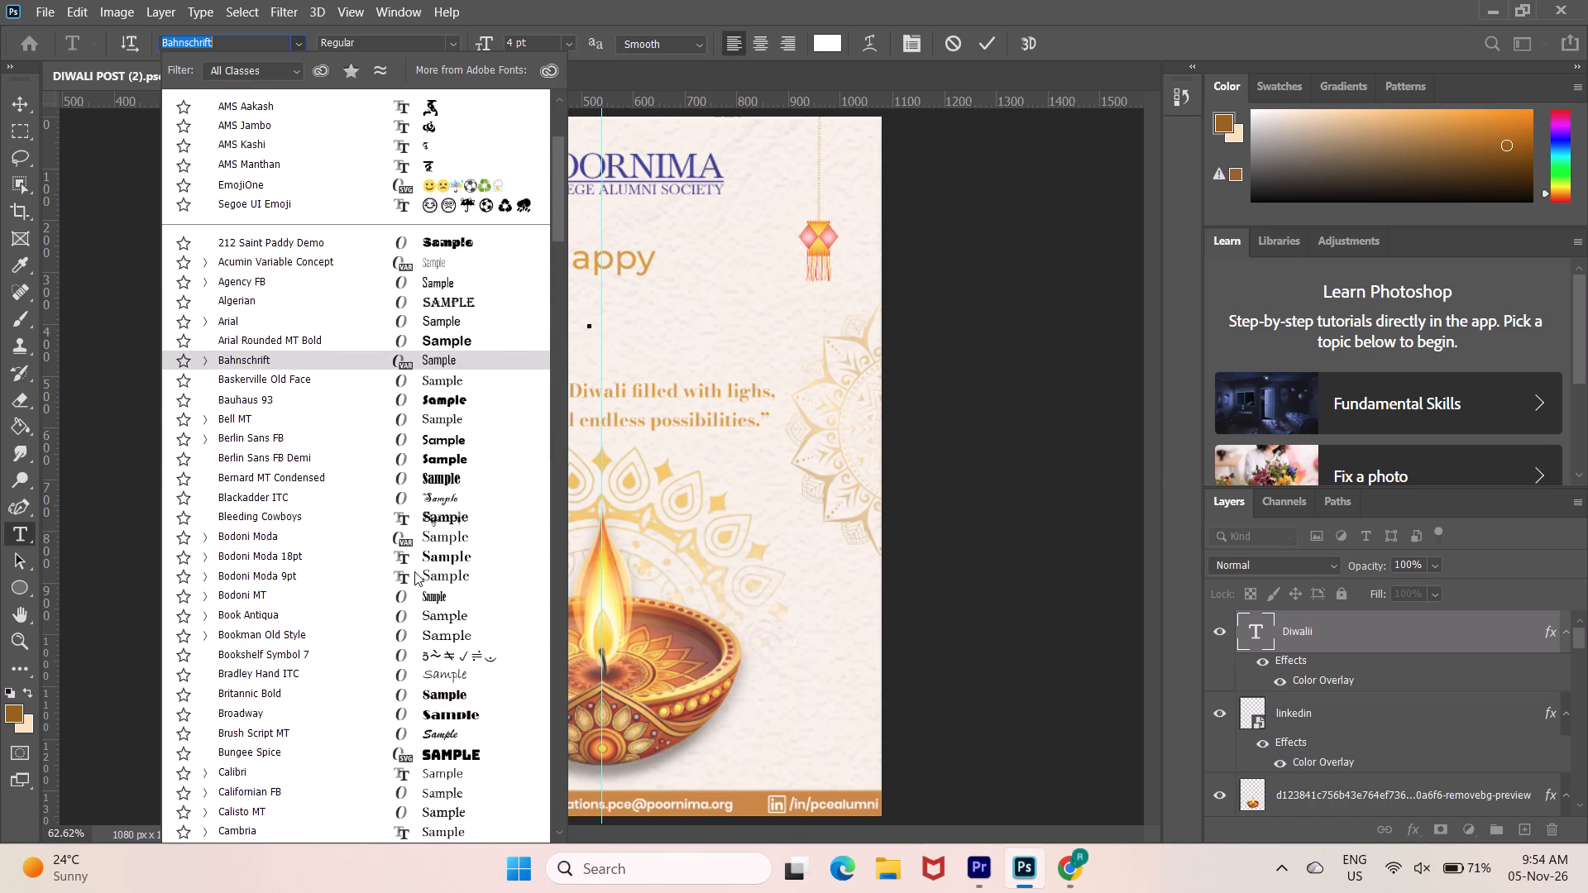
scroll(414, 571, "down", 2)
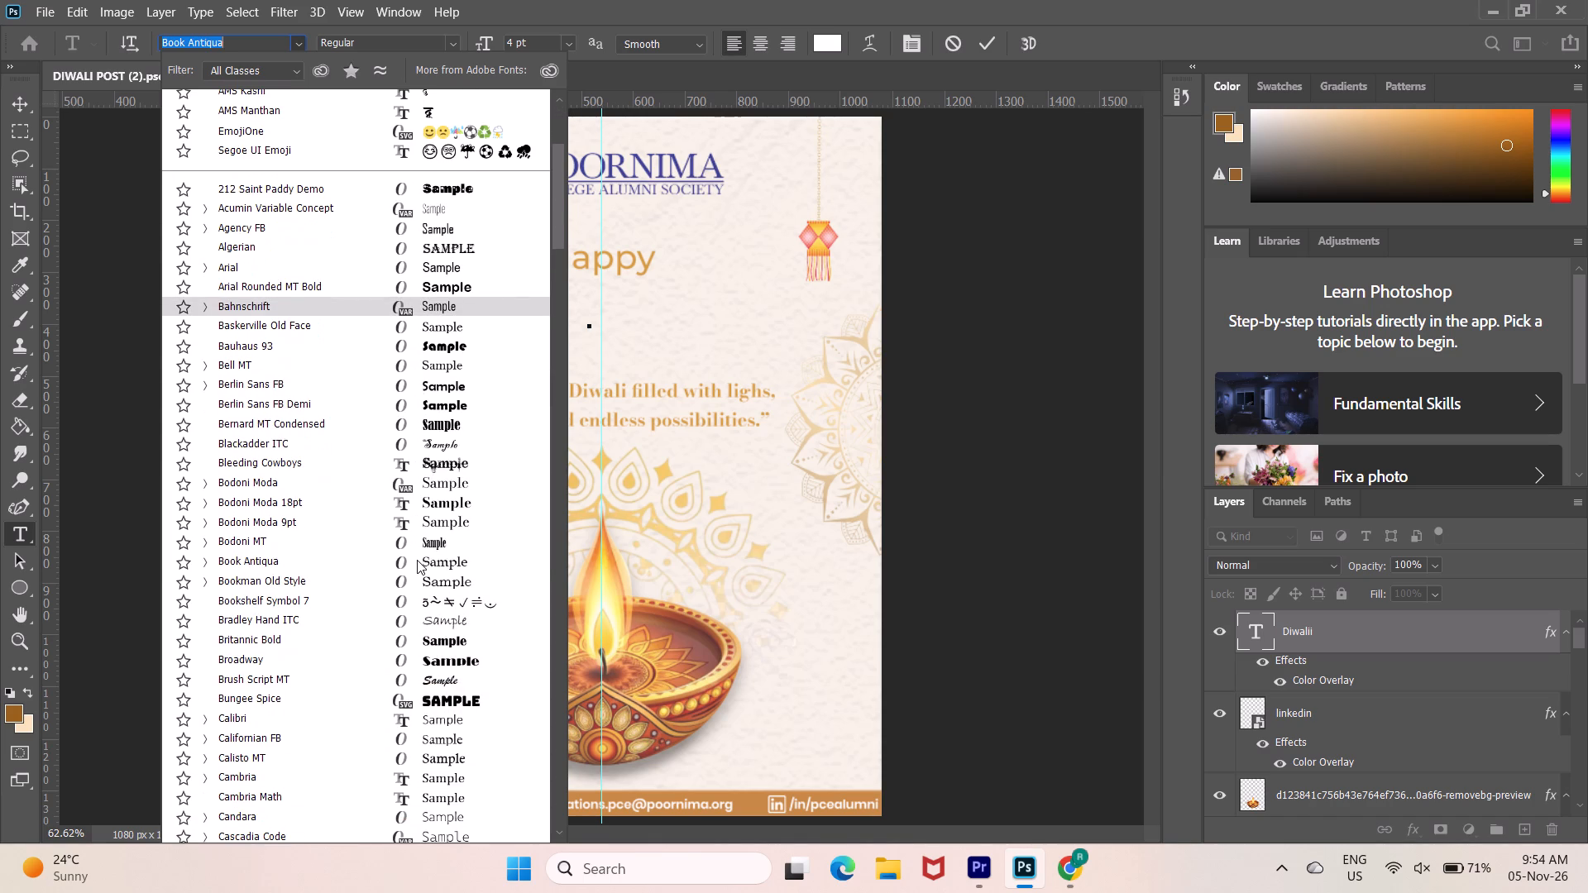
scroll(417, 560, "down", 3)
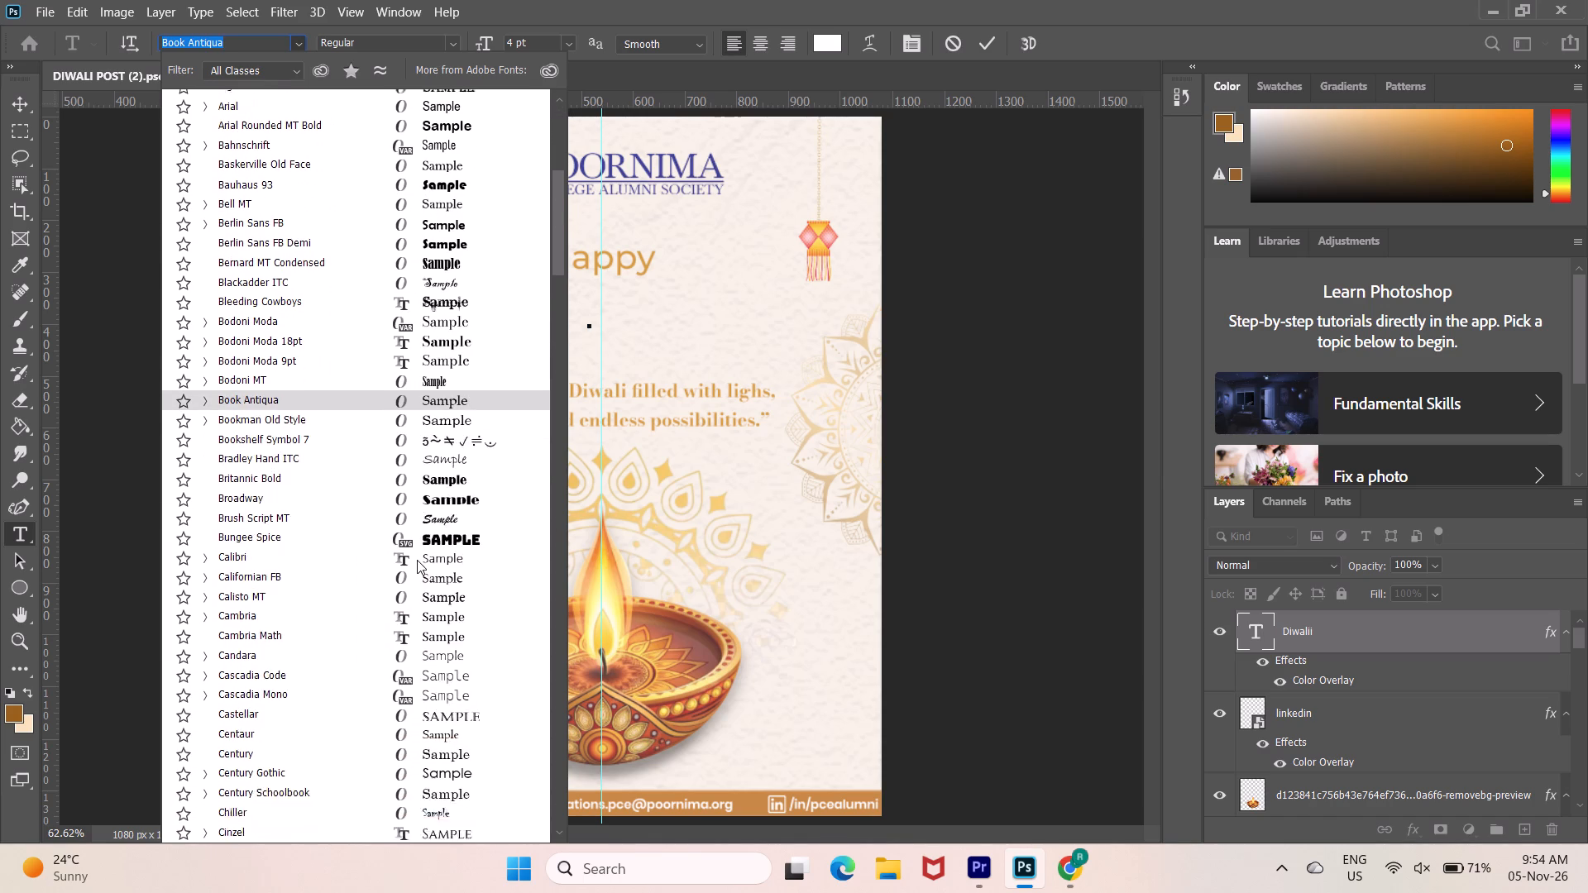
scroll(417, 560, "down", 5)
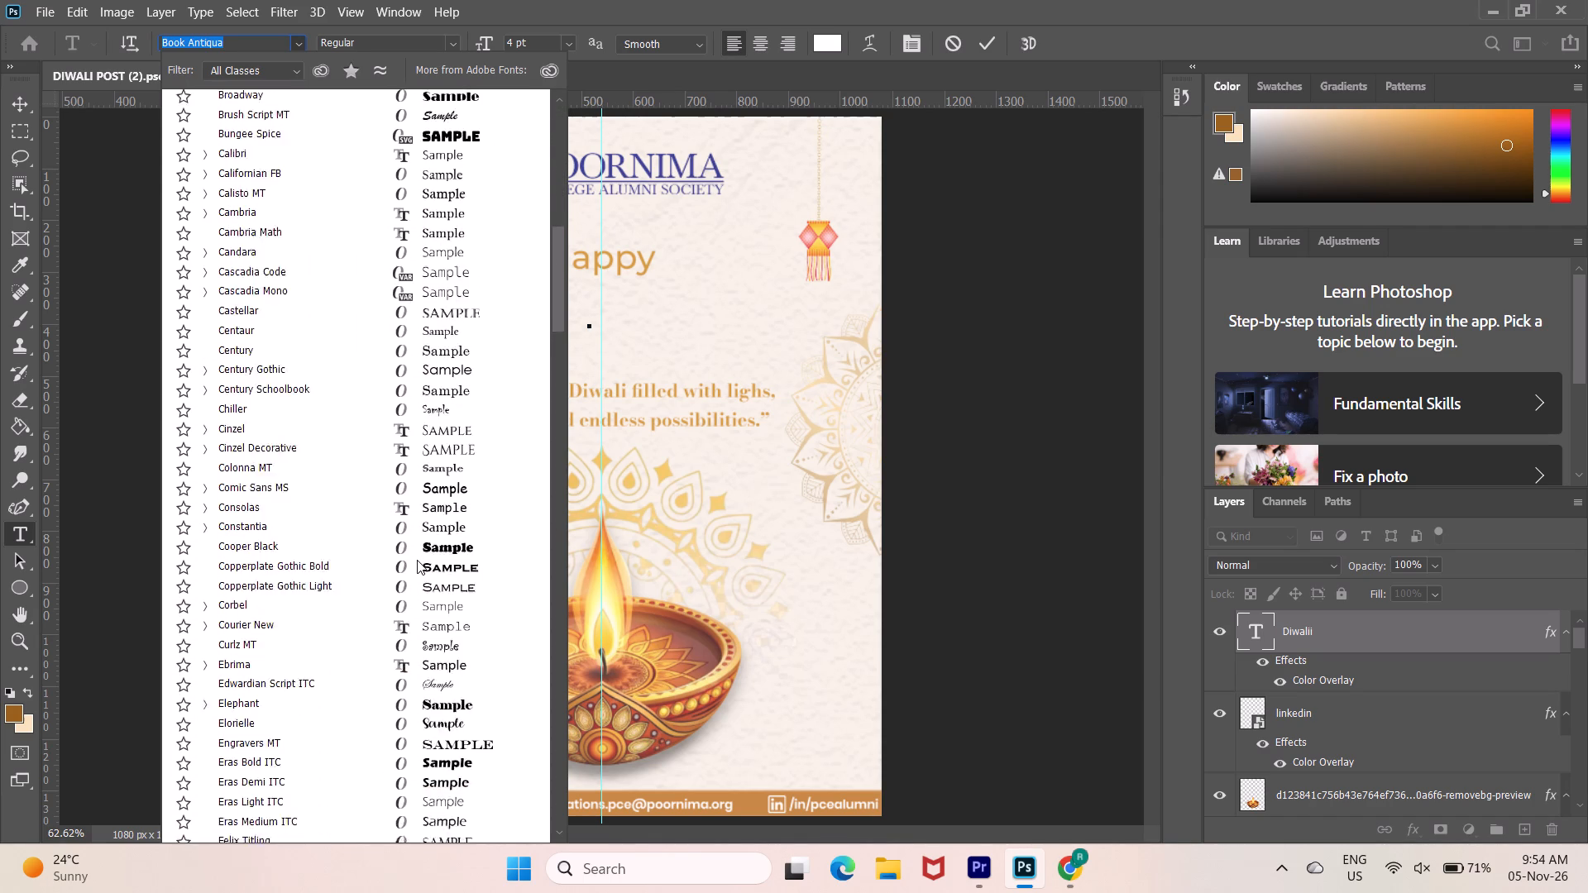
scroll(417, 560, "down", 6)
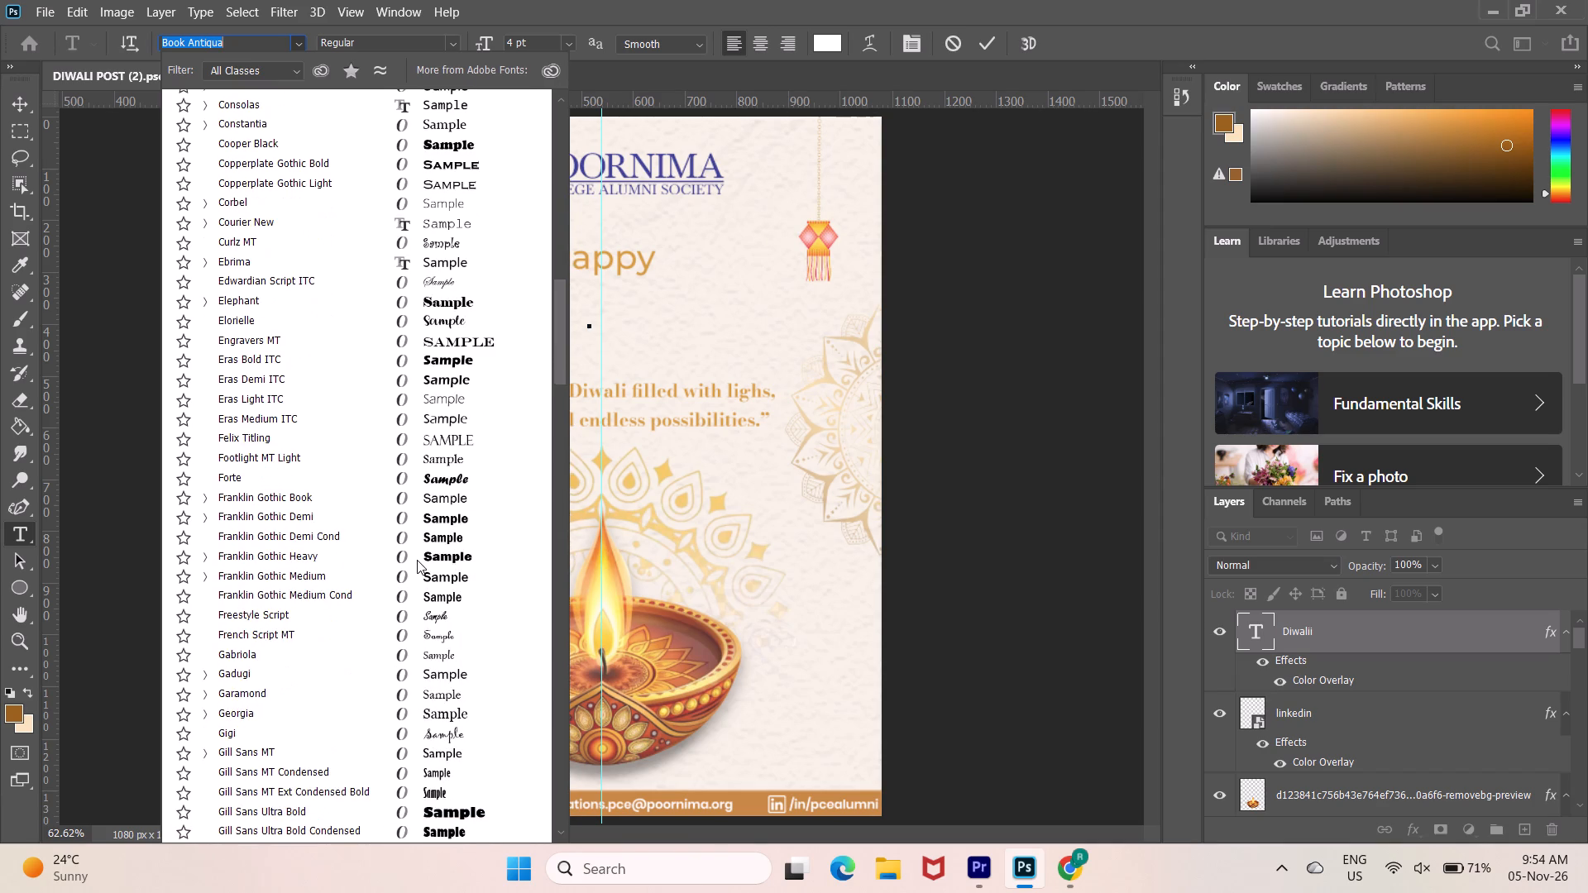
scroll(417, 560, "down", 4)
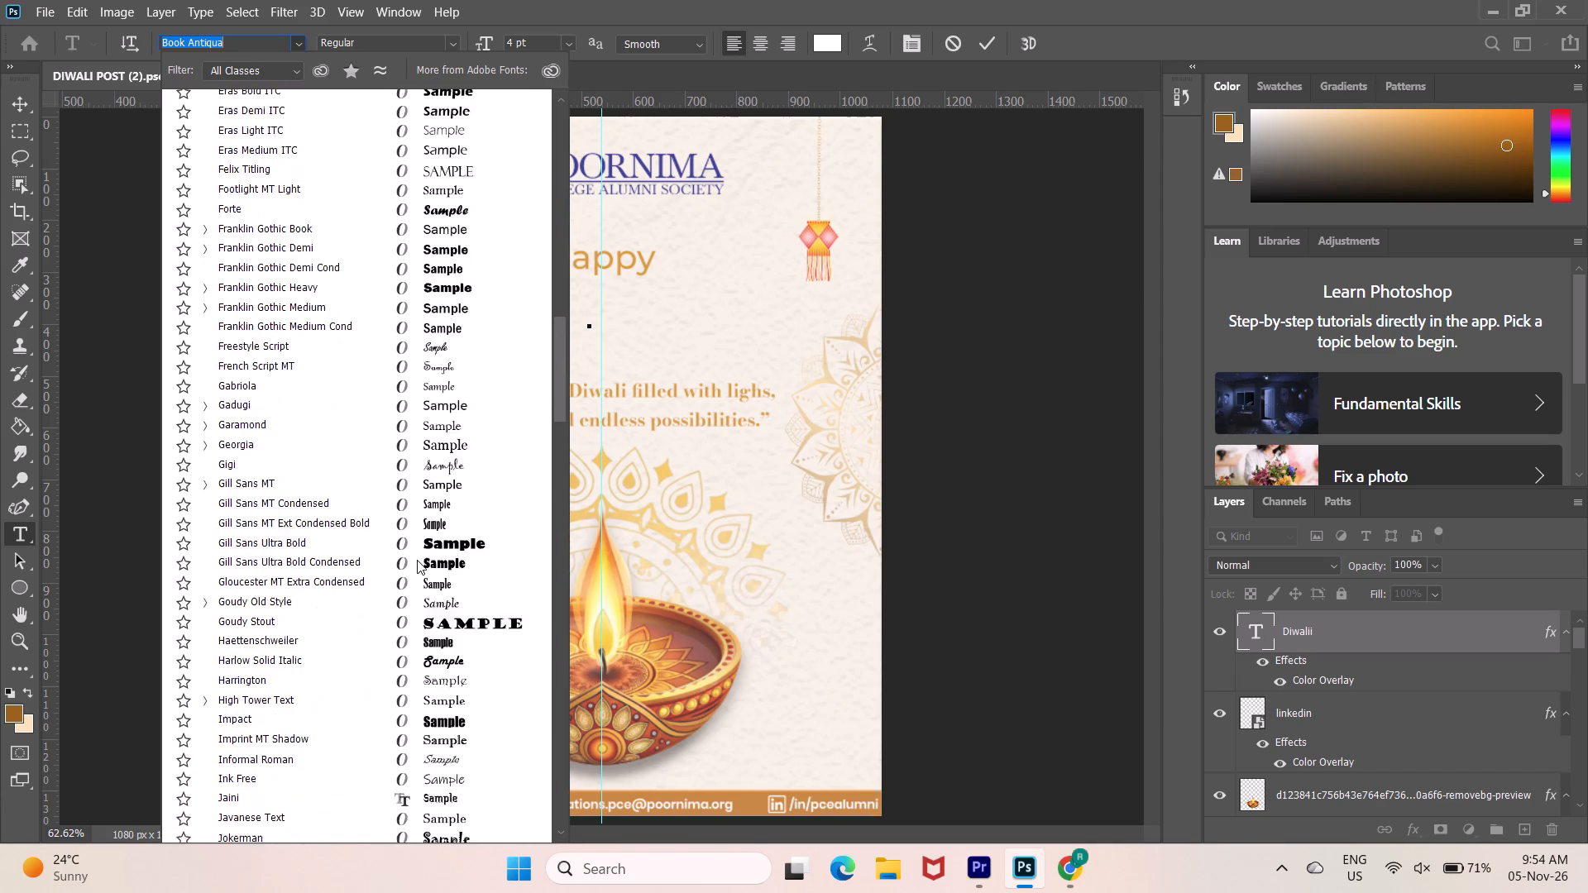
scroll(417, 560, "down", 5)
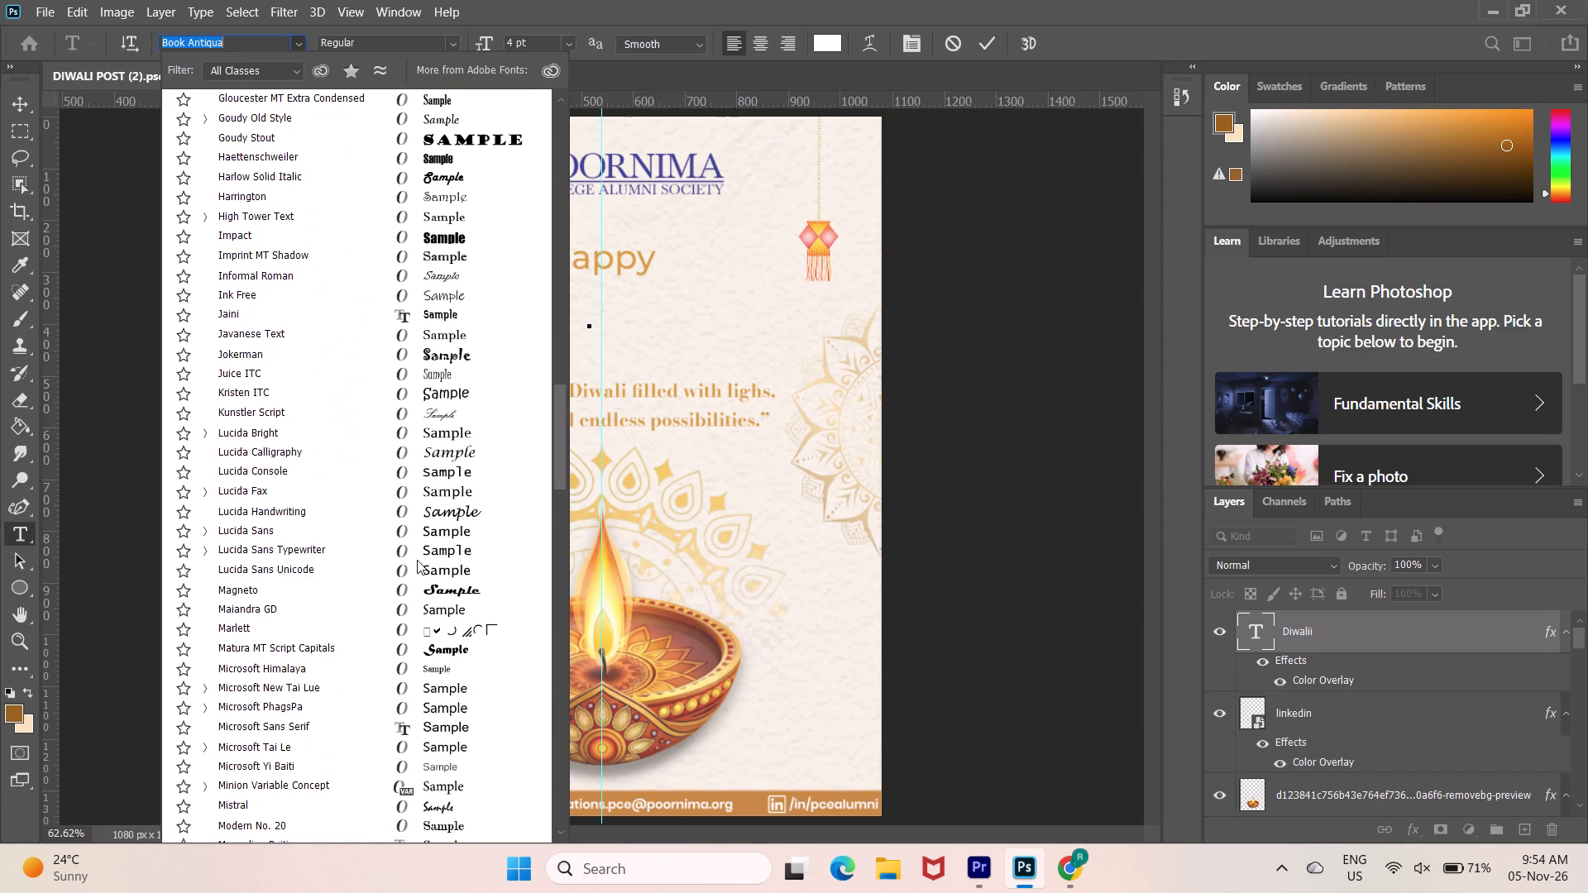
scroll(417, 560, "down", 4)
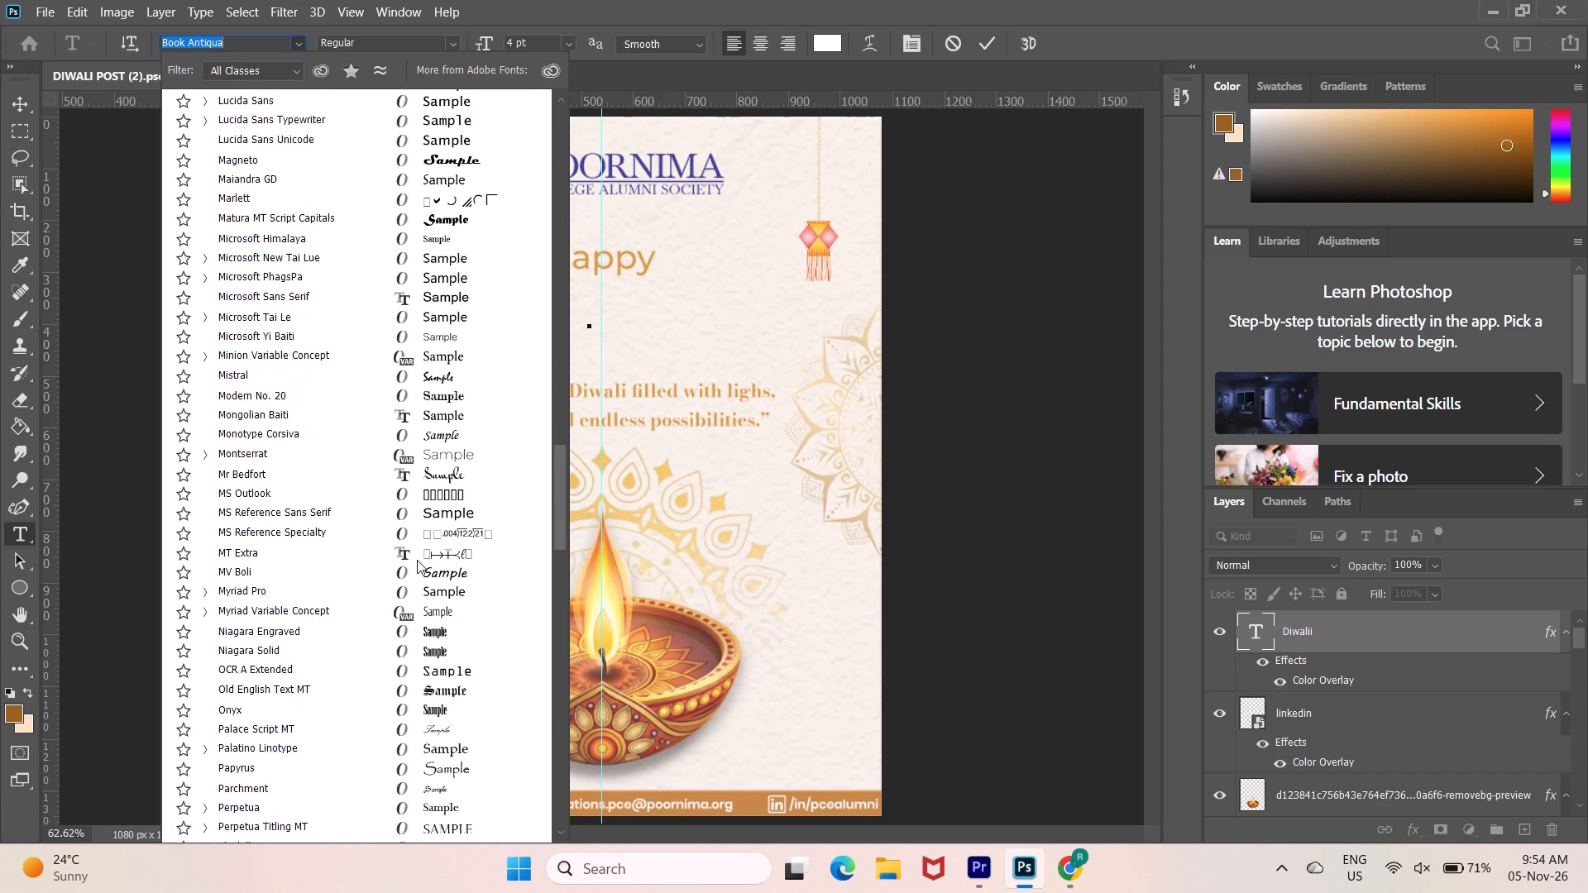
scroll(417, 560, "down", 5)
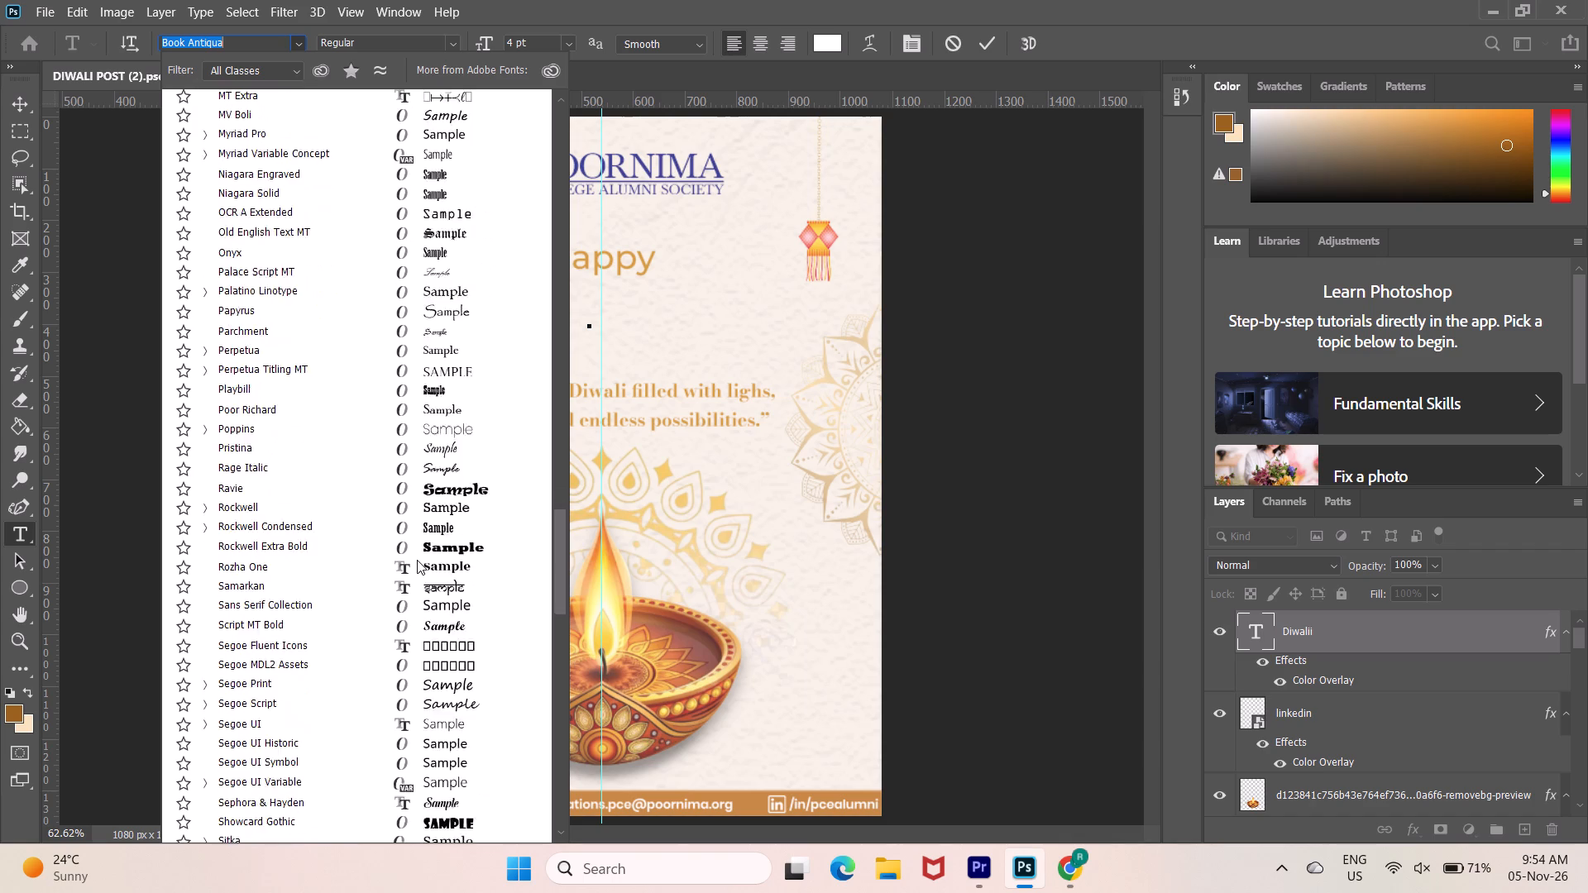
scroll(417, 560, "down", 1)
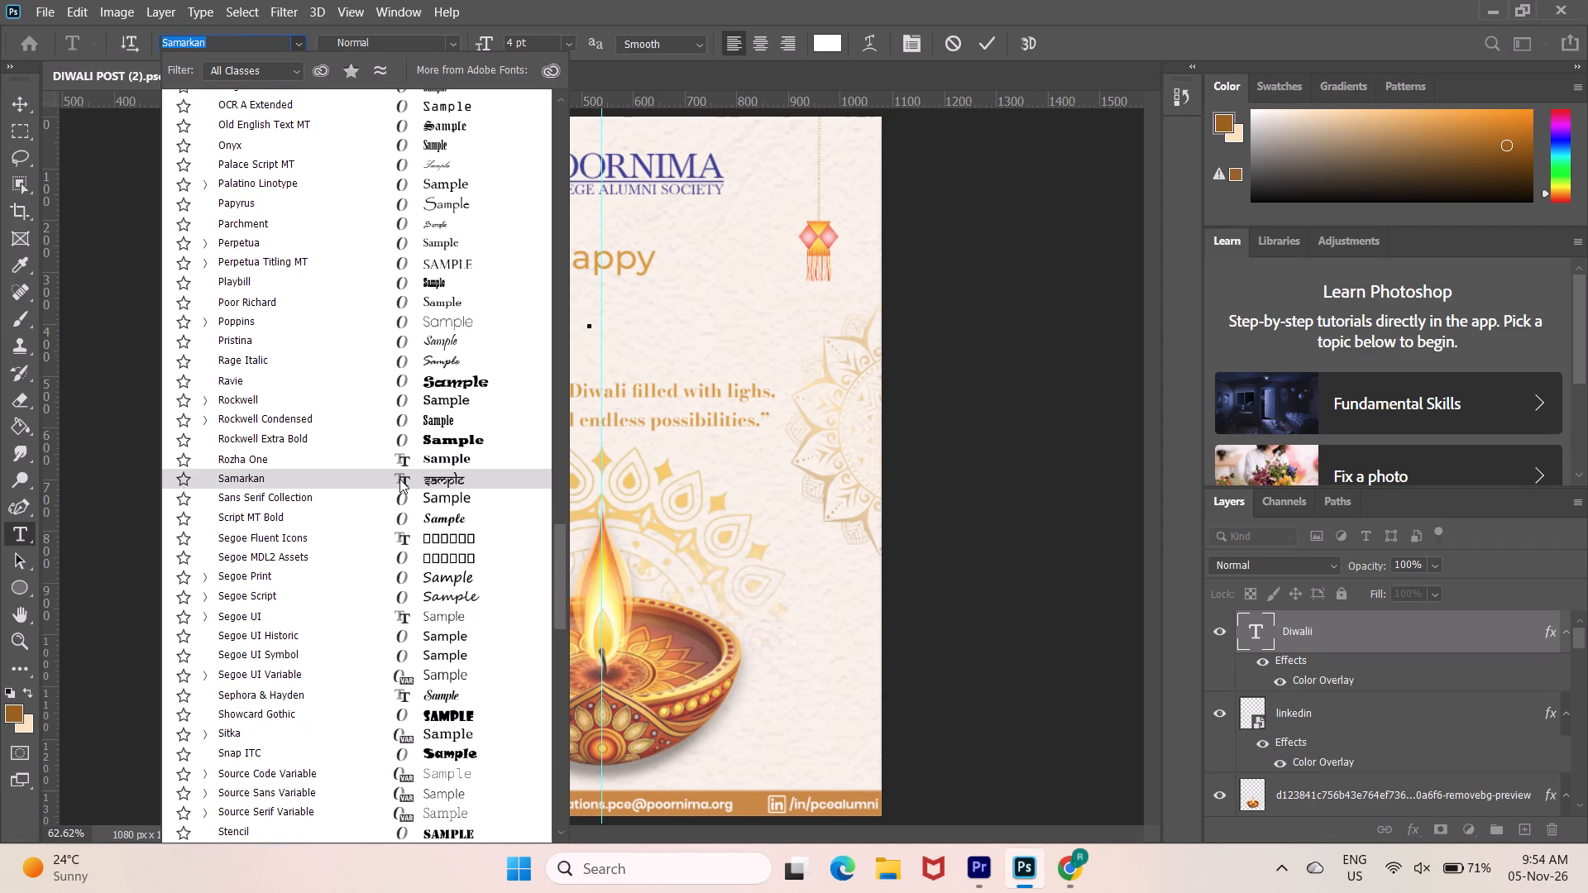
left_click(399, 479)
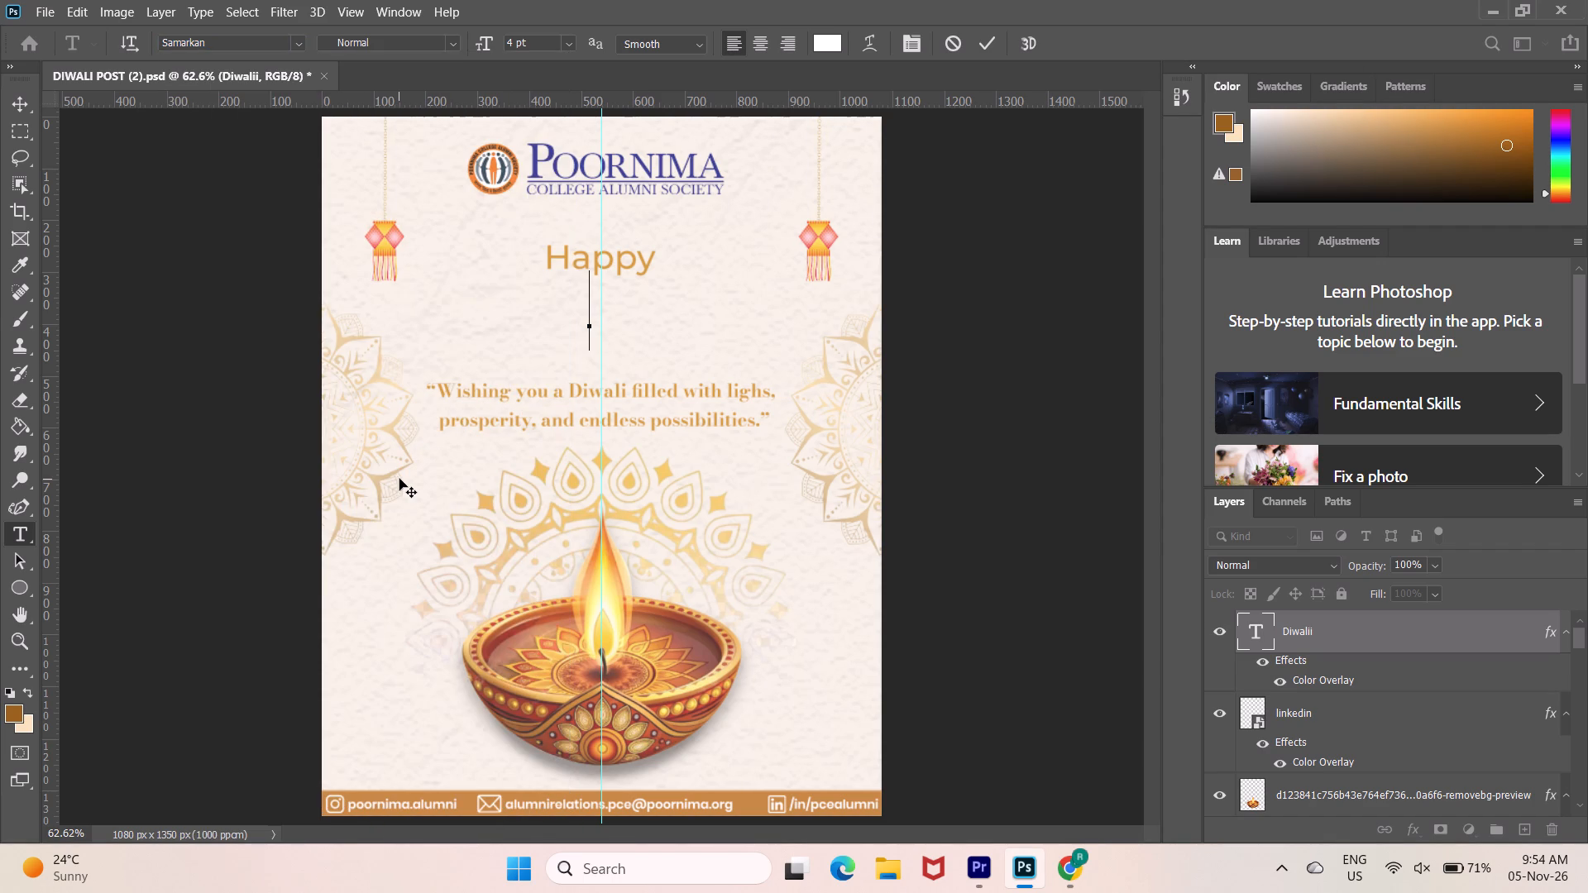
Enter "Diwali" as single-line heading text below Happy and commit the text.
key("shift+d")
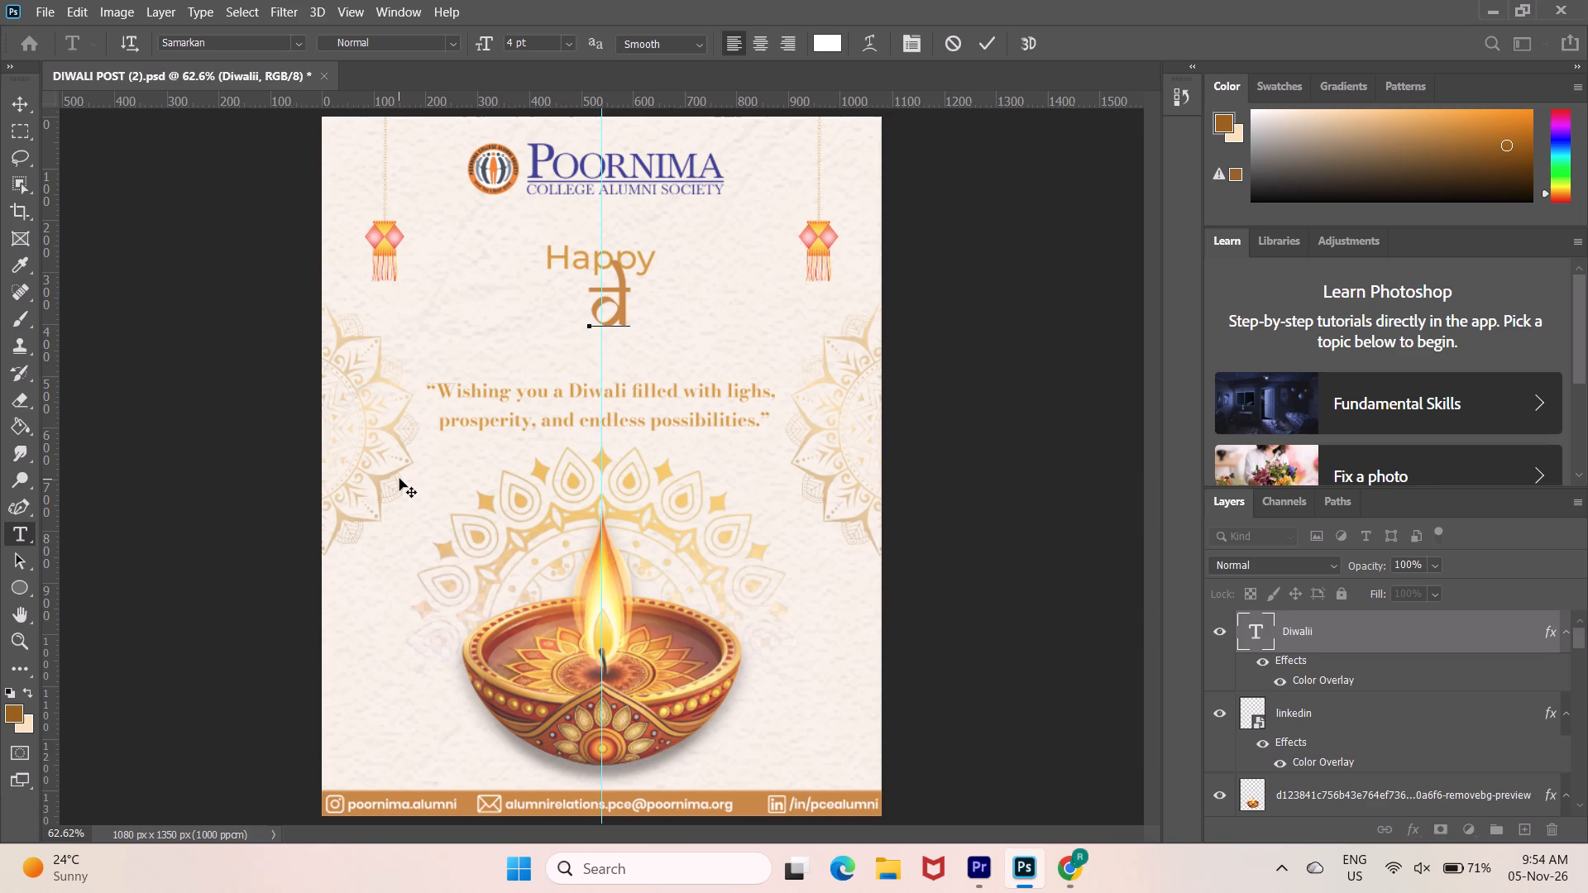
type("iwa")
type("li")
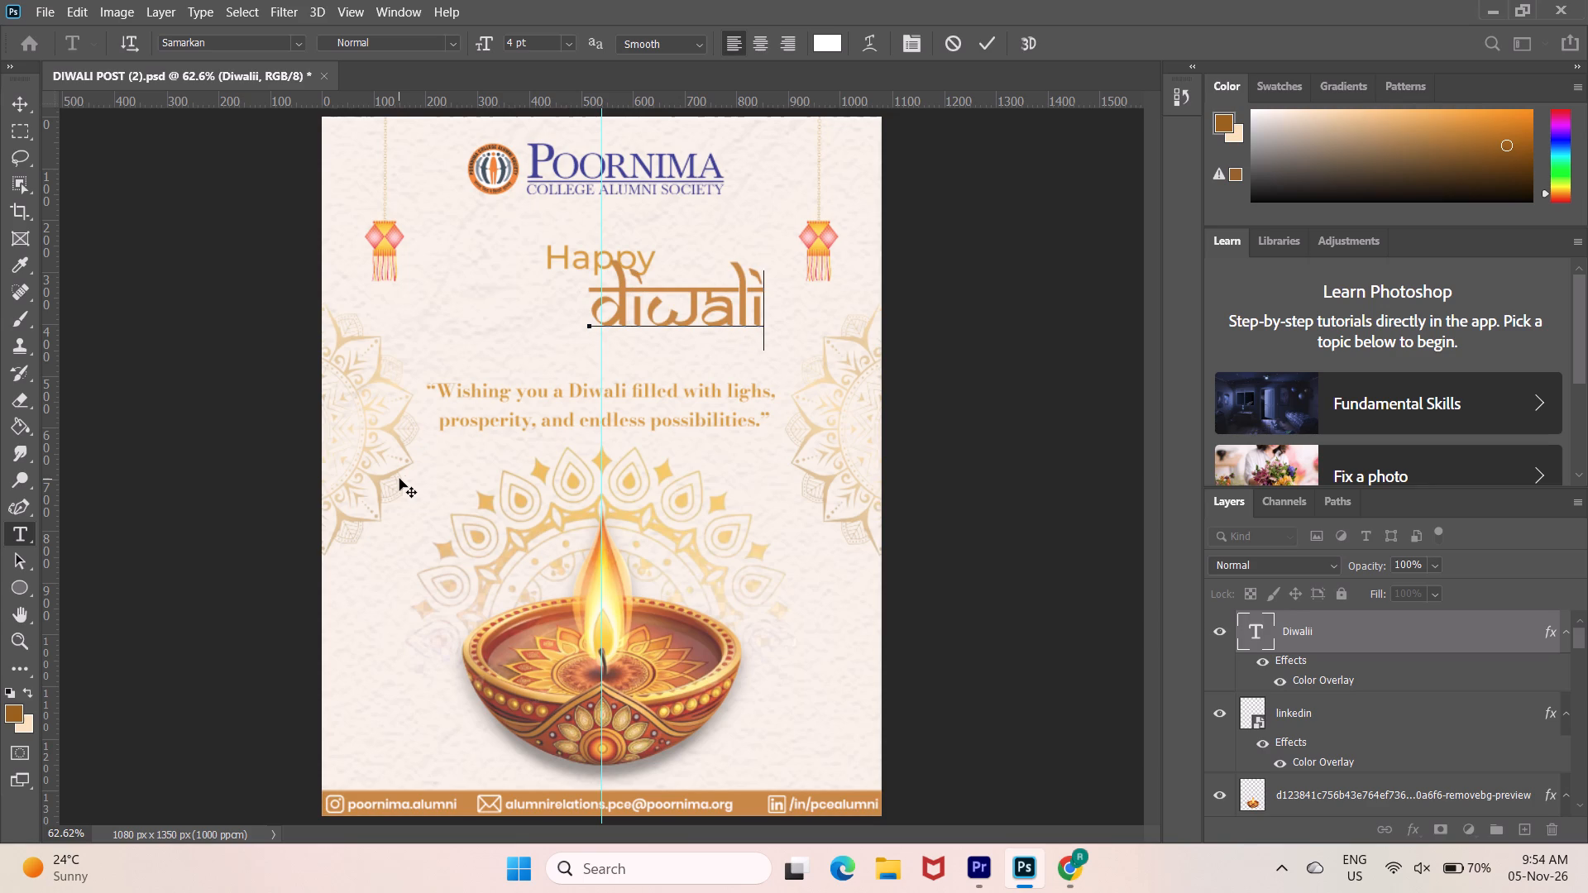
key("Return")
key("v")
key("BackSpace")
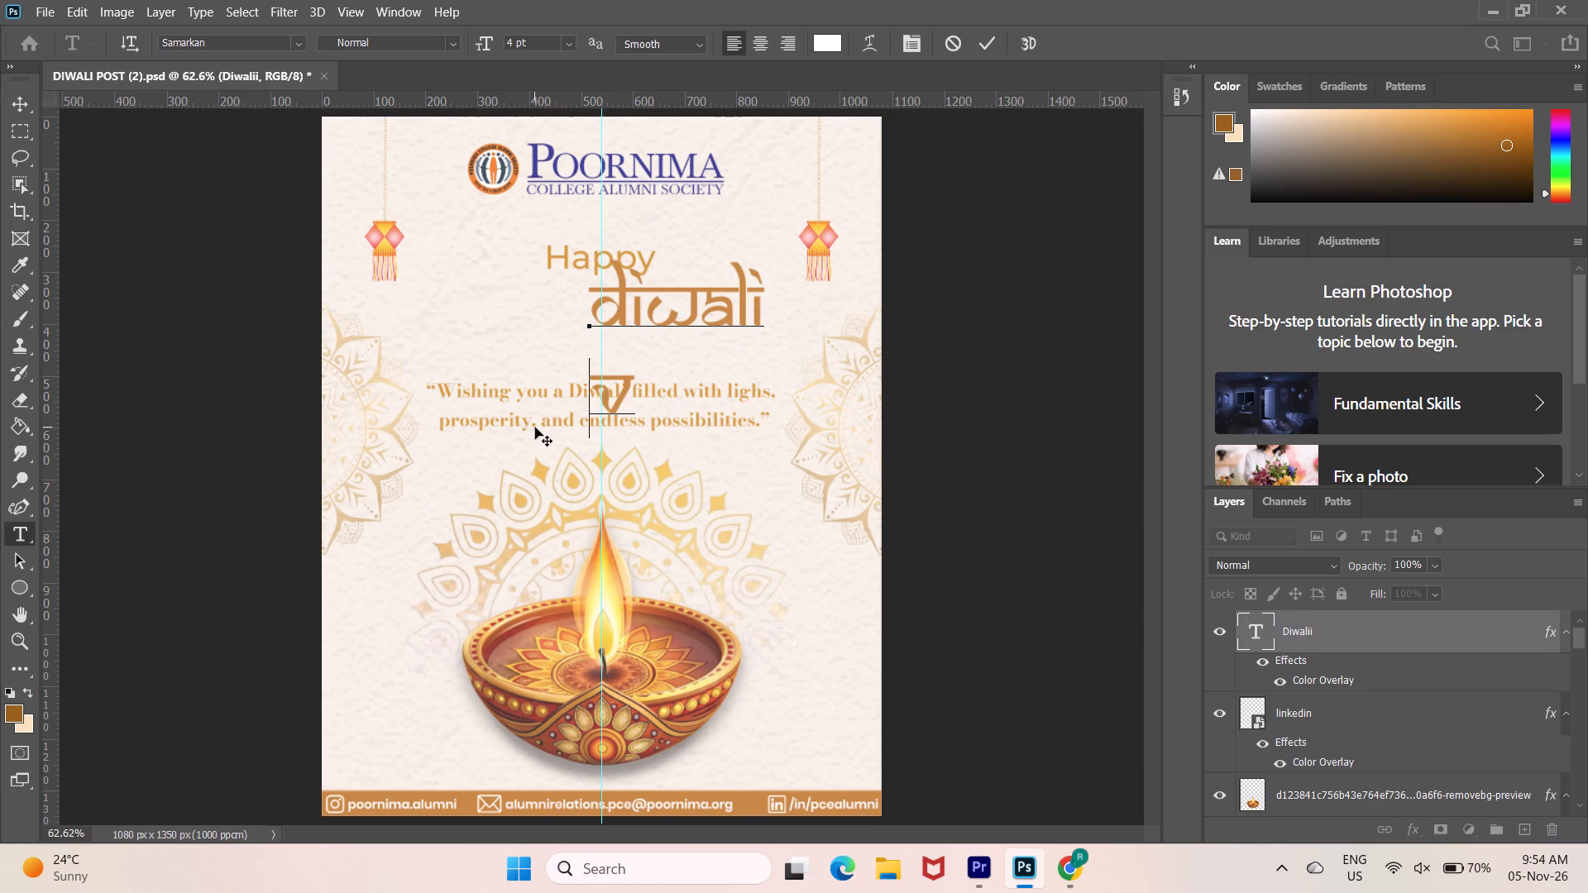
key("BackSpace")
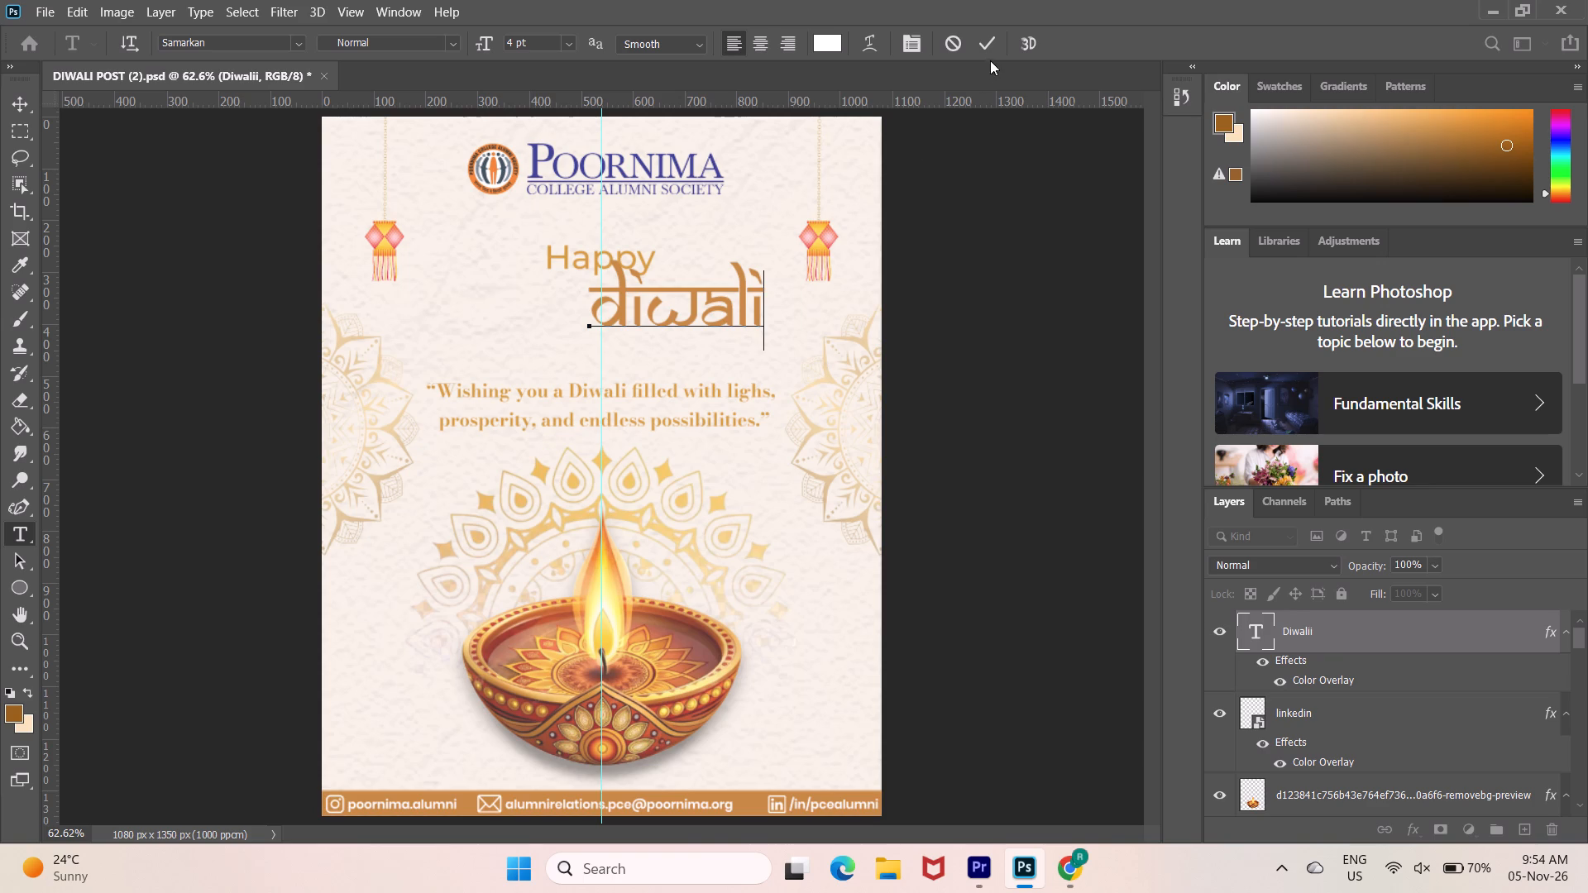
left_click(983, 50)
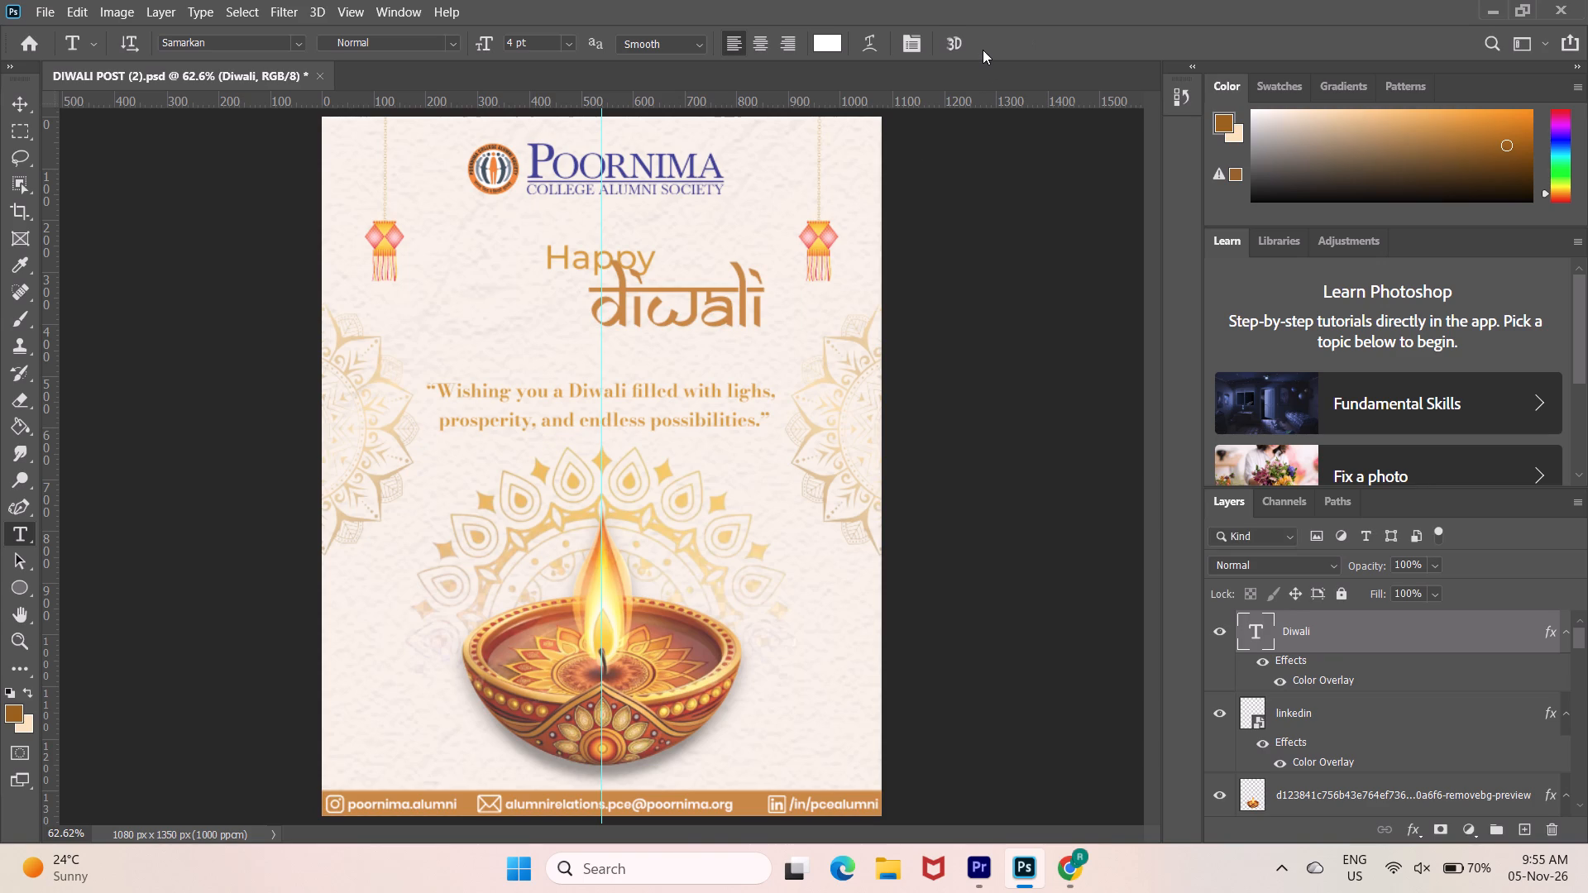
Move the Diwali lettering straight down about 50 px, clear of the Happy text.
key("v")
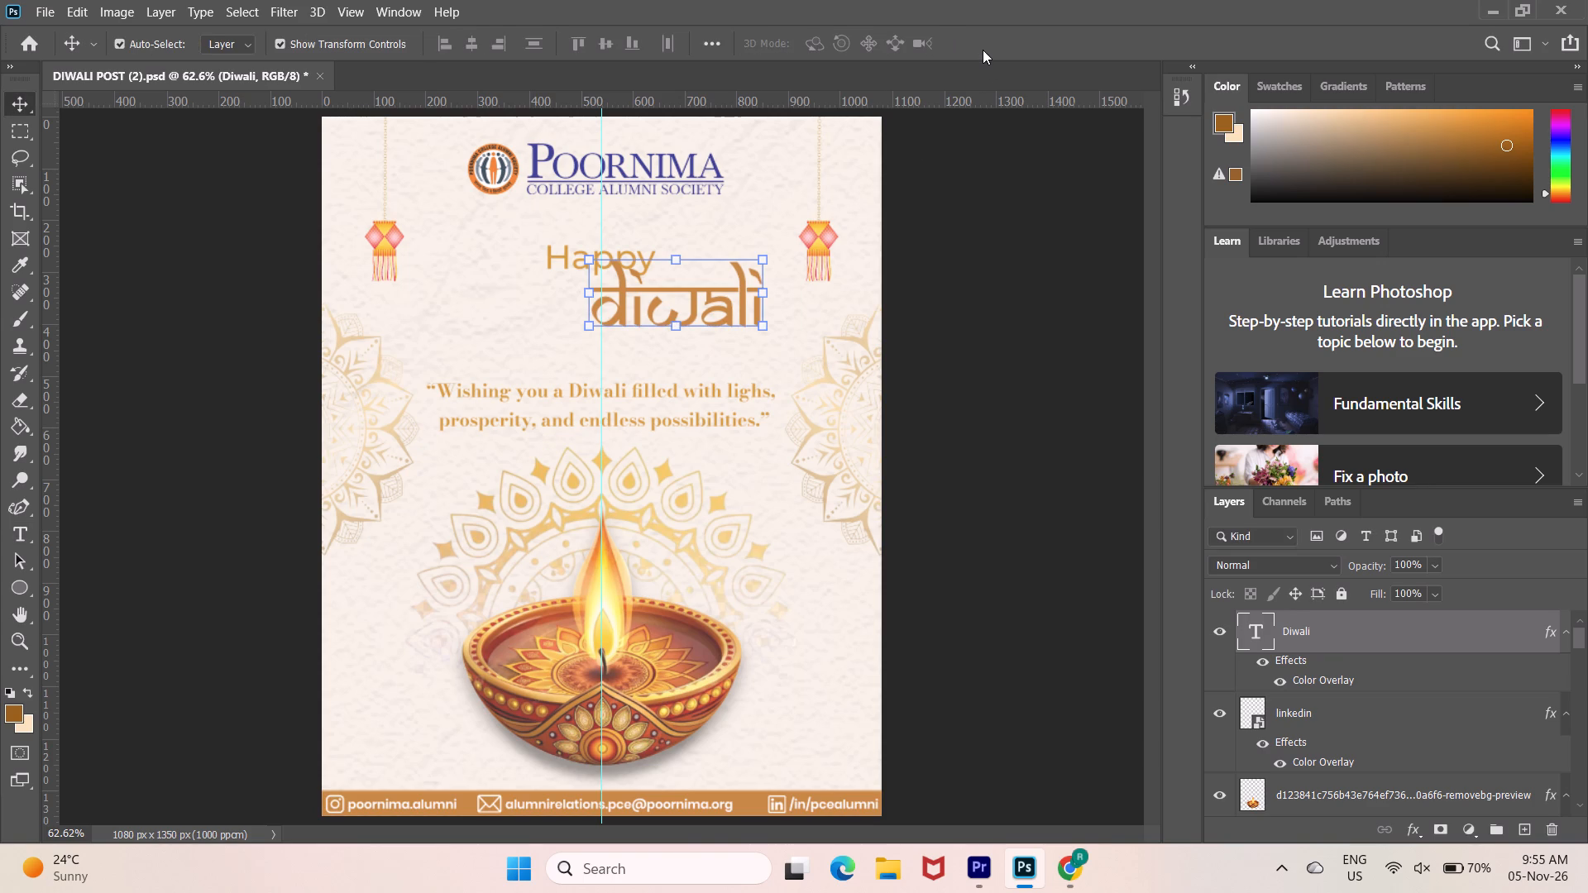
key("shift+Down")
key("shift+Down")
key("shift+Down")
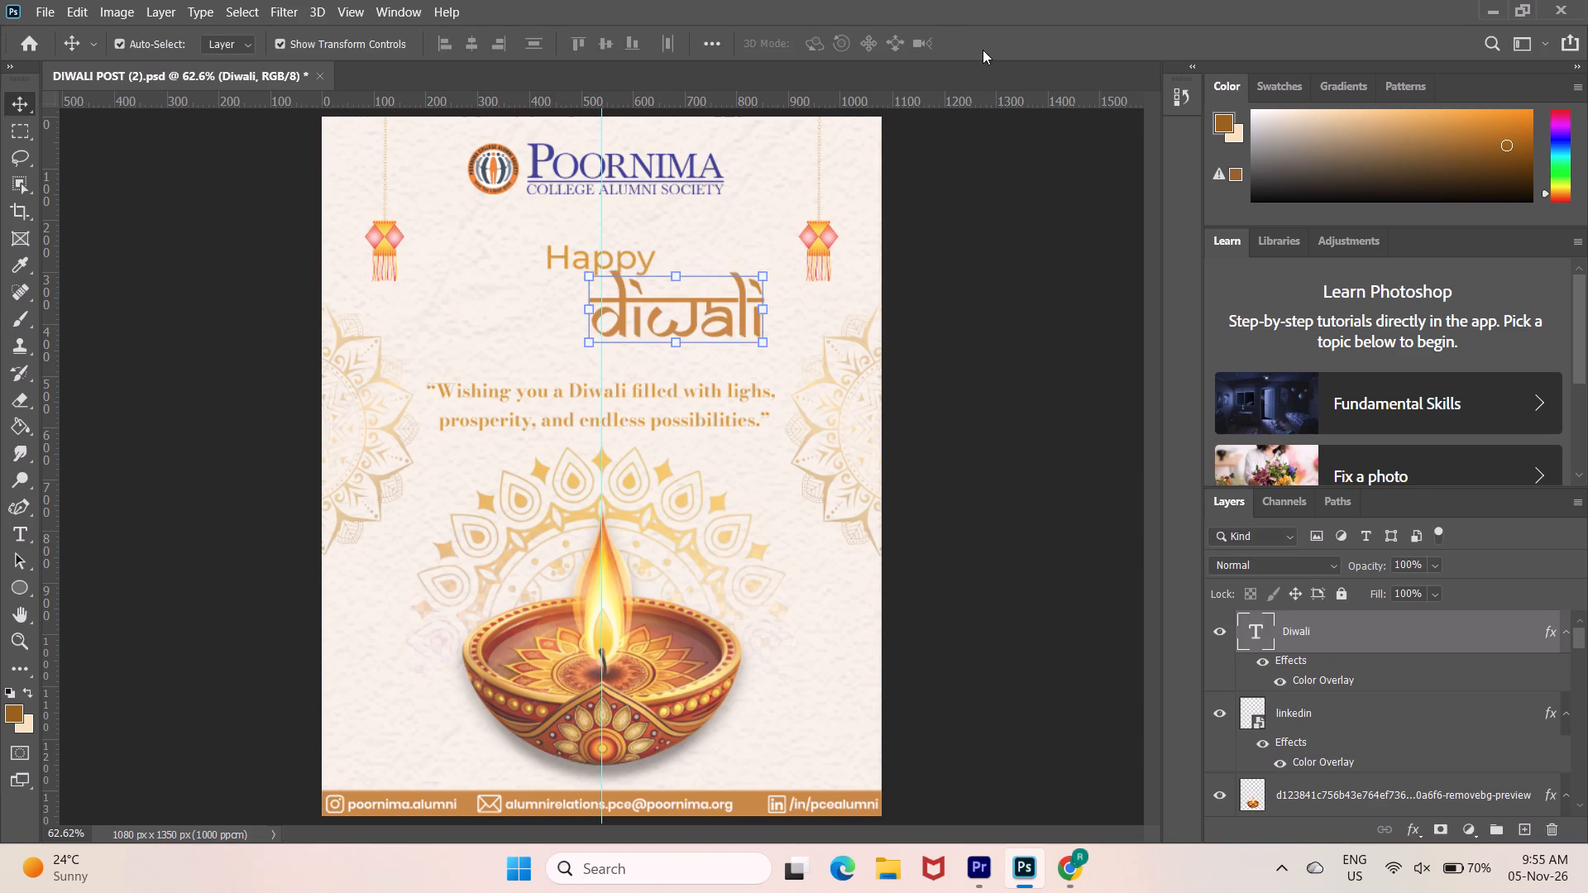
key("shift+Down")
key("shift+Down")
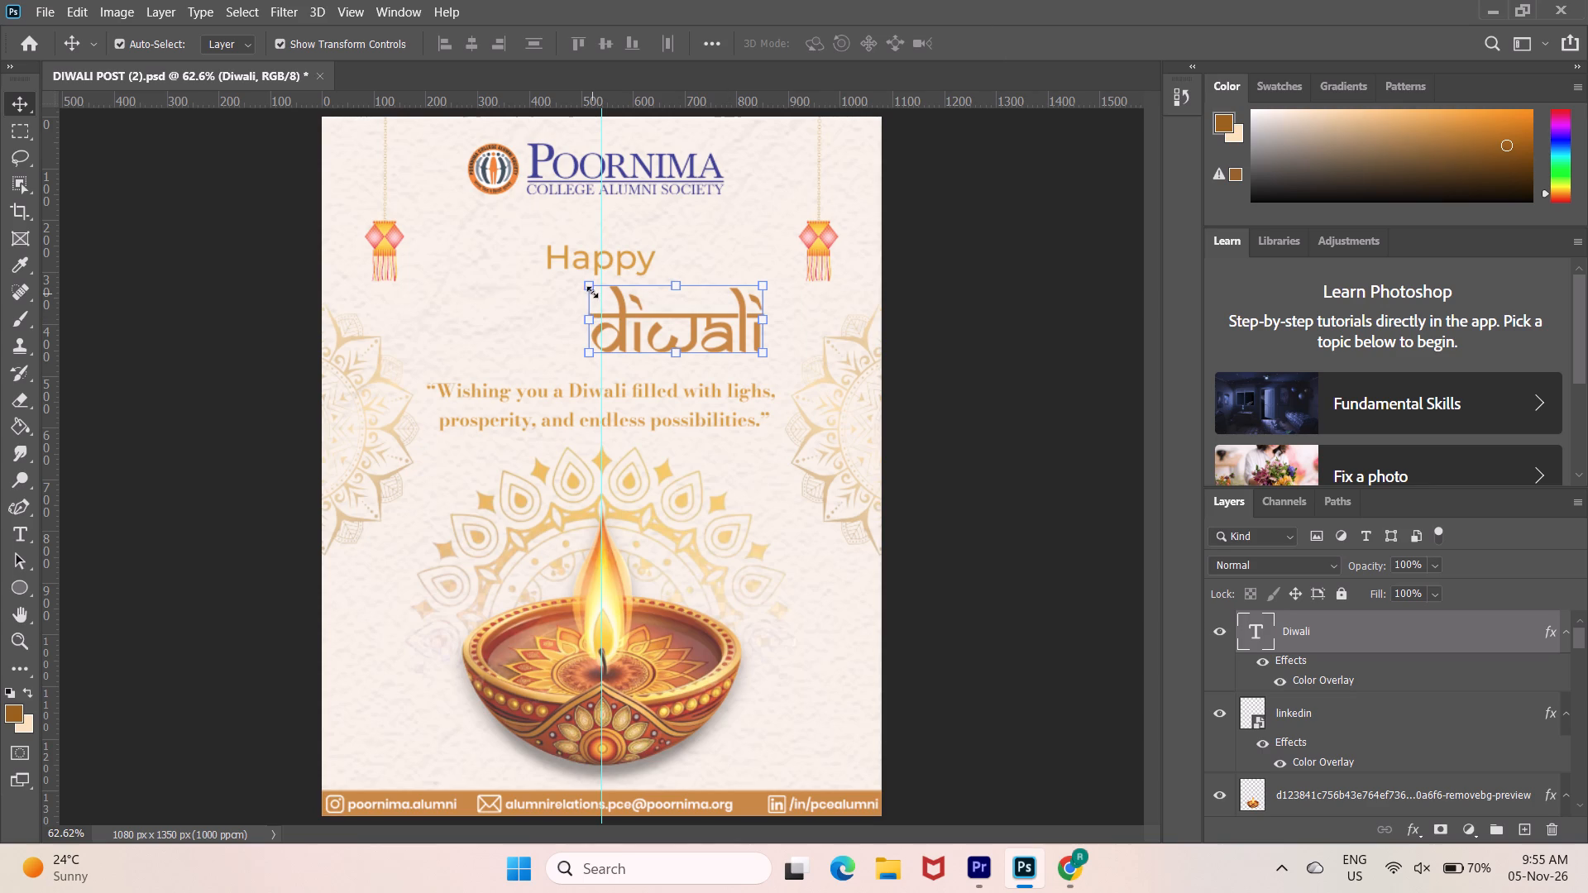
Scale the Diwali lettering proportionally to about 155% and centre it on the vertical guide above the quote.
left_click_drag(590, 283, 517, 249)
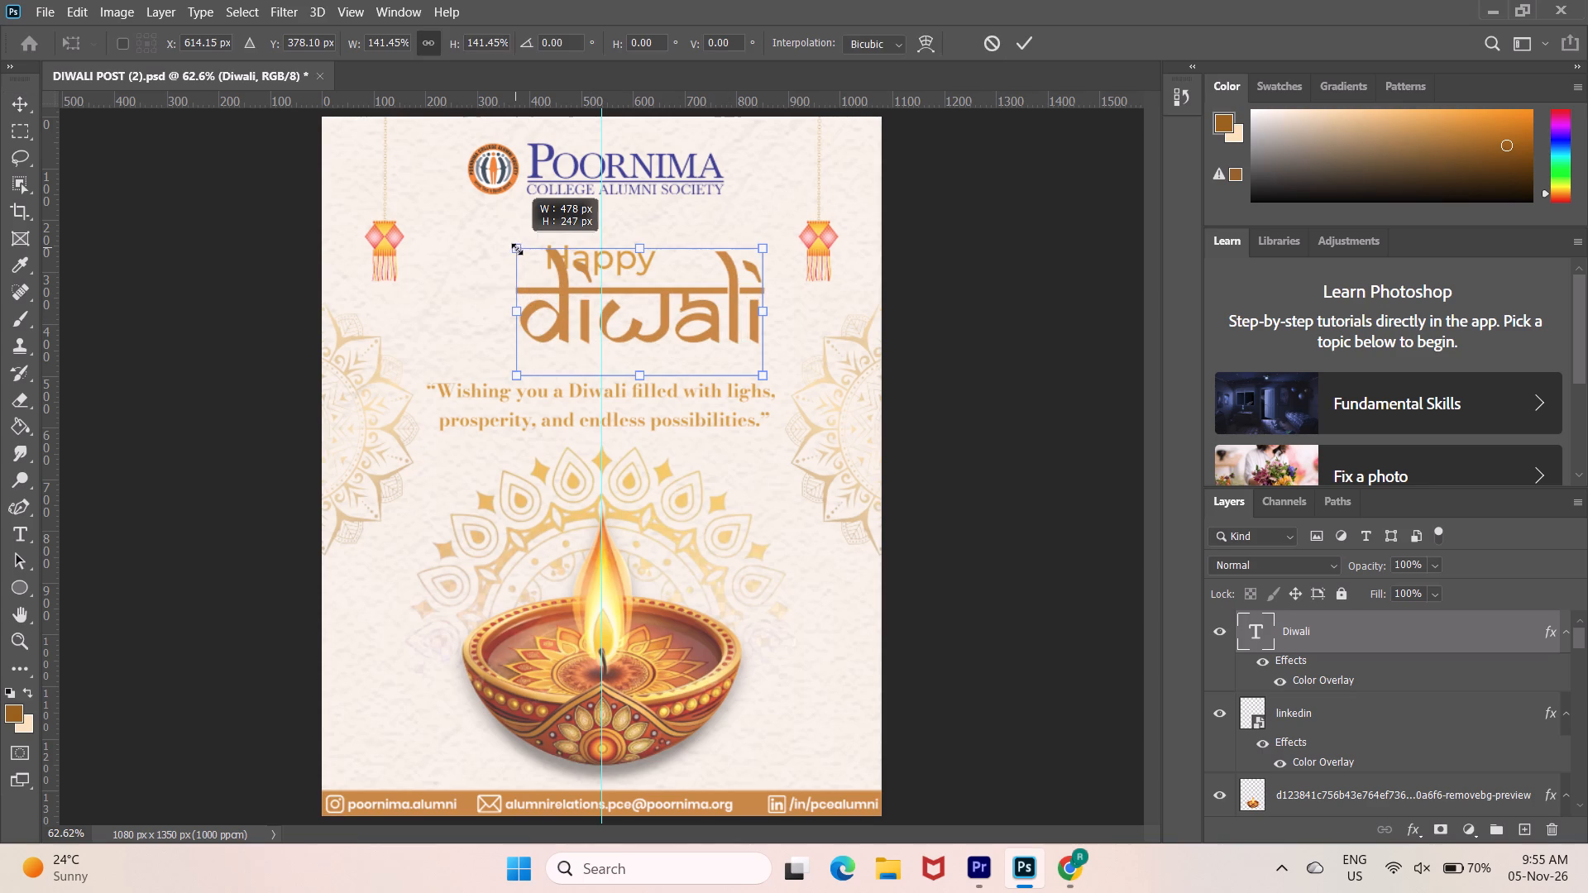
left_click_drag(517, 249, 489, 241)
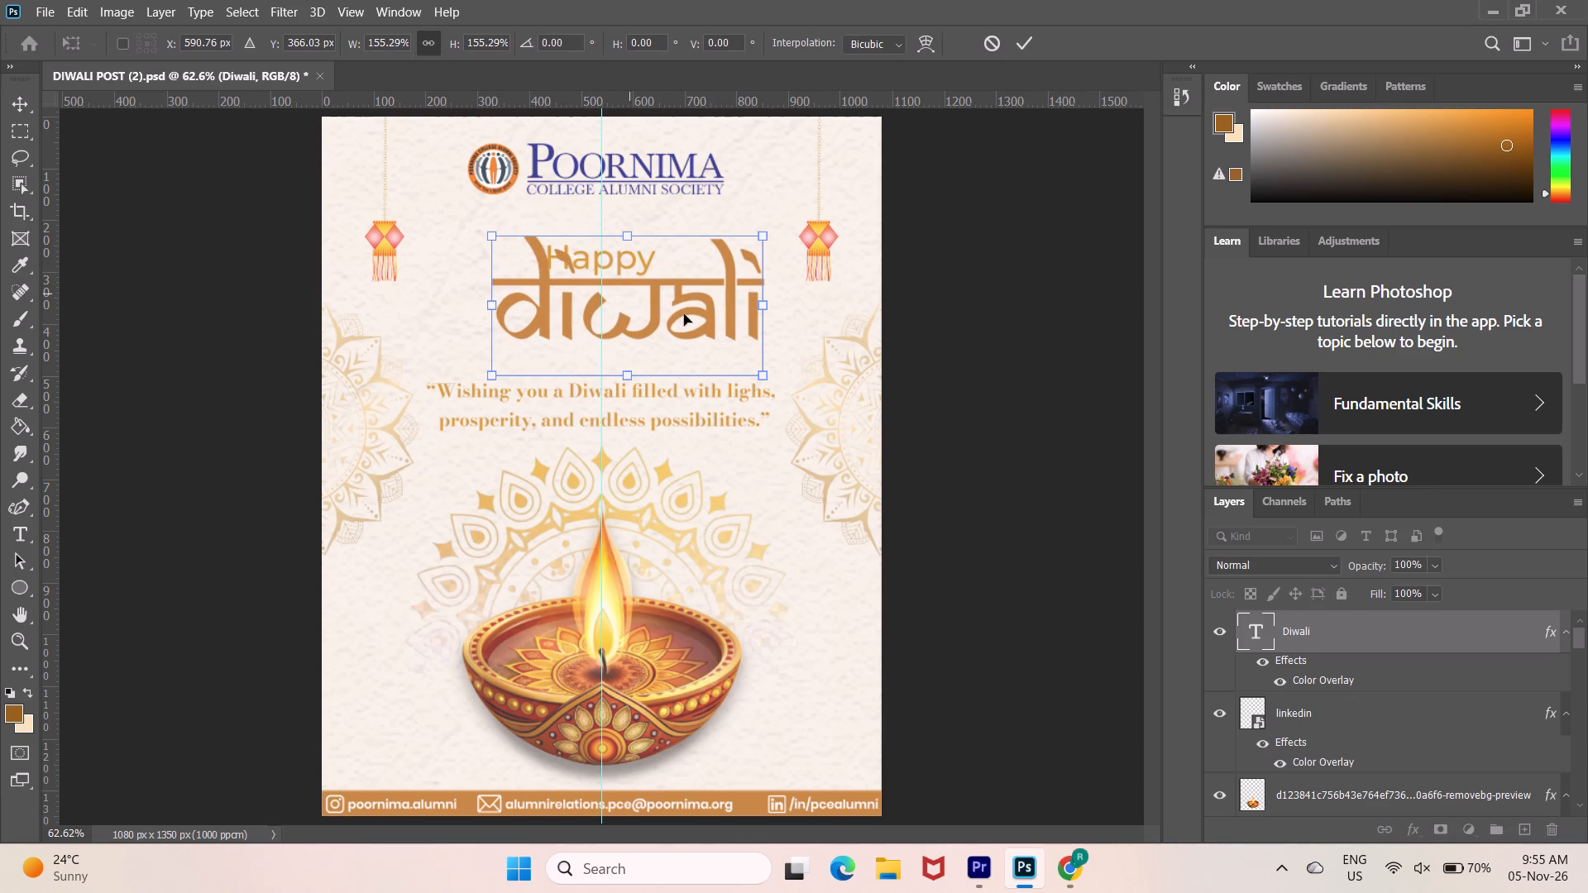
left_click_drag(668, 313, 642, 323)
left_click(642, 323)
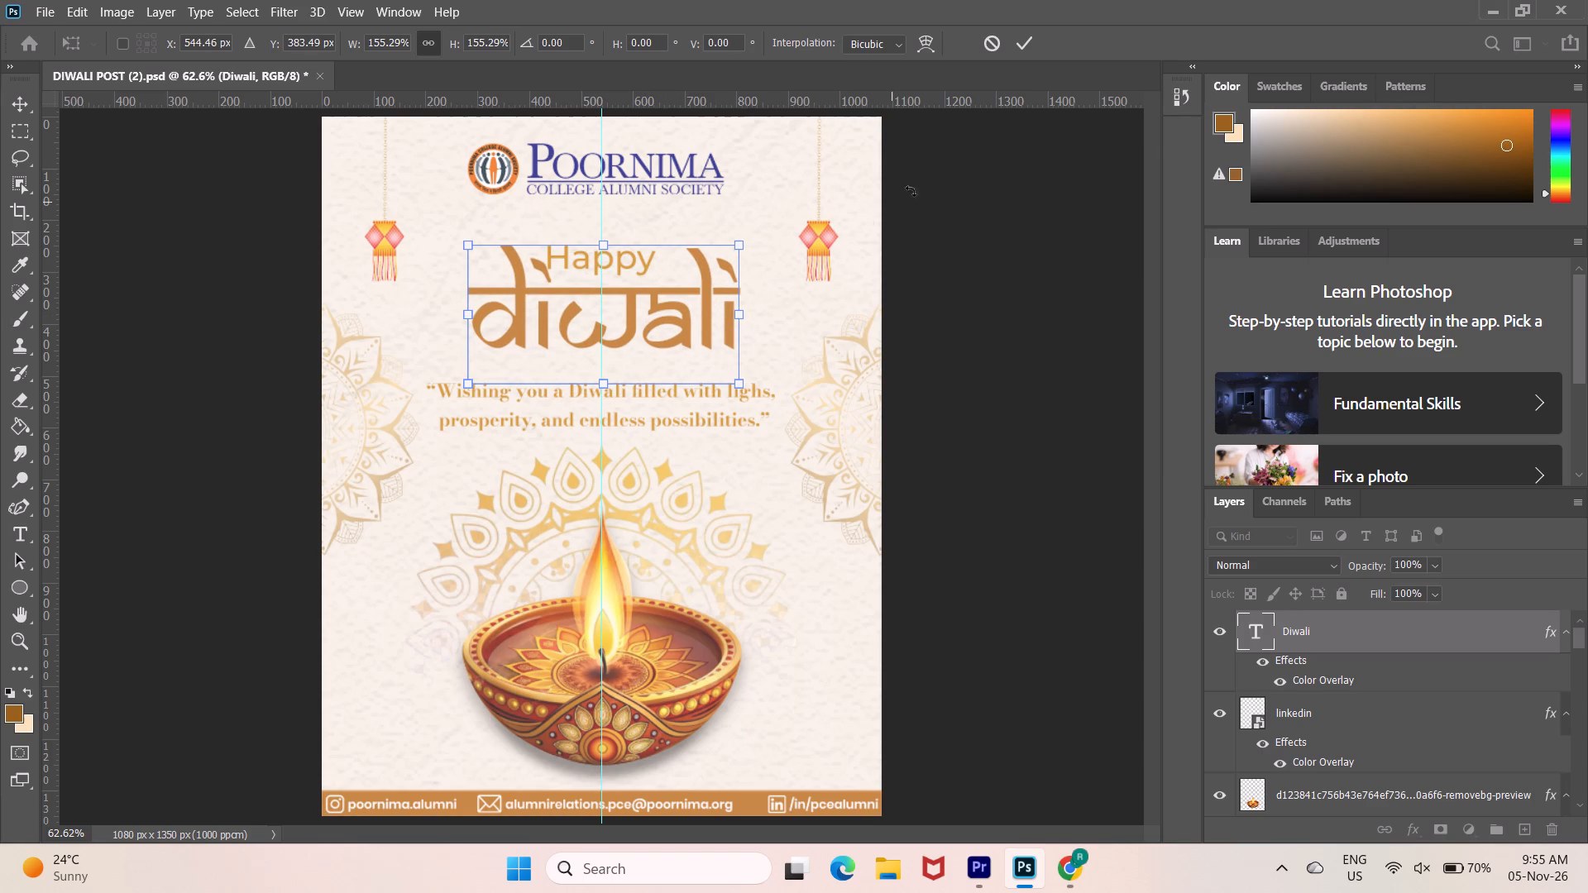
left_click(1028, 45)
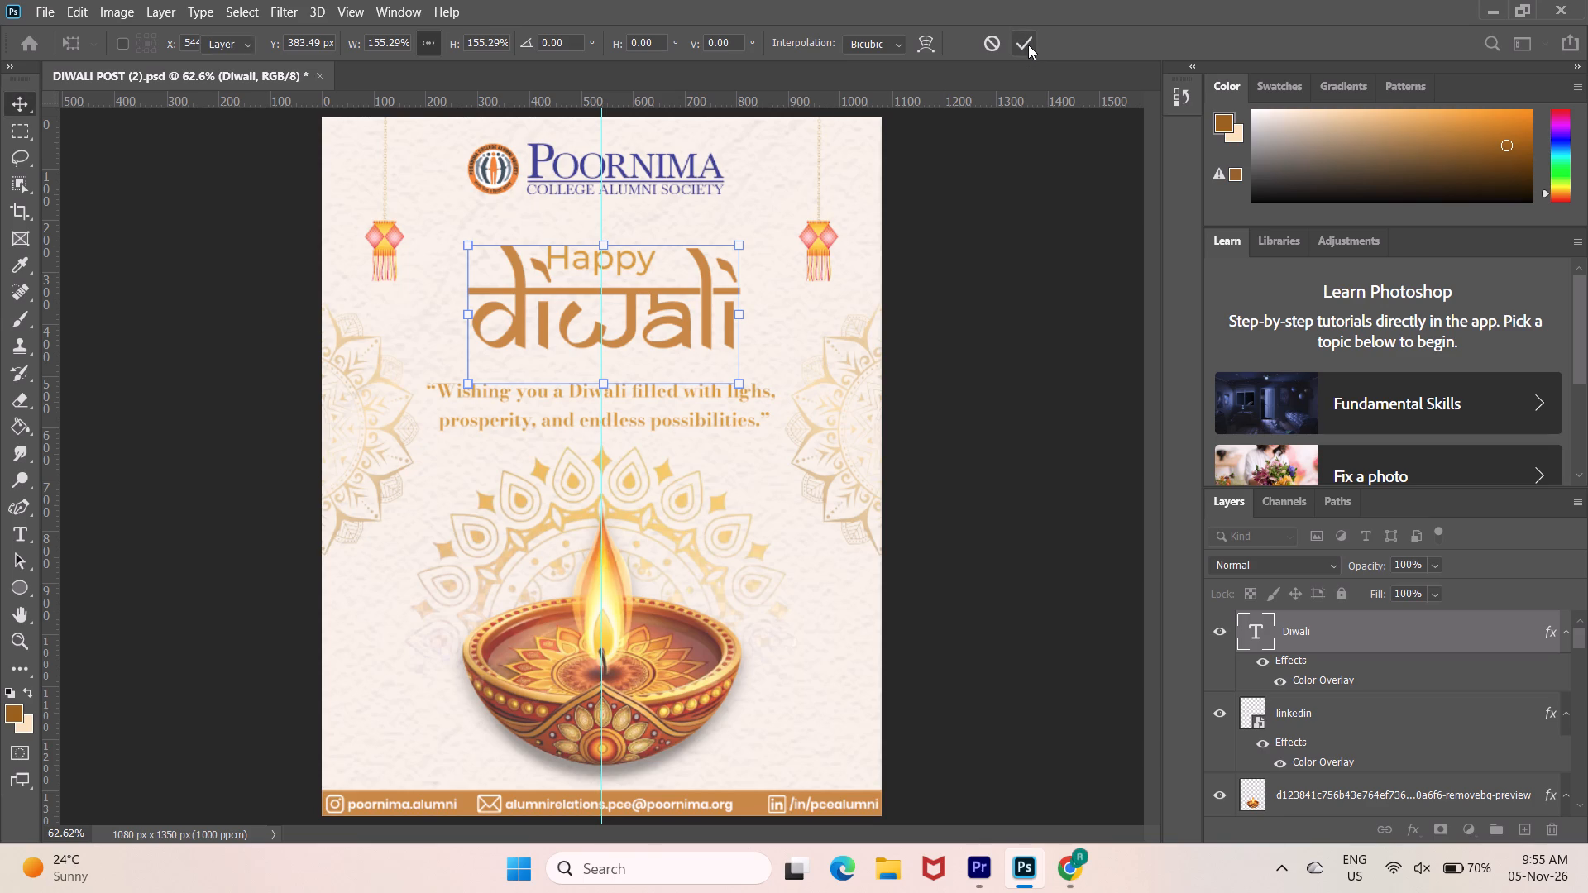
left_click(993, 184)
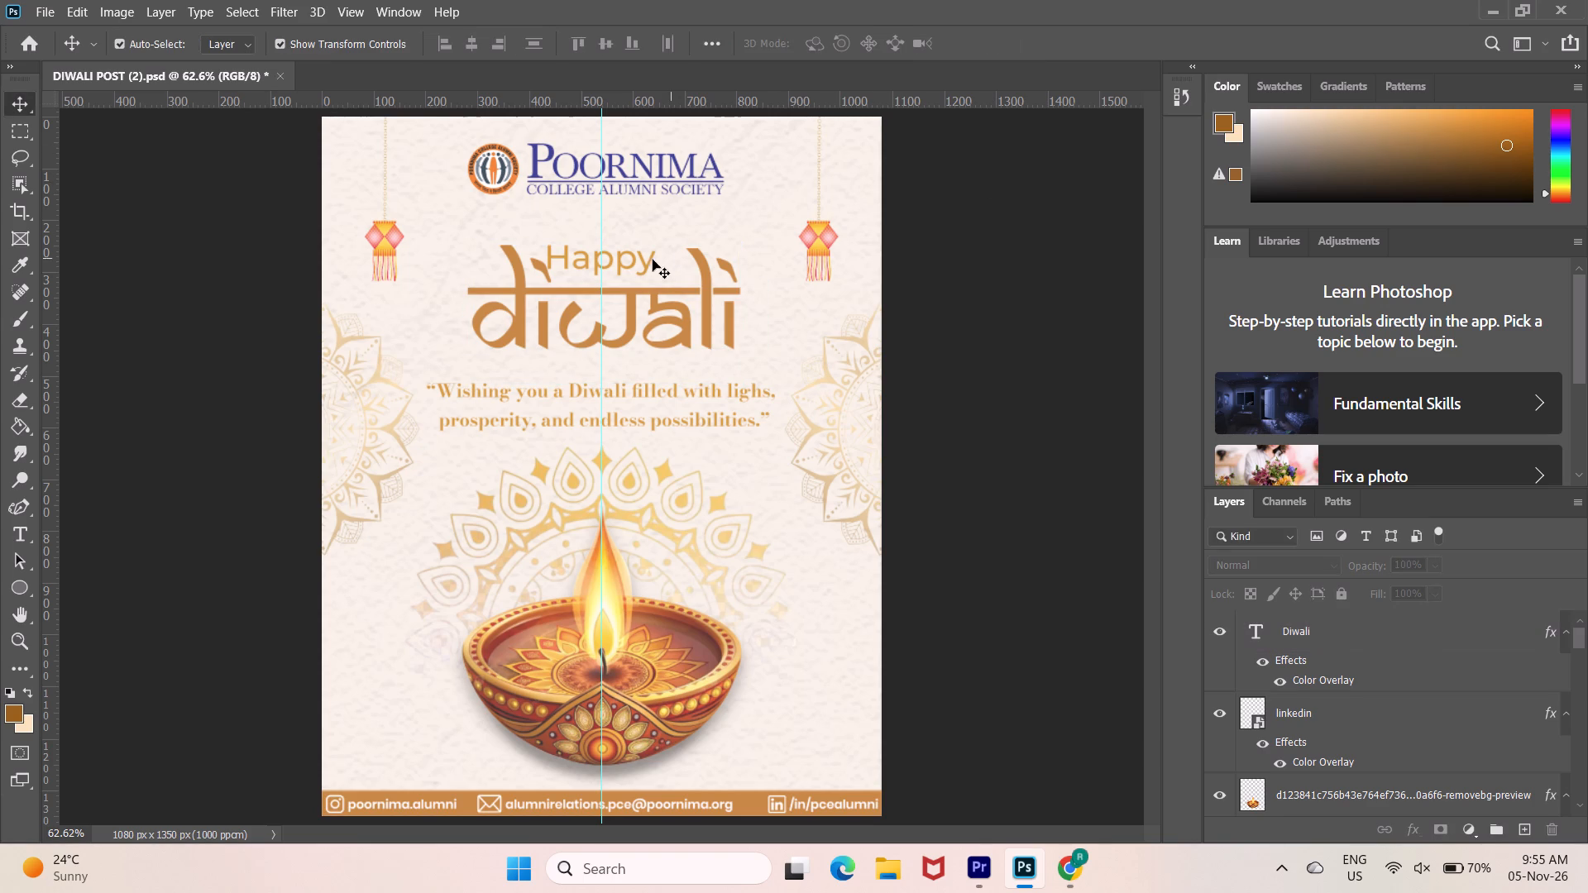
Move the Happy text layer to the top of the layer stack, above the Diwali layer.
left_click(639, 261)
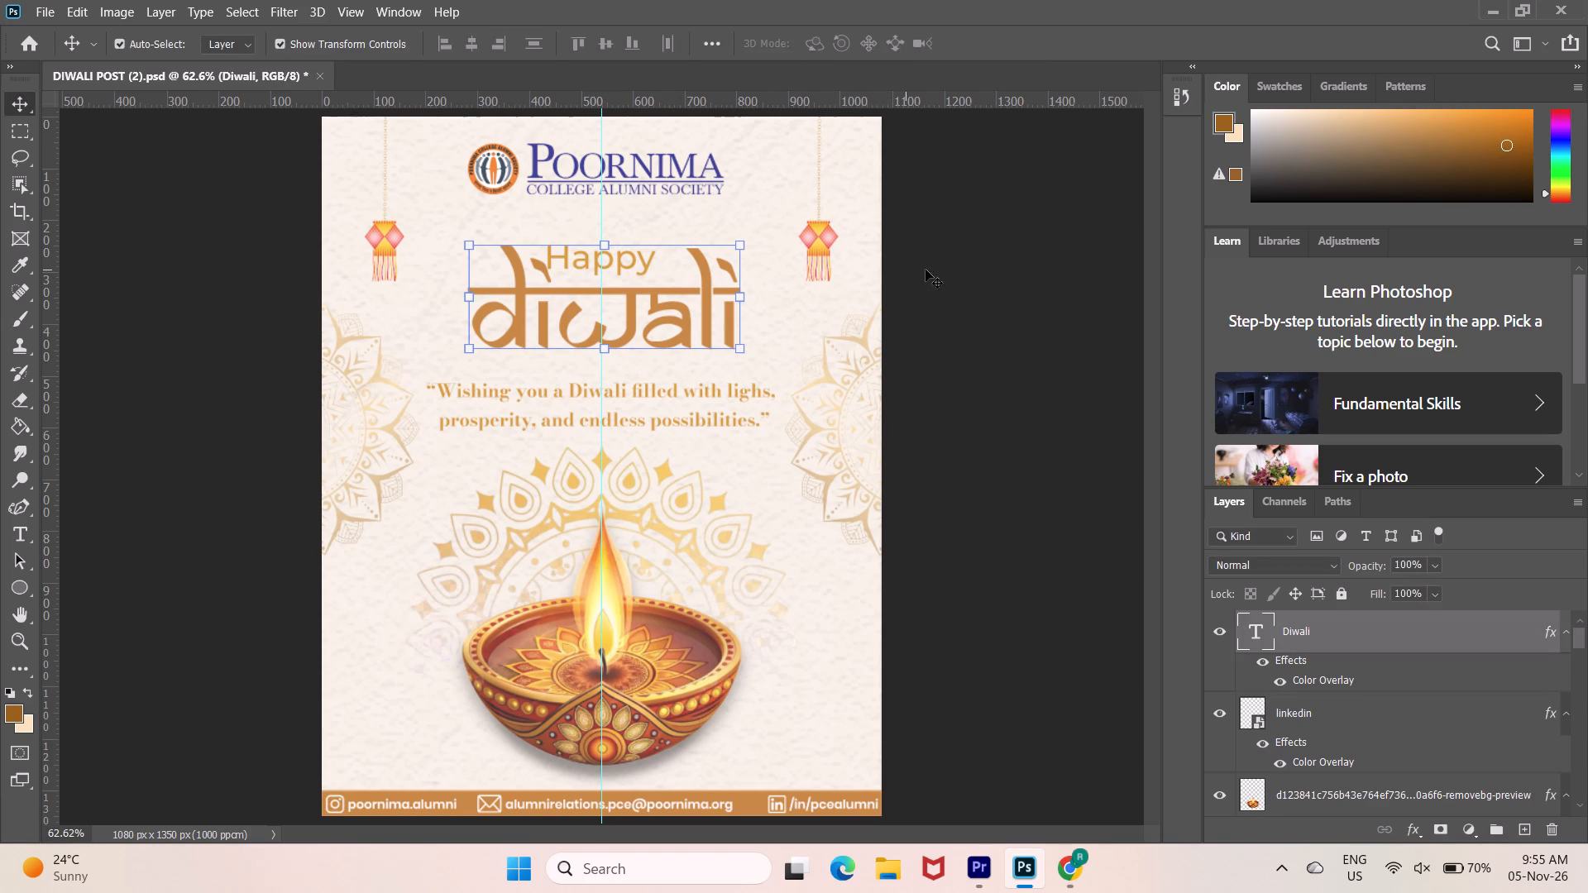
left_click(938, 266)
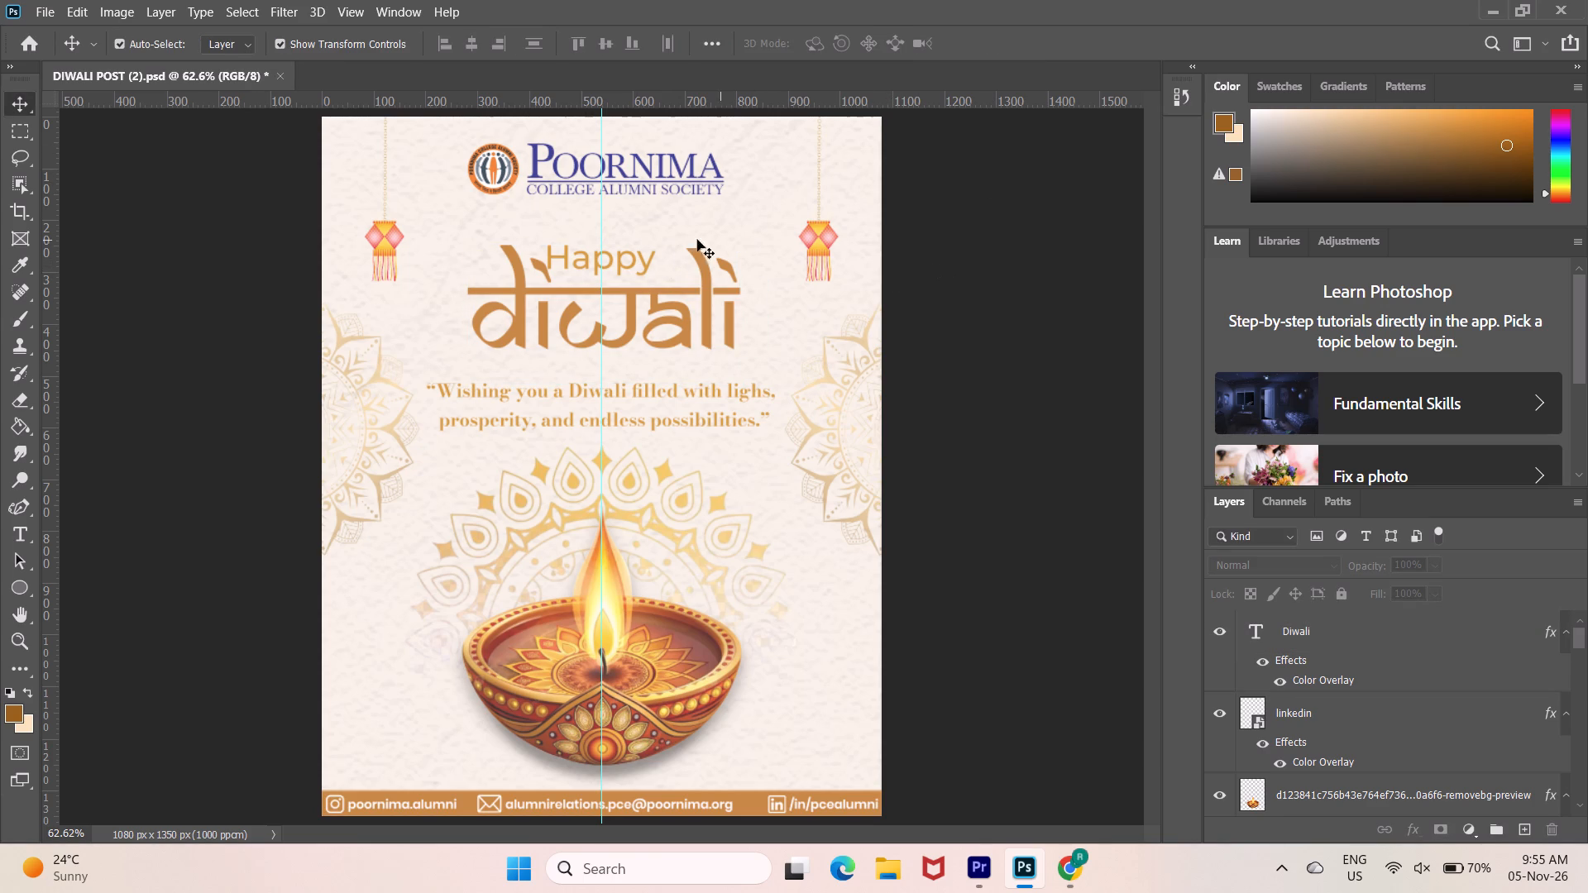
left_click(595, 258)
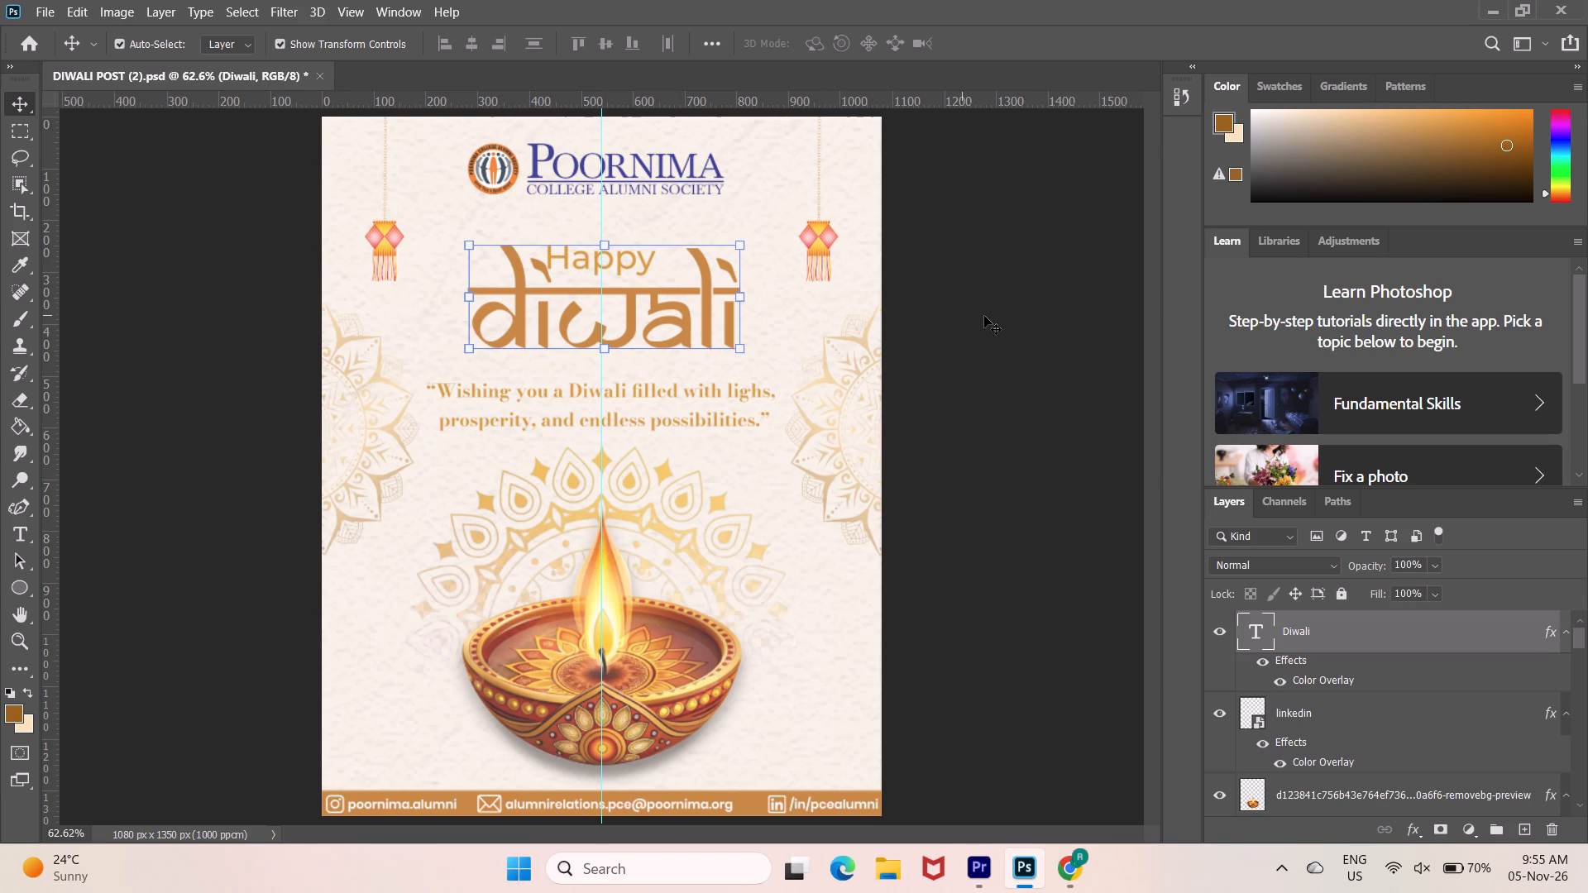
left_click(985, 316)
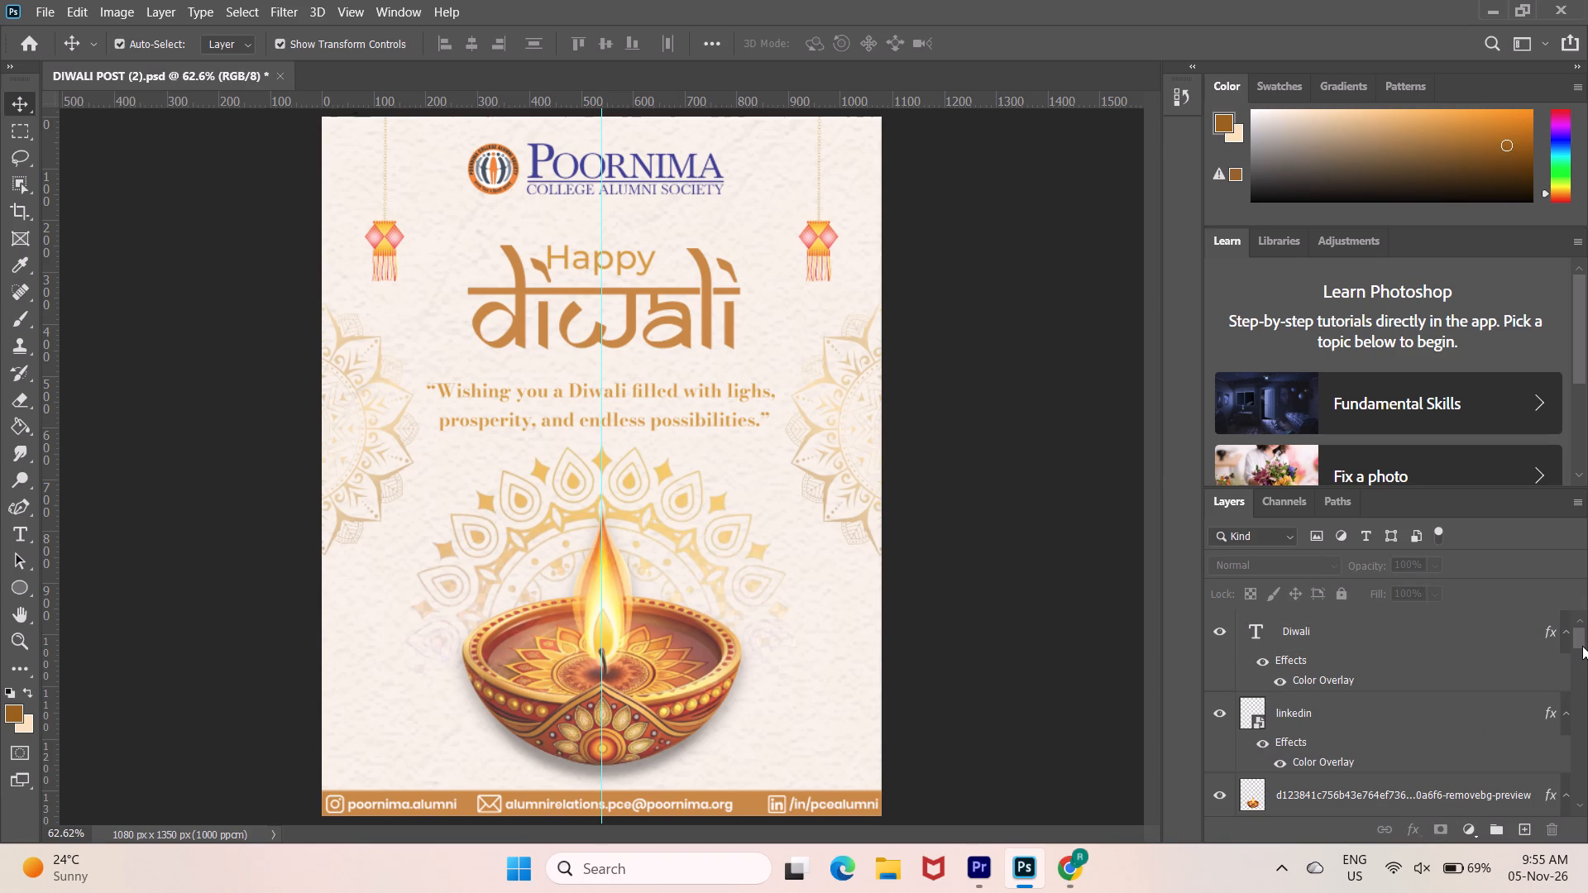
left_click_drag(1582, 642, 1579, 660)
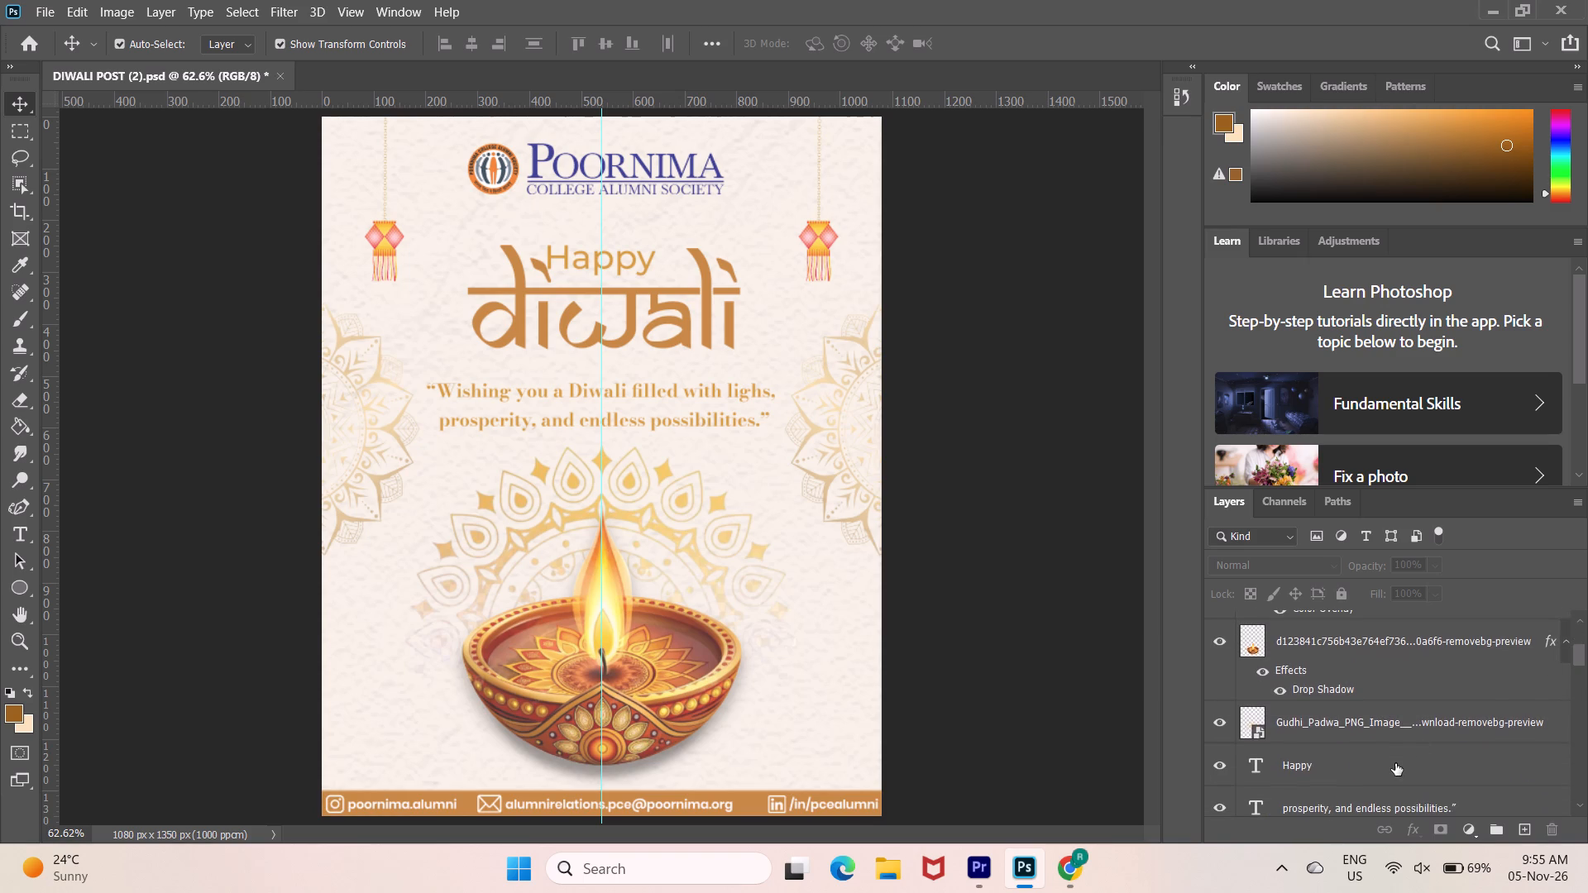
left_click_drag(1395, 763, 1385, 648)
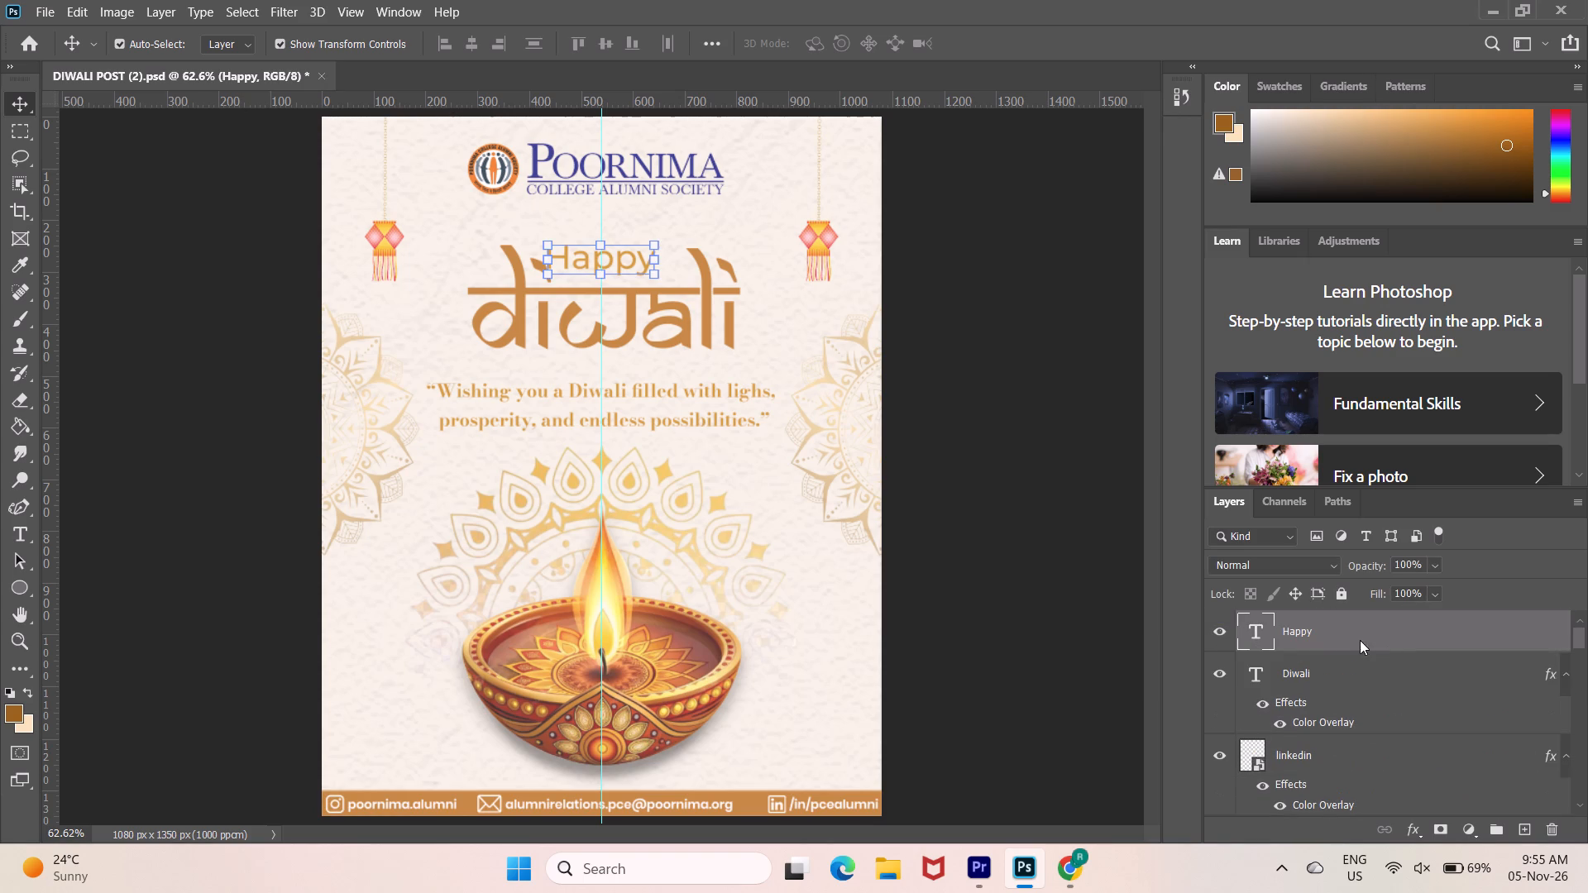
Move the Happy text straight up into the space between the Poornima logo and the Diwali lettering.
key("shift+Up")
key("shift+Up")
key("shift+Up")
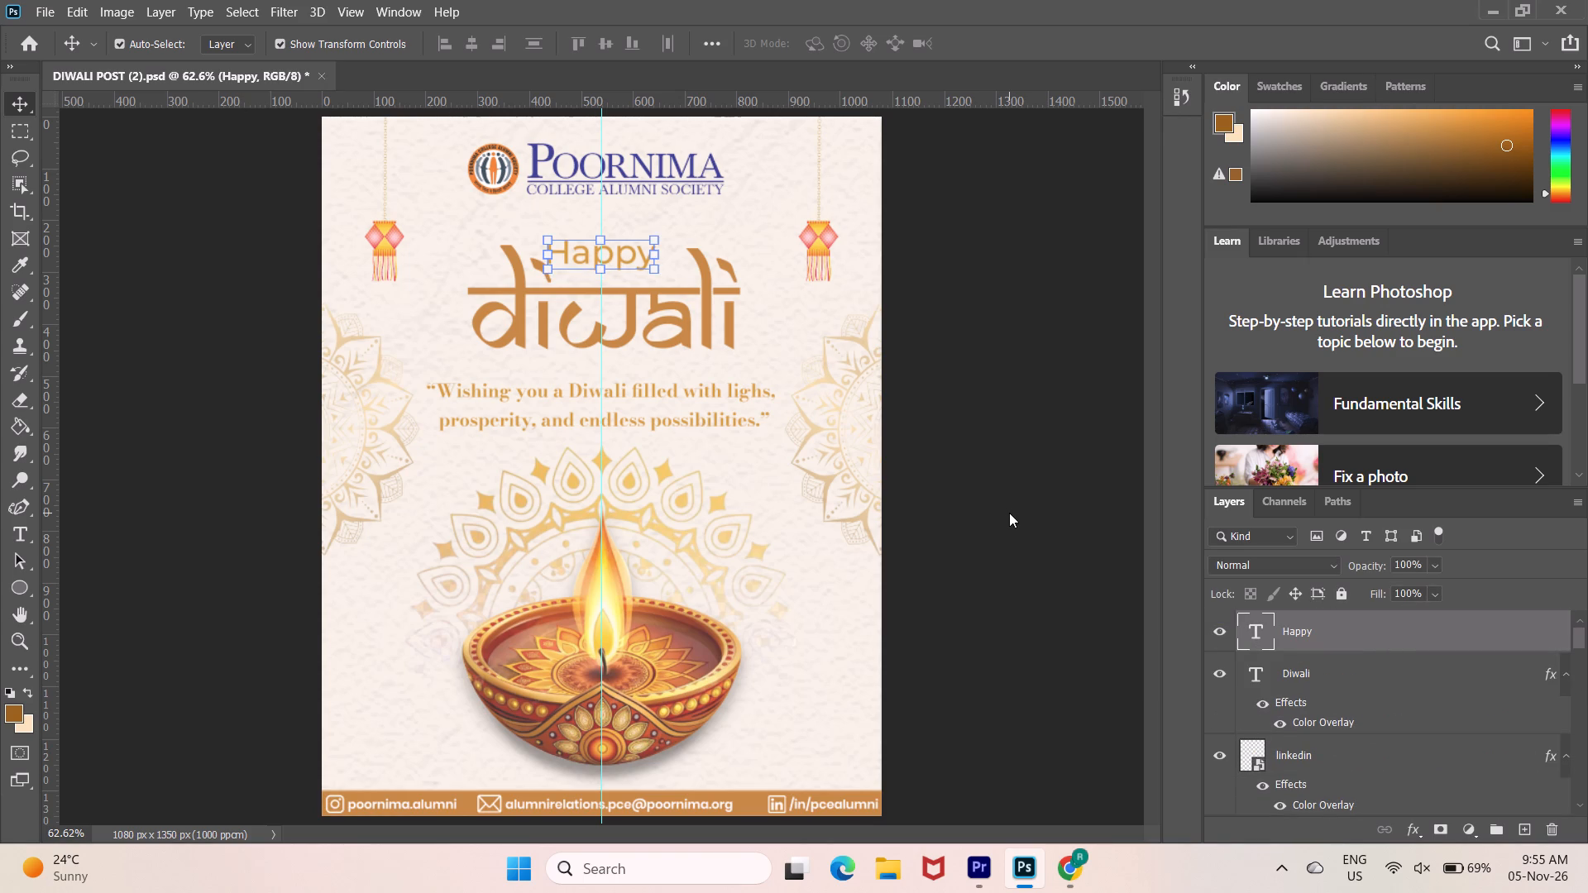
key("shift+Up")
key("Up")
key("Up")
key("Up")
key("Up")
key("Up")
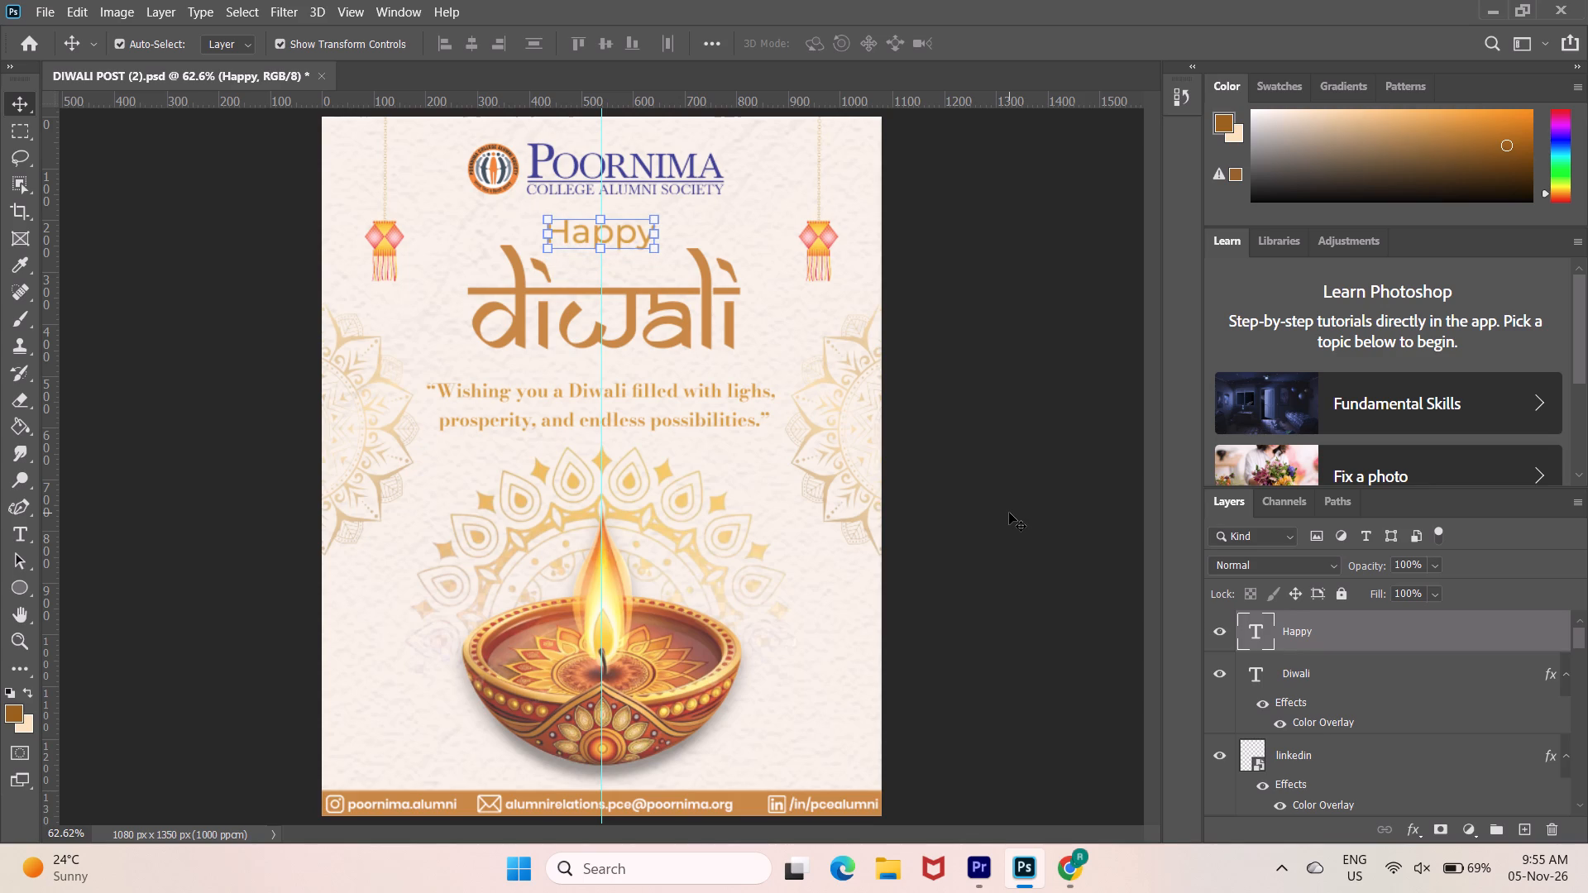
Change the font of the Happy text to Rozha One Regular.
double_click(632, 241)
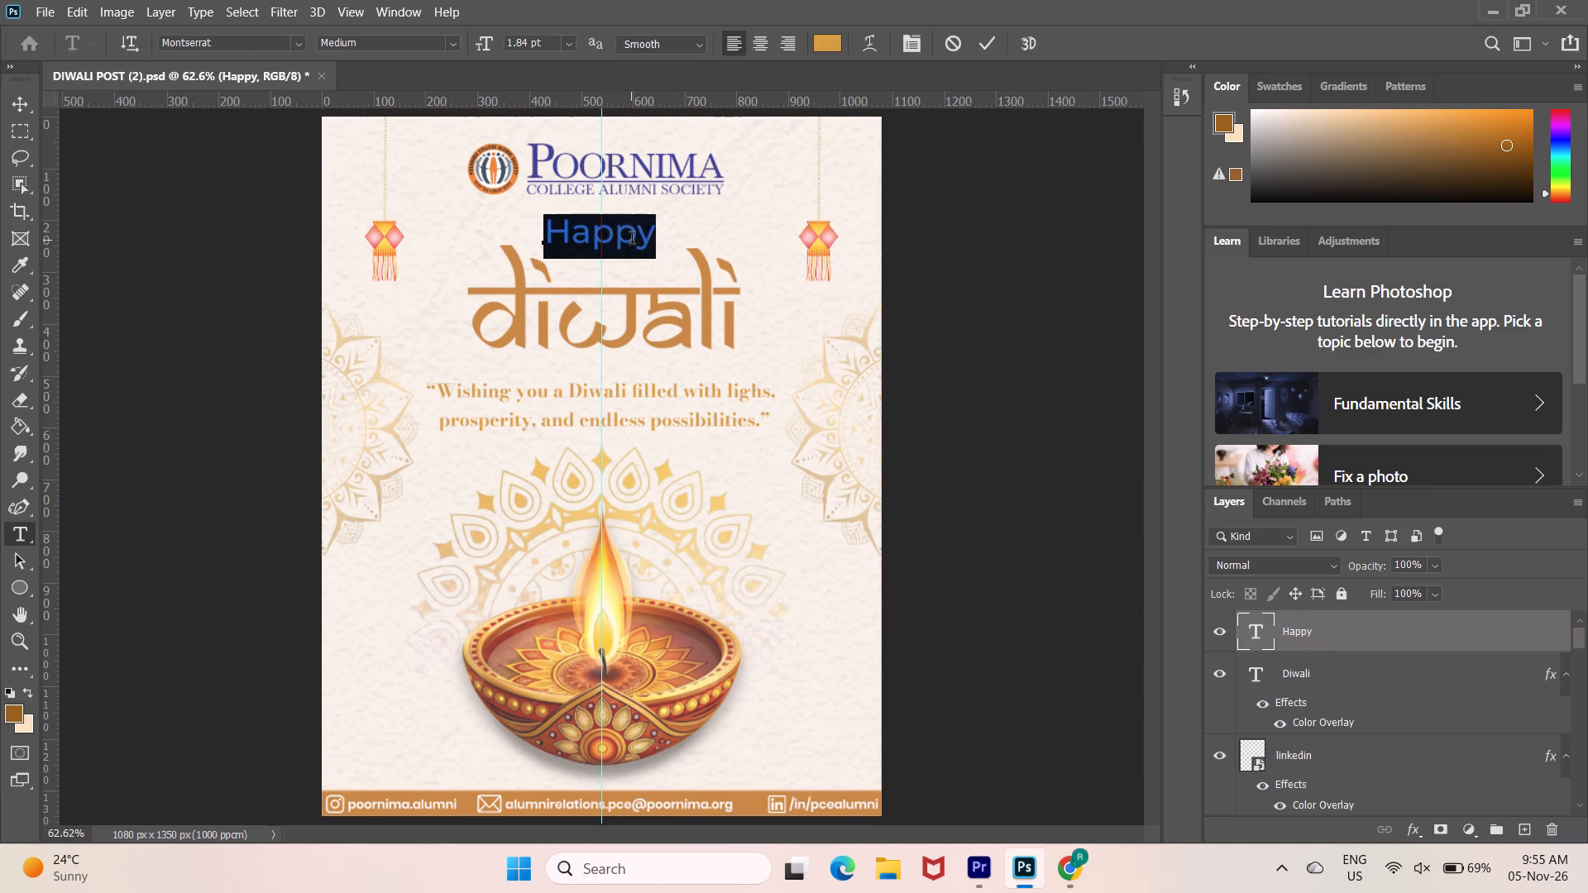
left_click(299, 41)
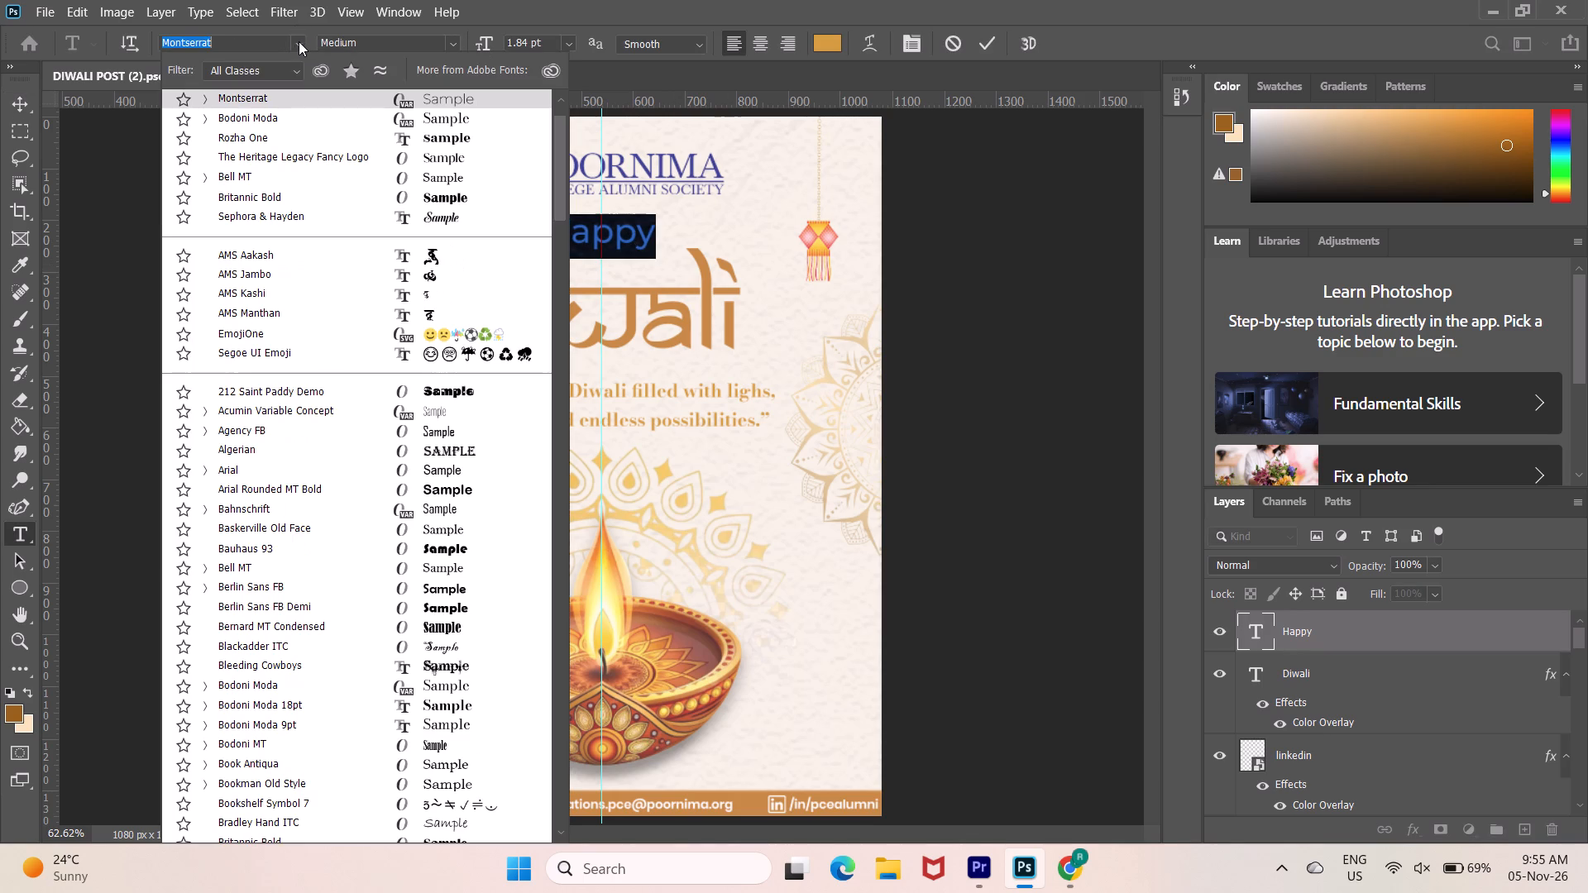
left_click(293, 131)
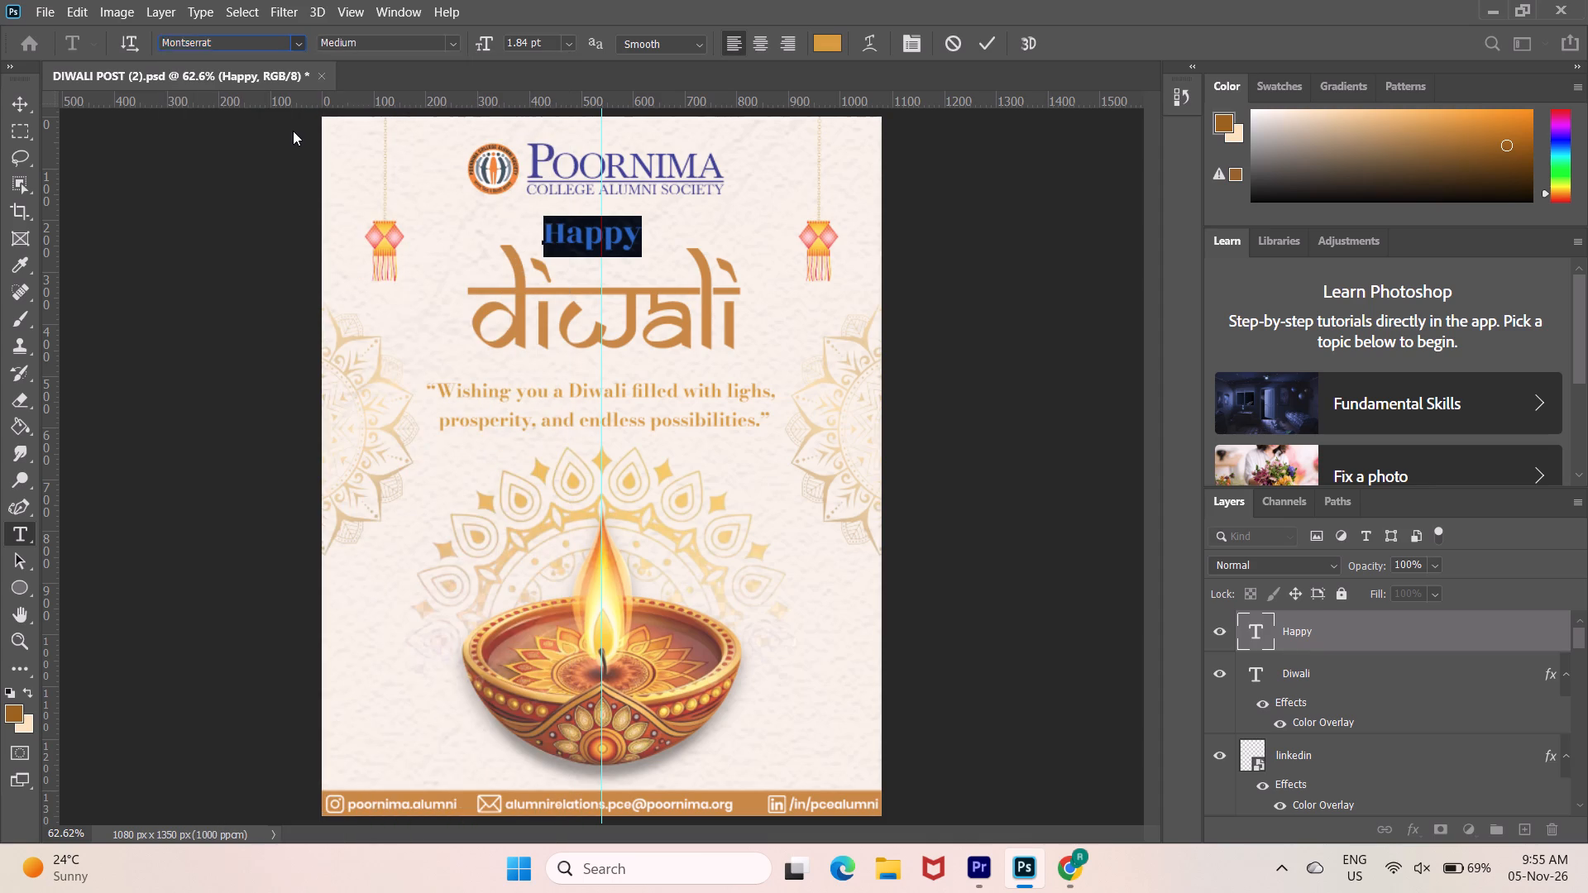
left_click(987, 36)
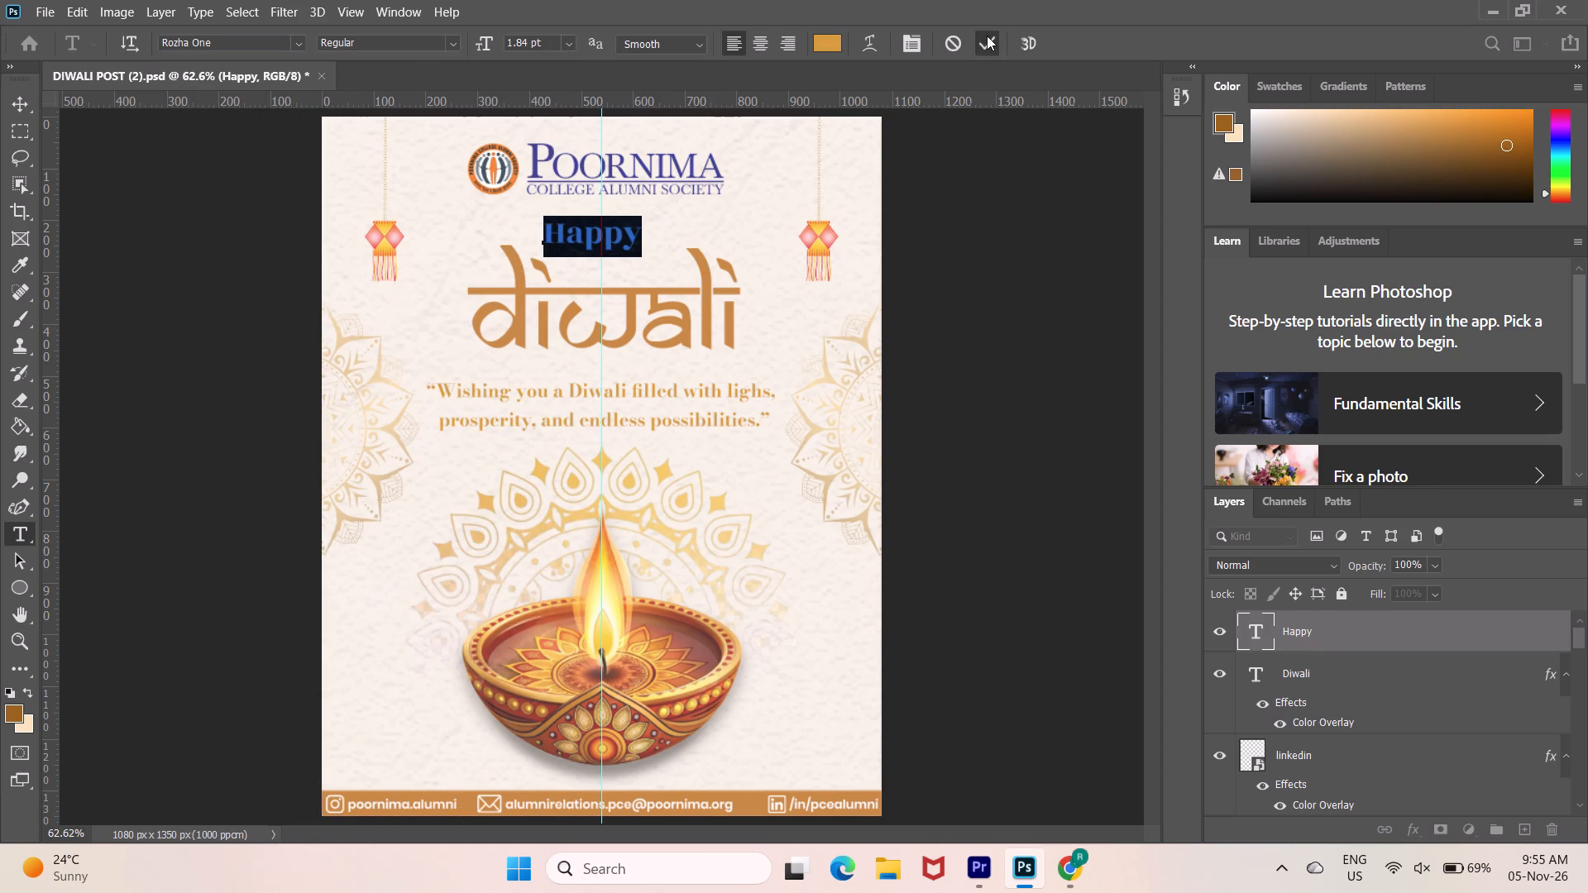
left_click(988, 124)
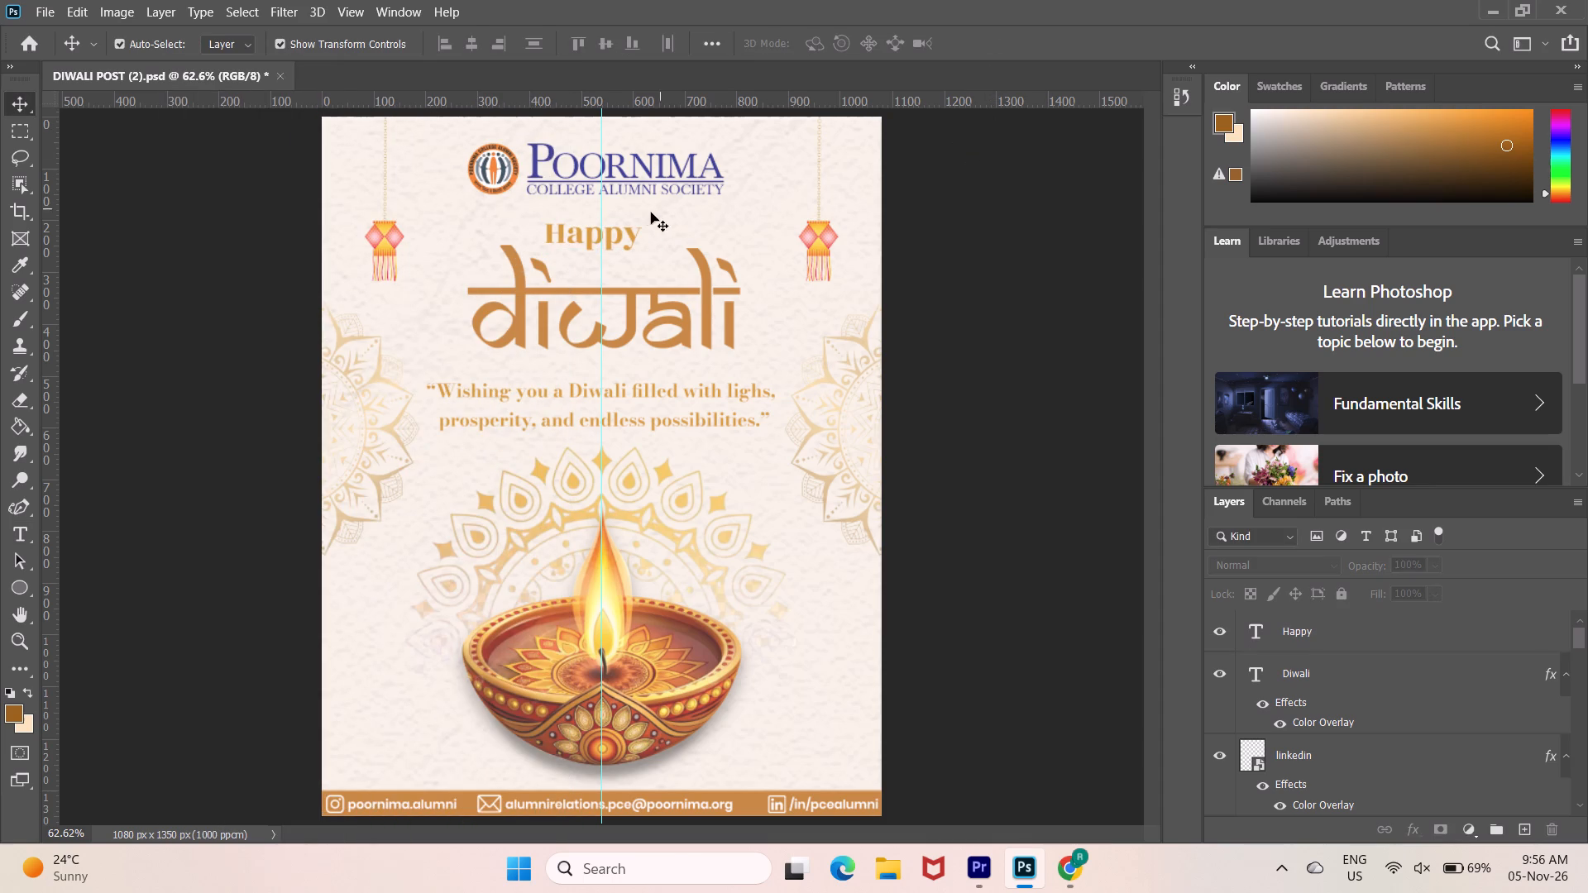
Add an orange-brown Color Overlay in Normal mode at 100% opacity to the Happy text layer.
left_click(618, 232)
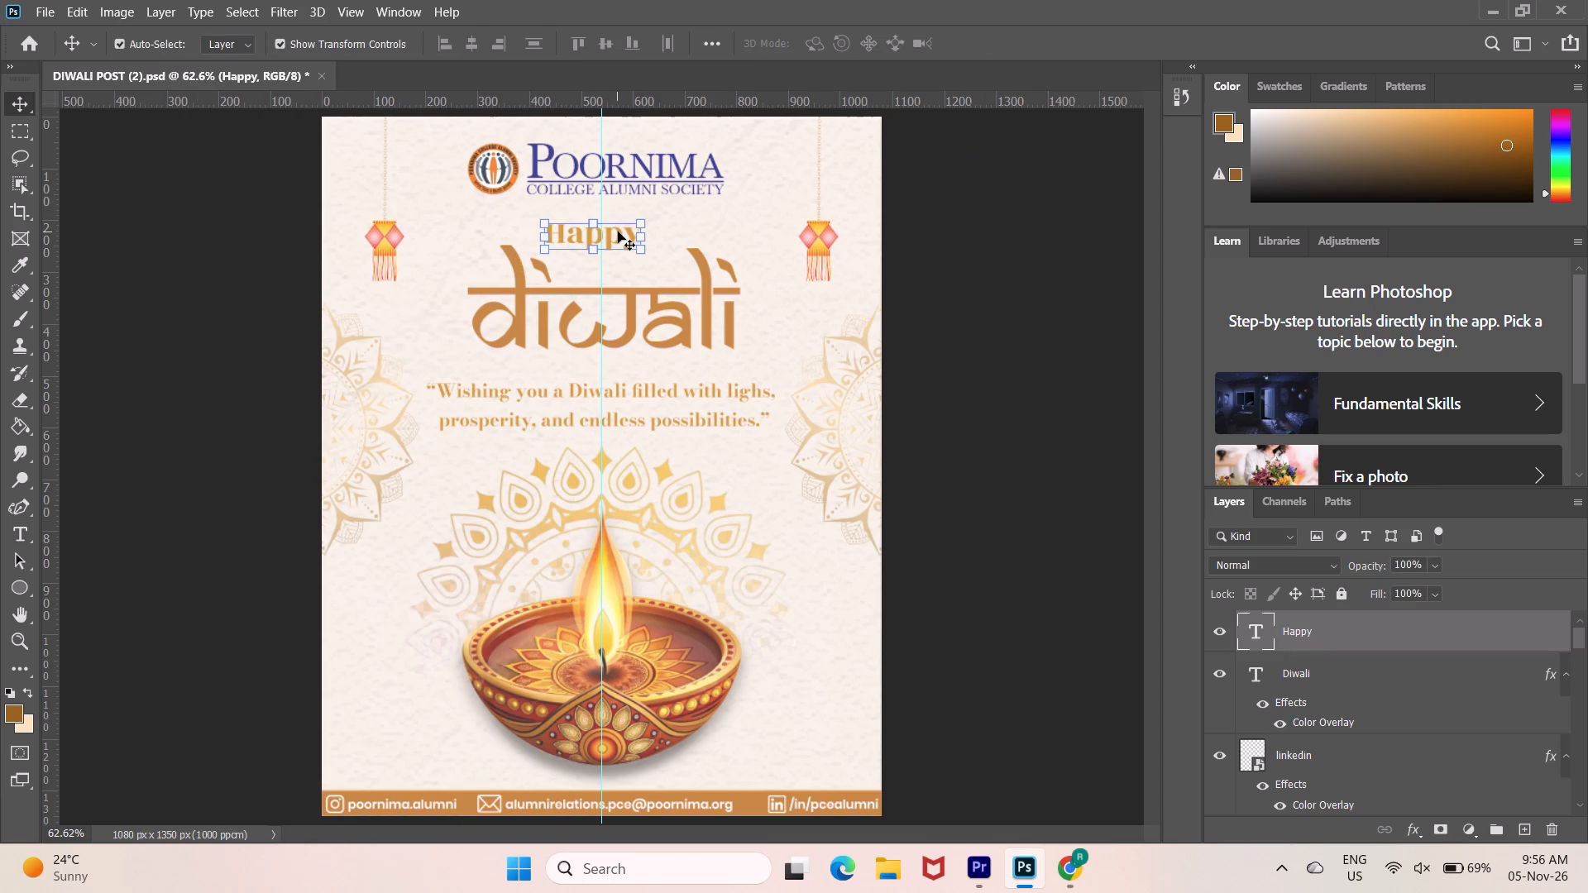
double_click(1477, 633)
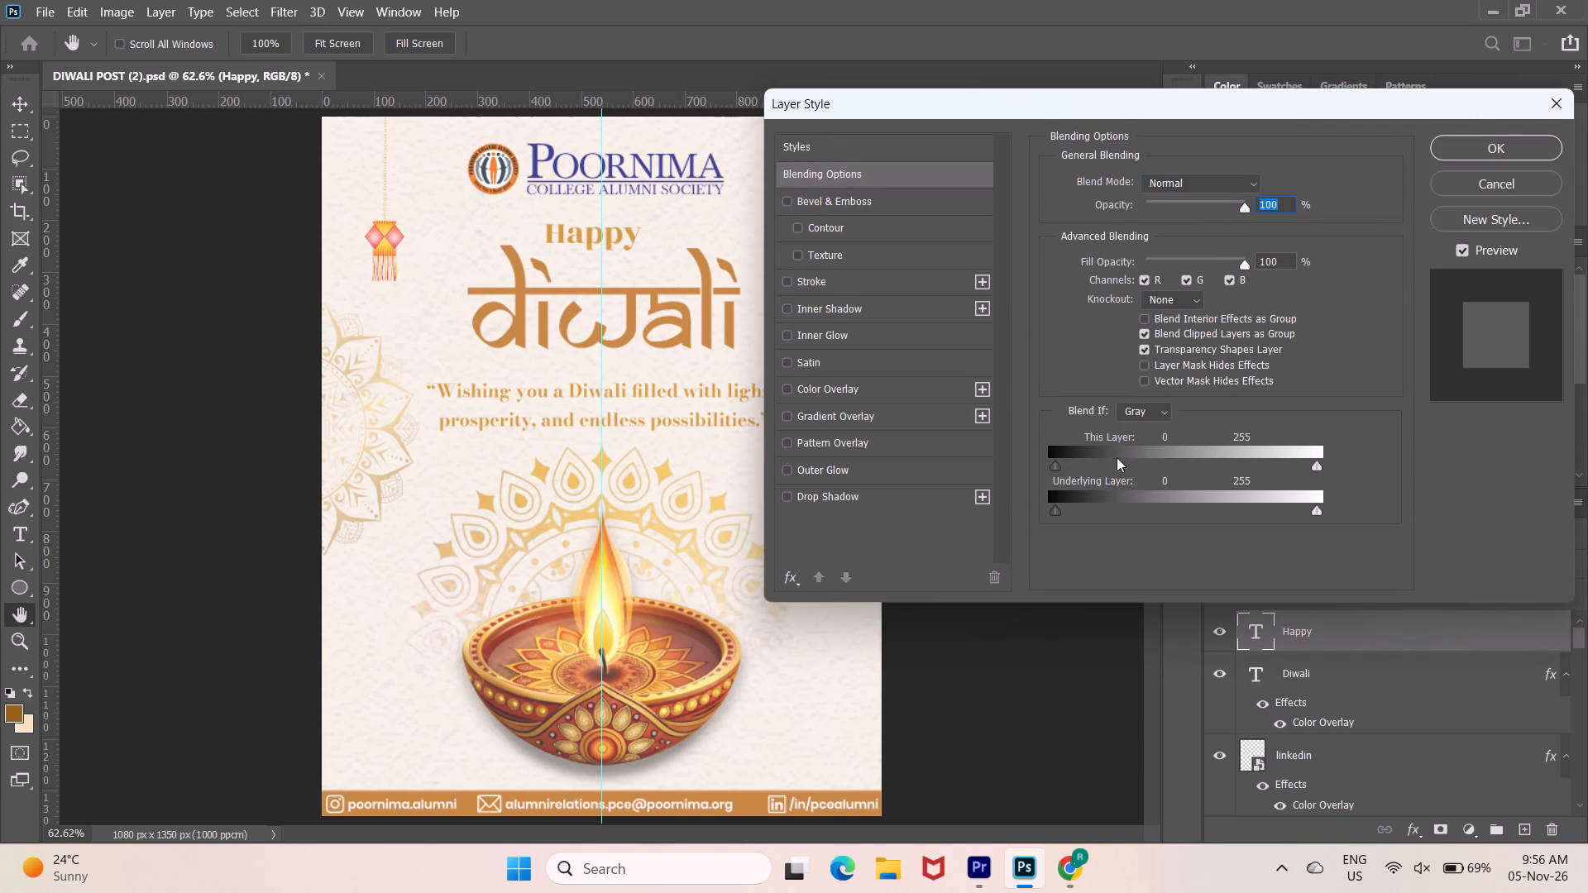
left_click(881, 384)
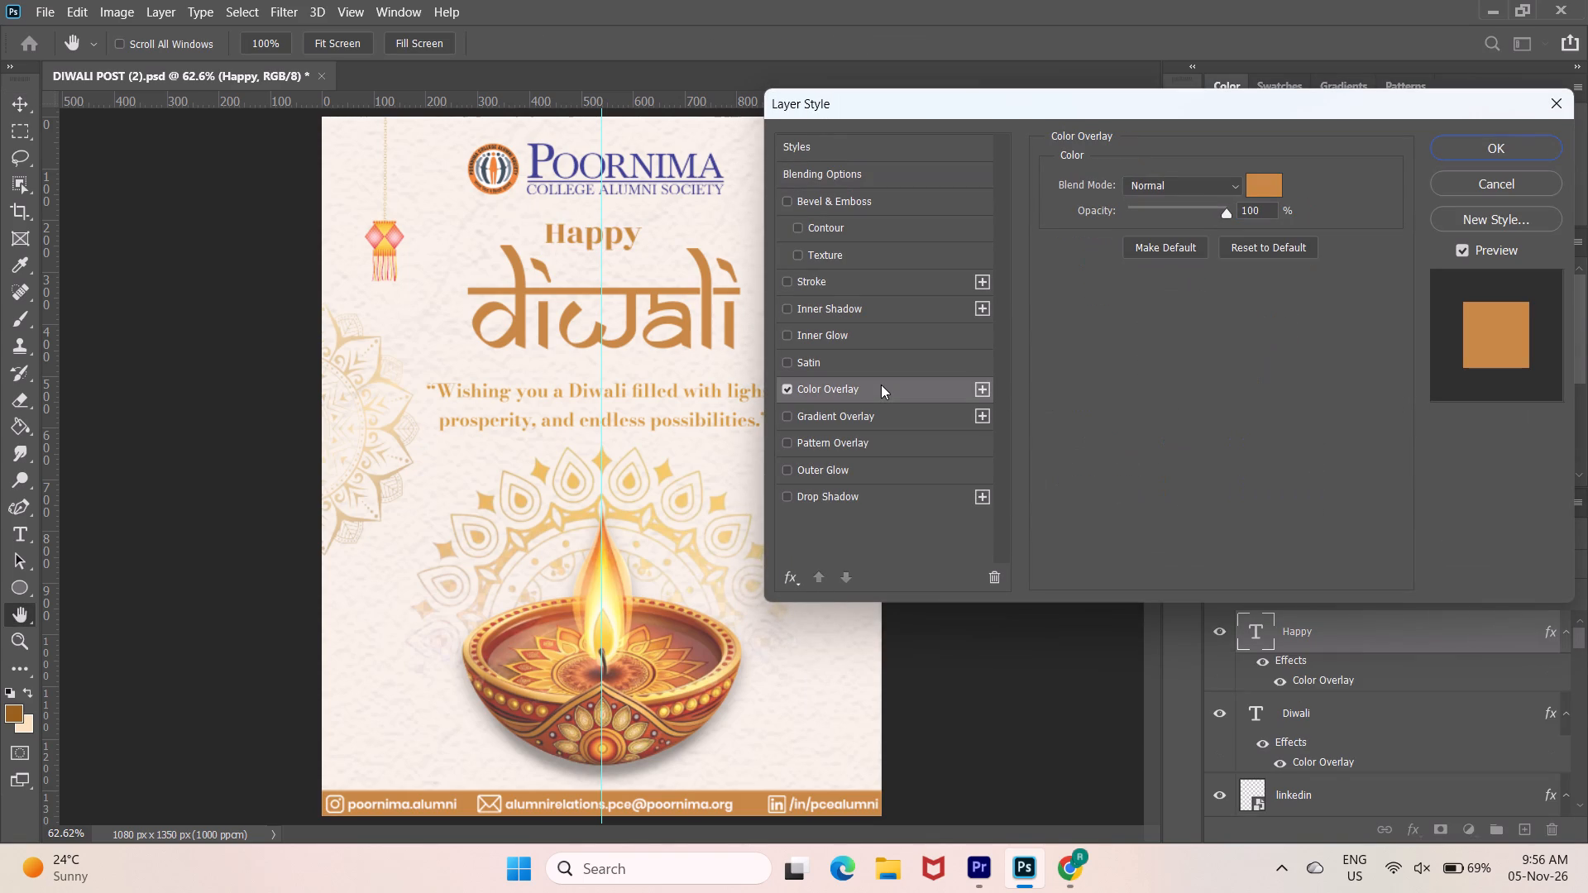
left_click(1469, 155)
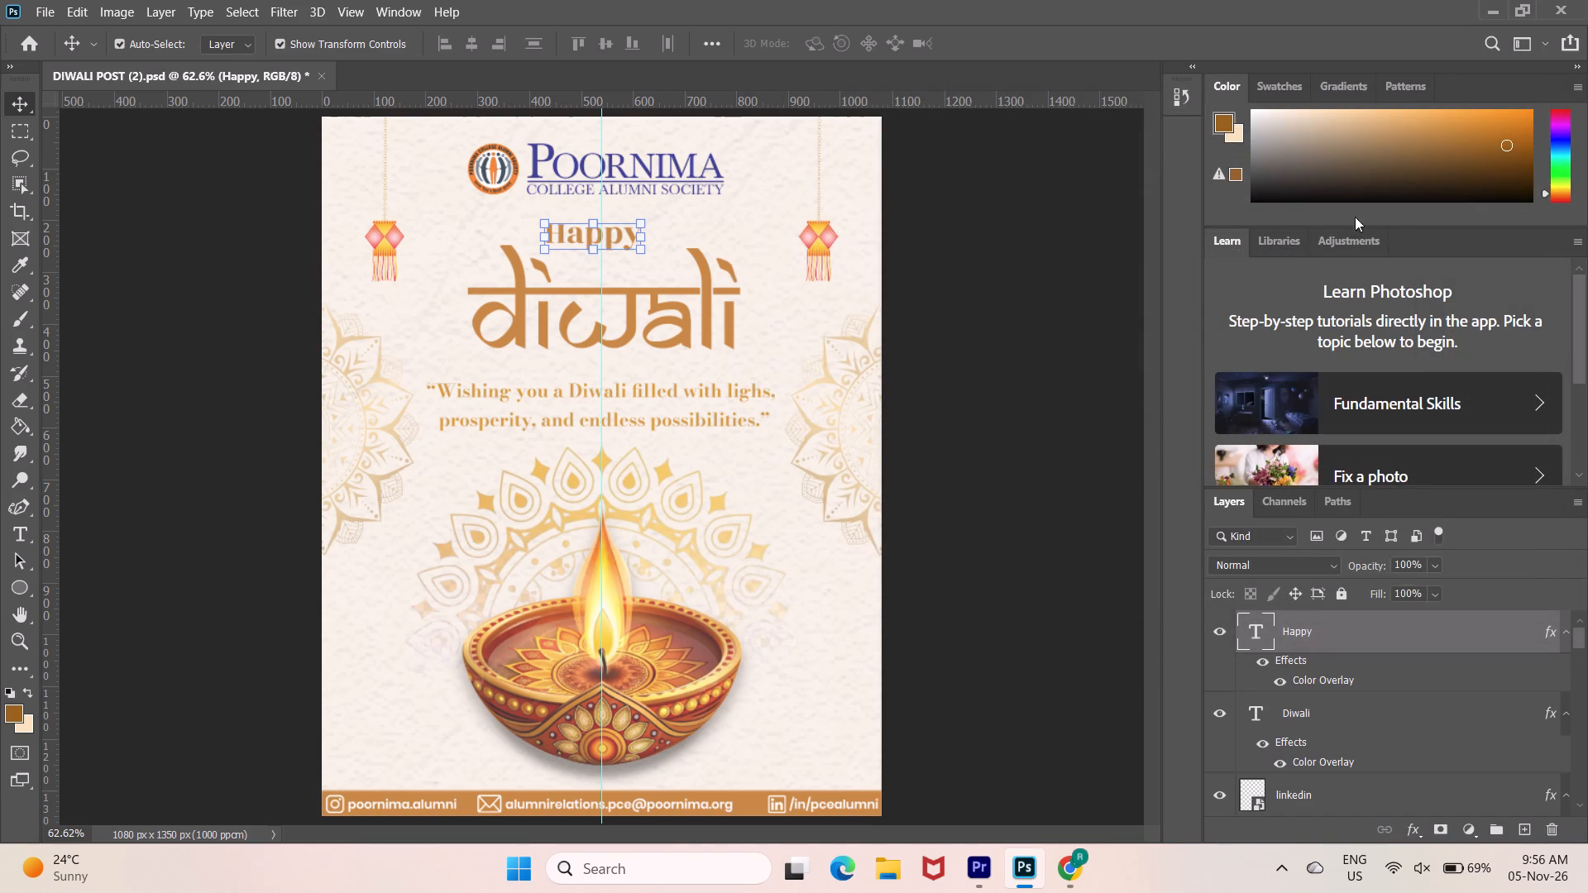
left_click(1132, 304)
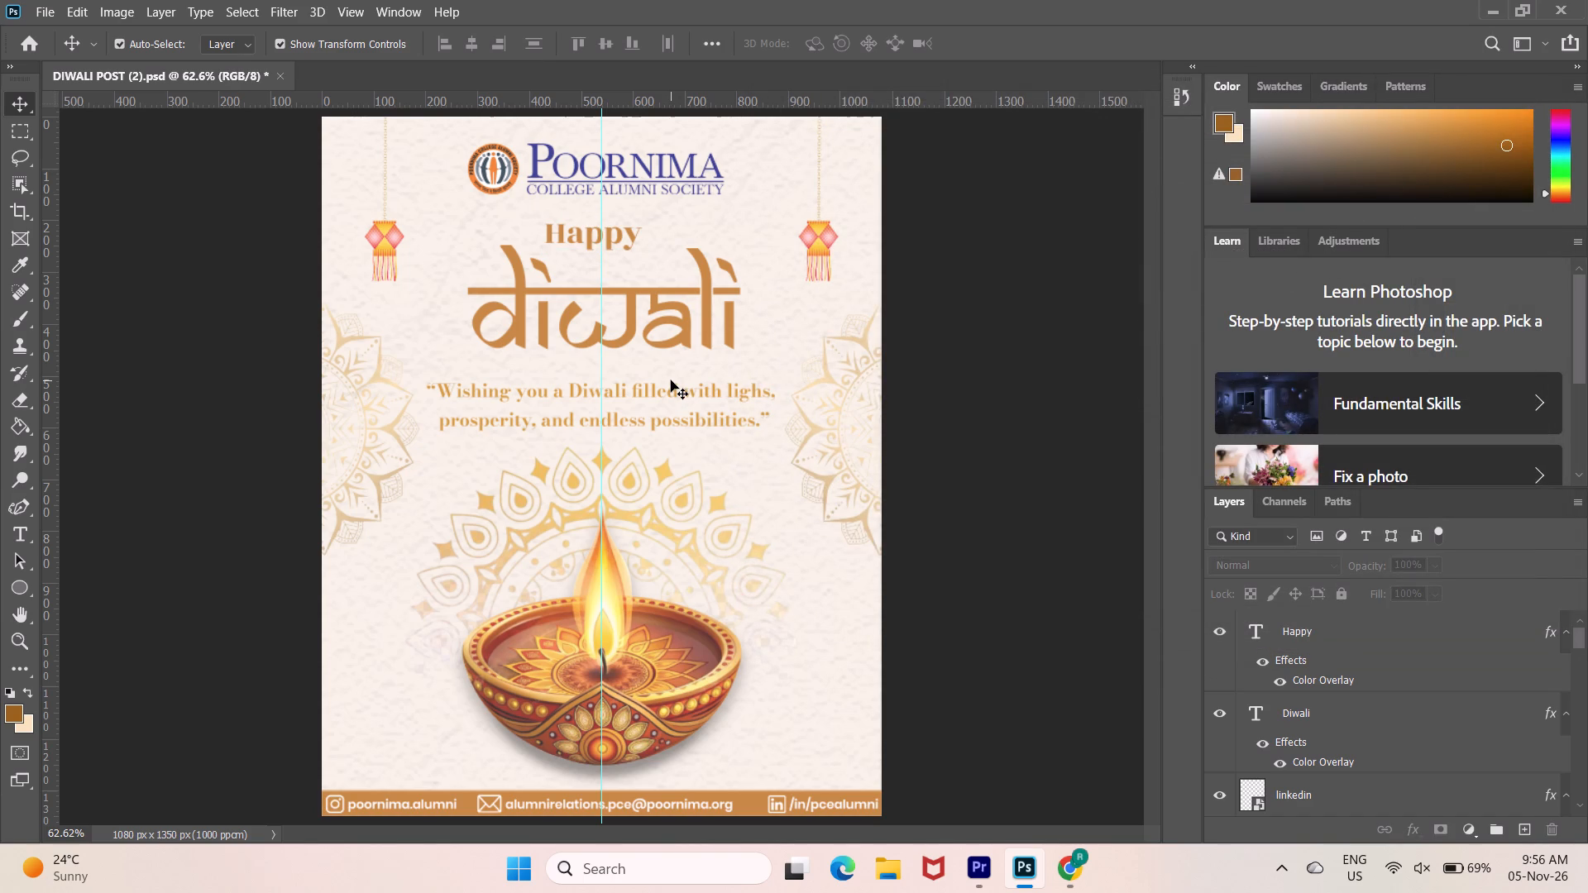
Add the same orange-brown Color Overlay to the quote's first line, "Wishing you a Diwali filled with lighs,".
left_click(658, 399)
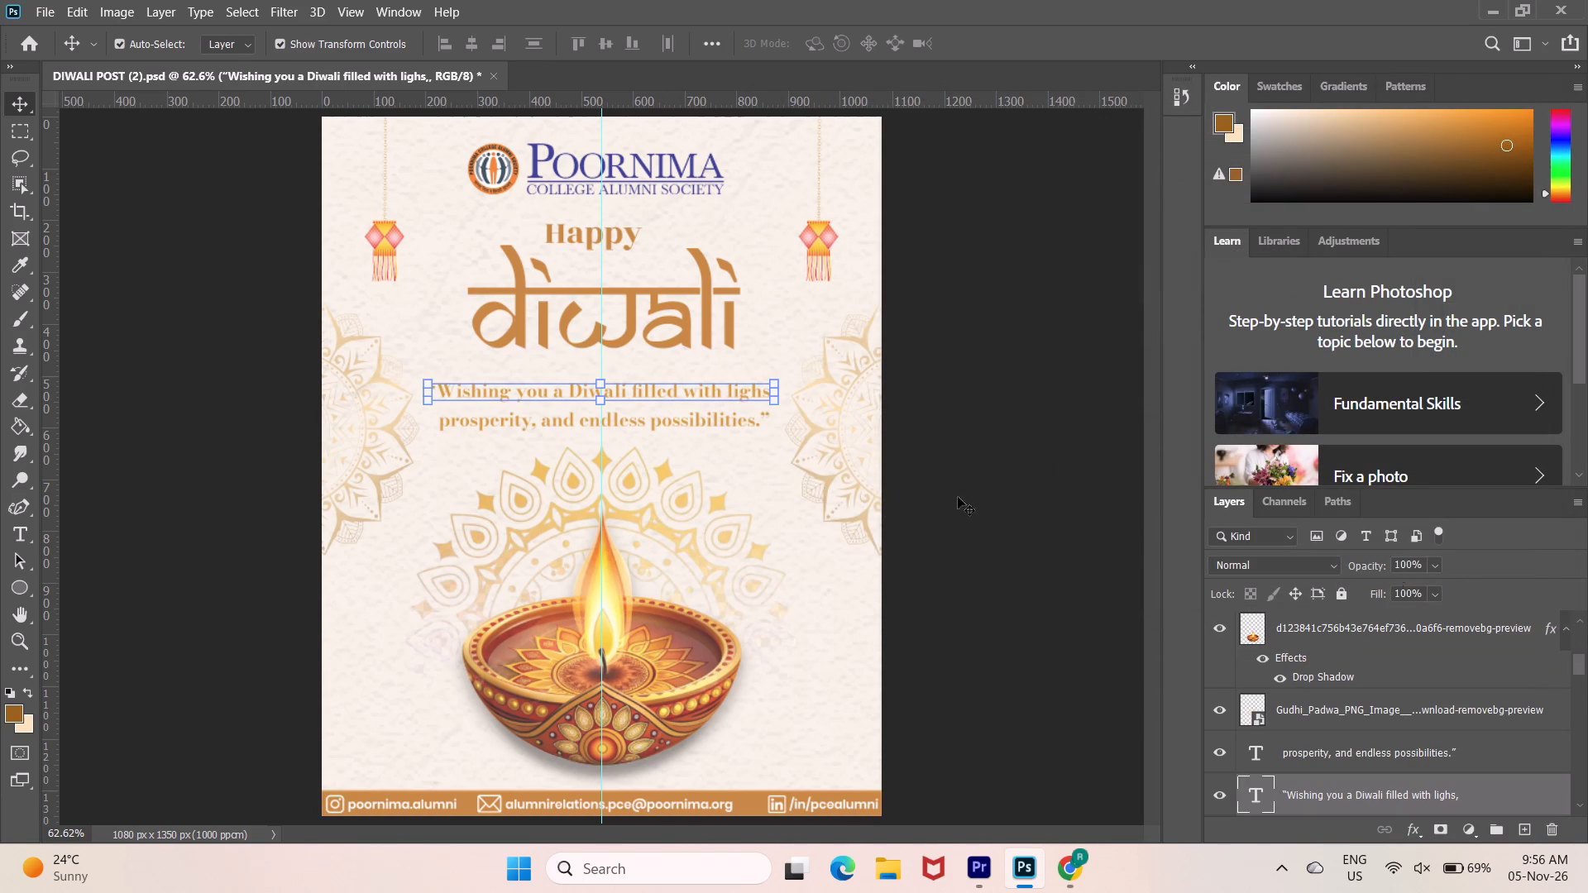
double_click(1480, 790)
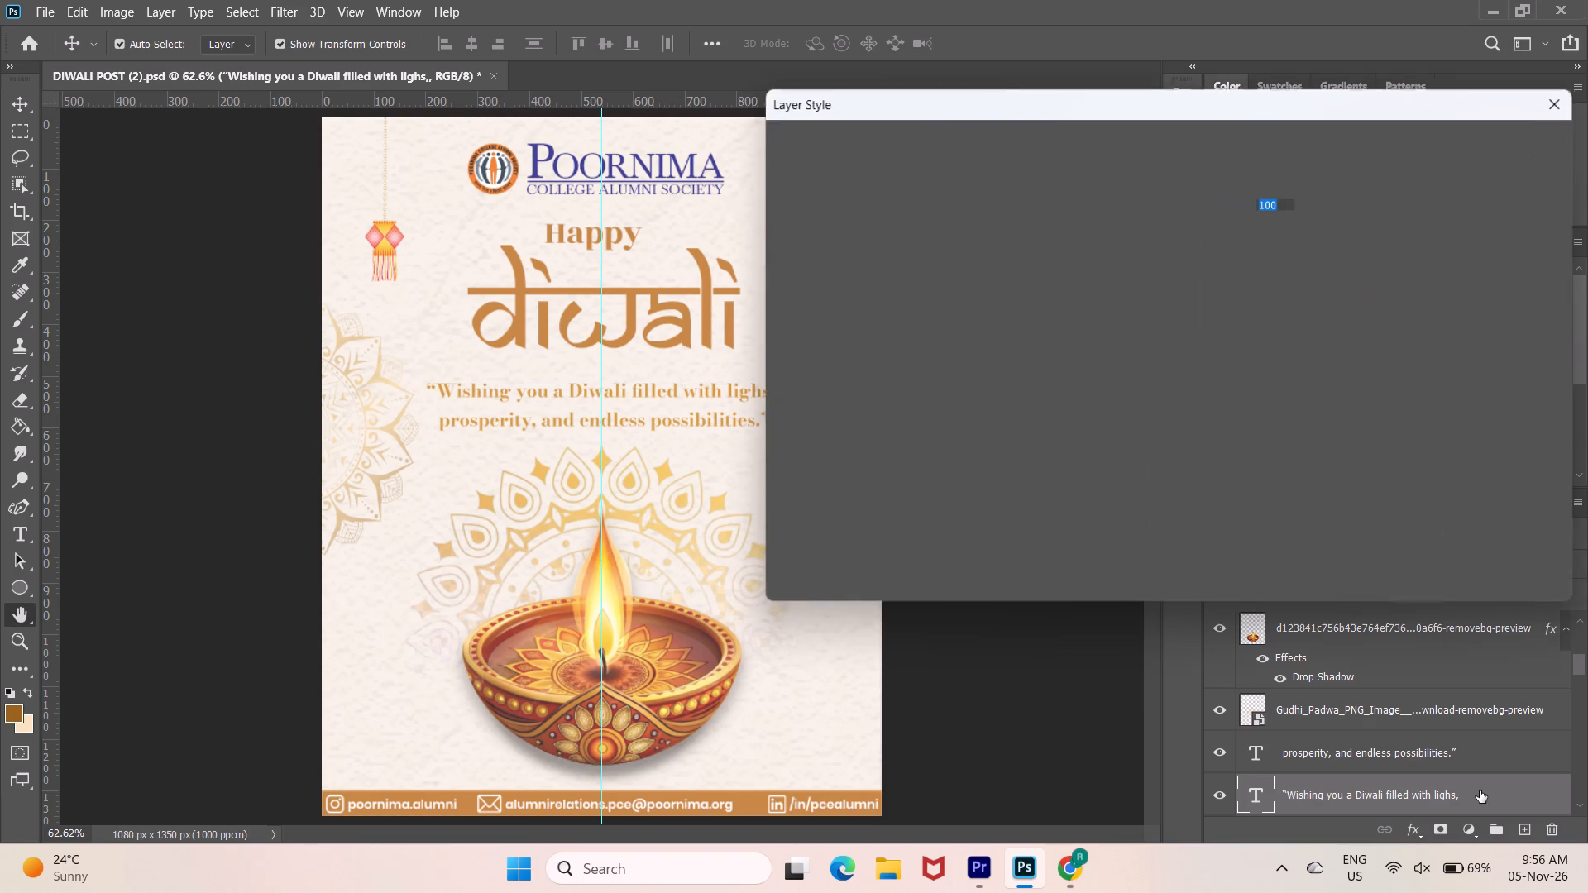
left_click(915, 389)
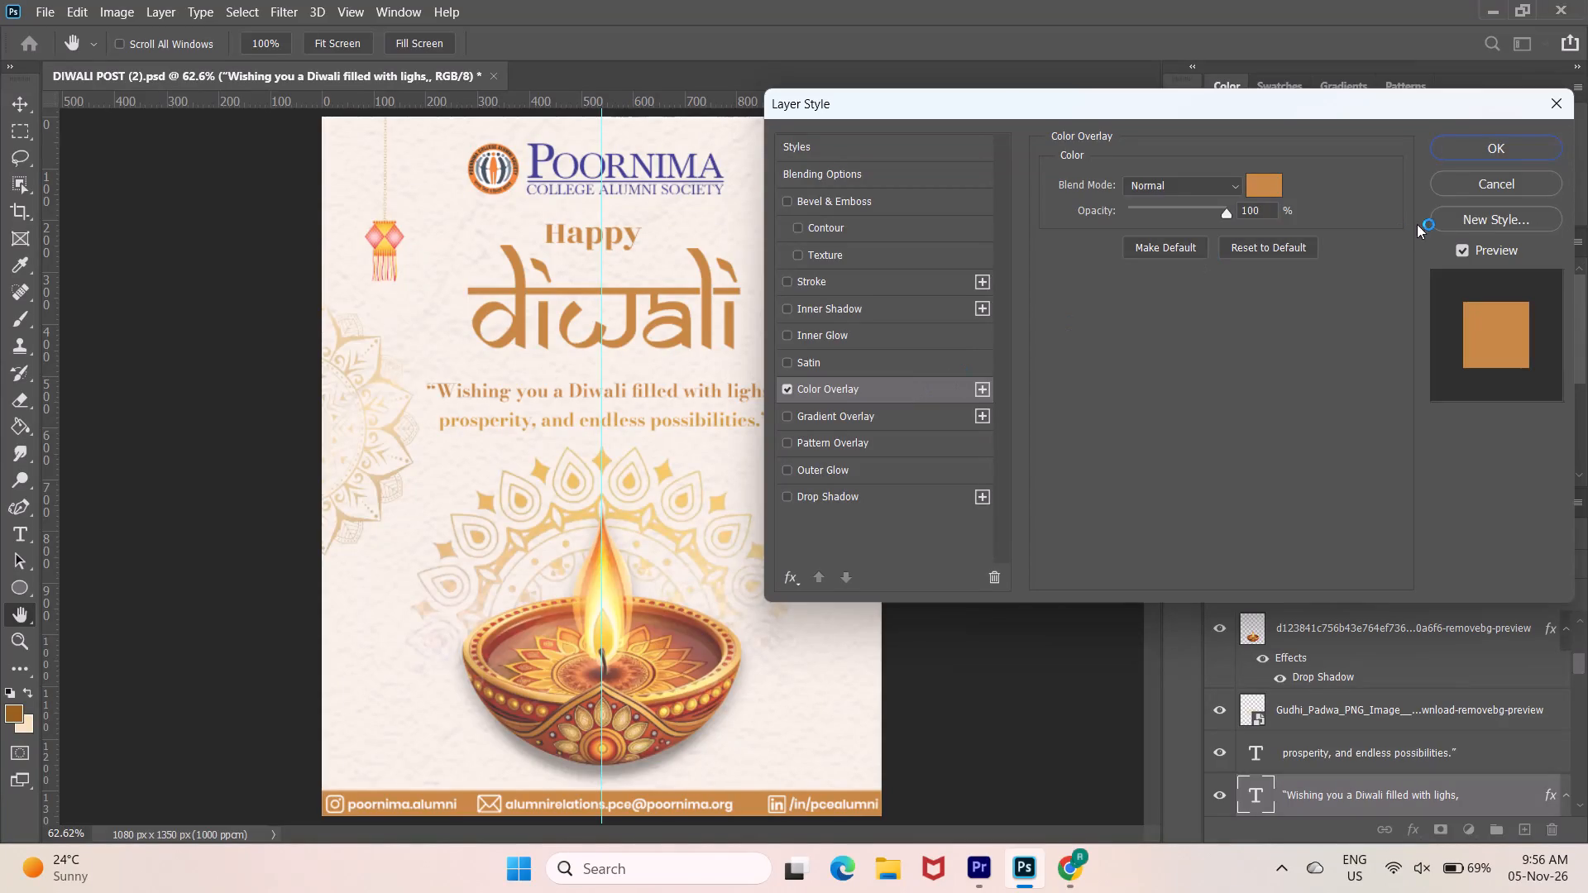
left_click(1519, 142)
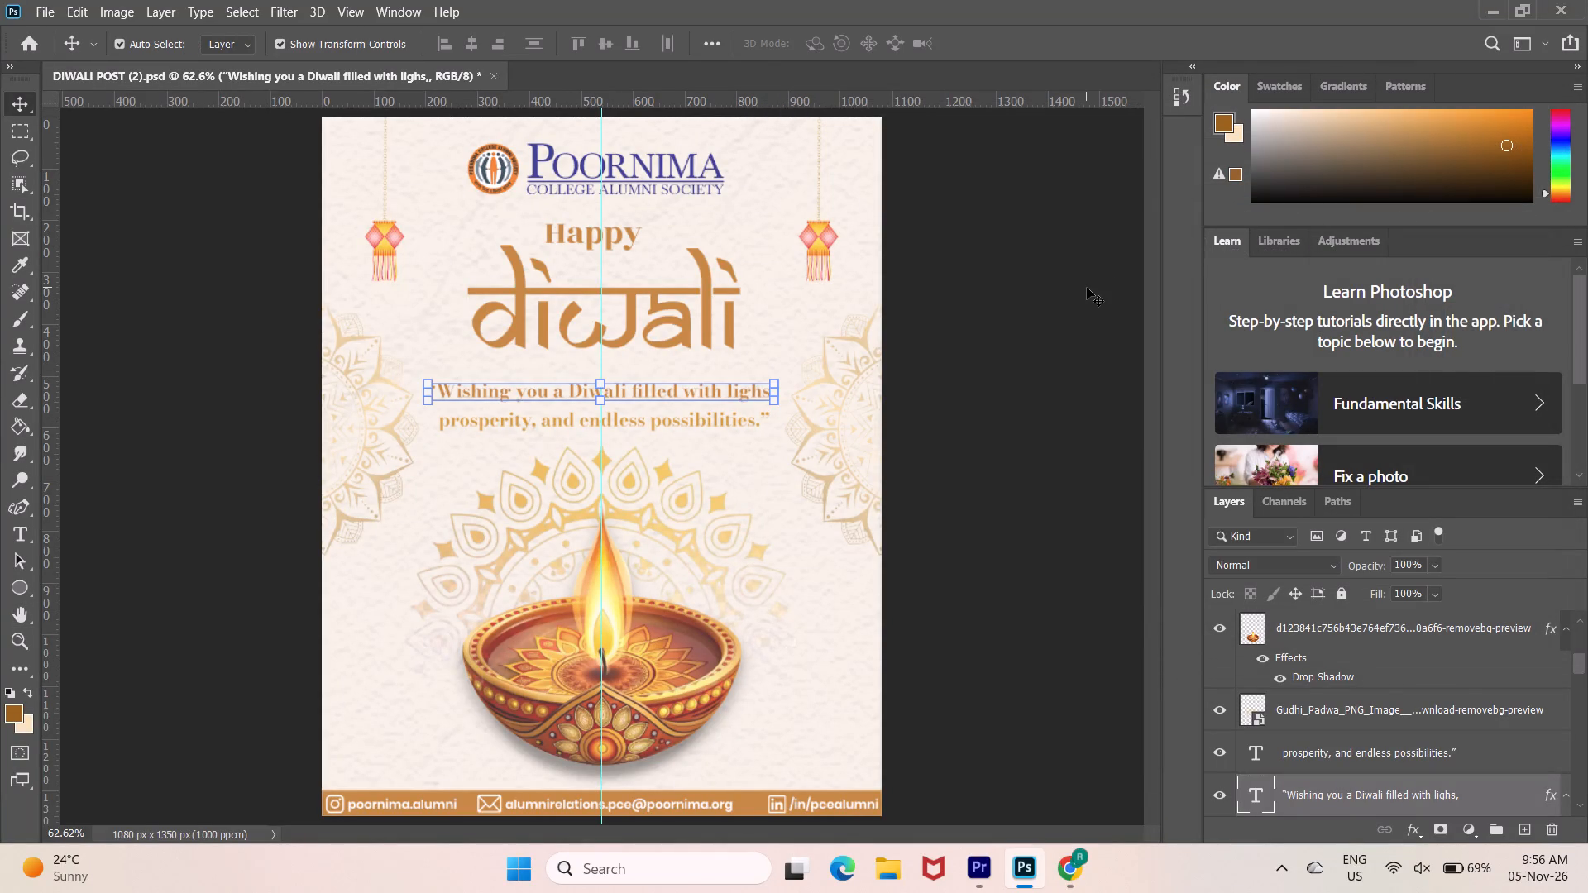
left_click(1087, 288)
Add the same orange-brown Color Overlay to the quote's second line, "prosperity, and endless possibilities.".
left_click(749, 426)
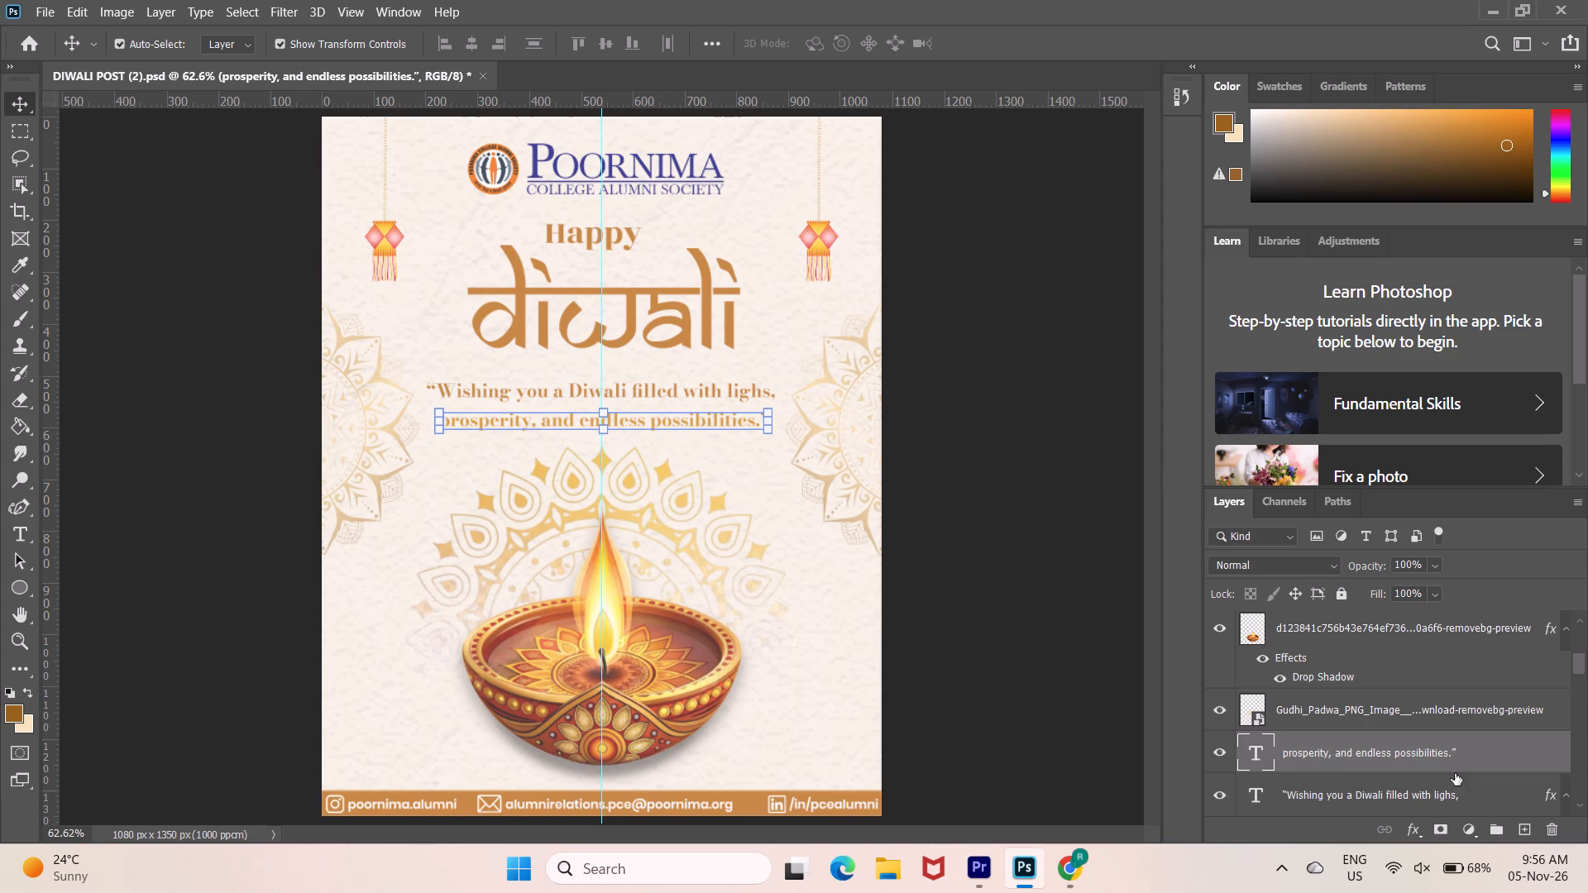
double_click(1480, 753)
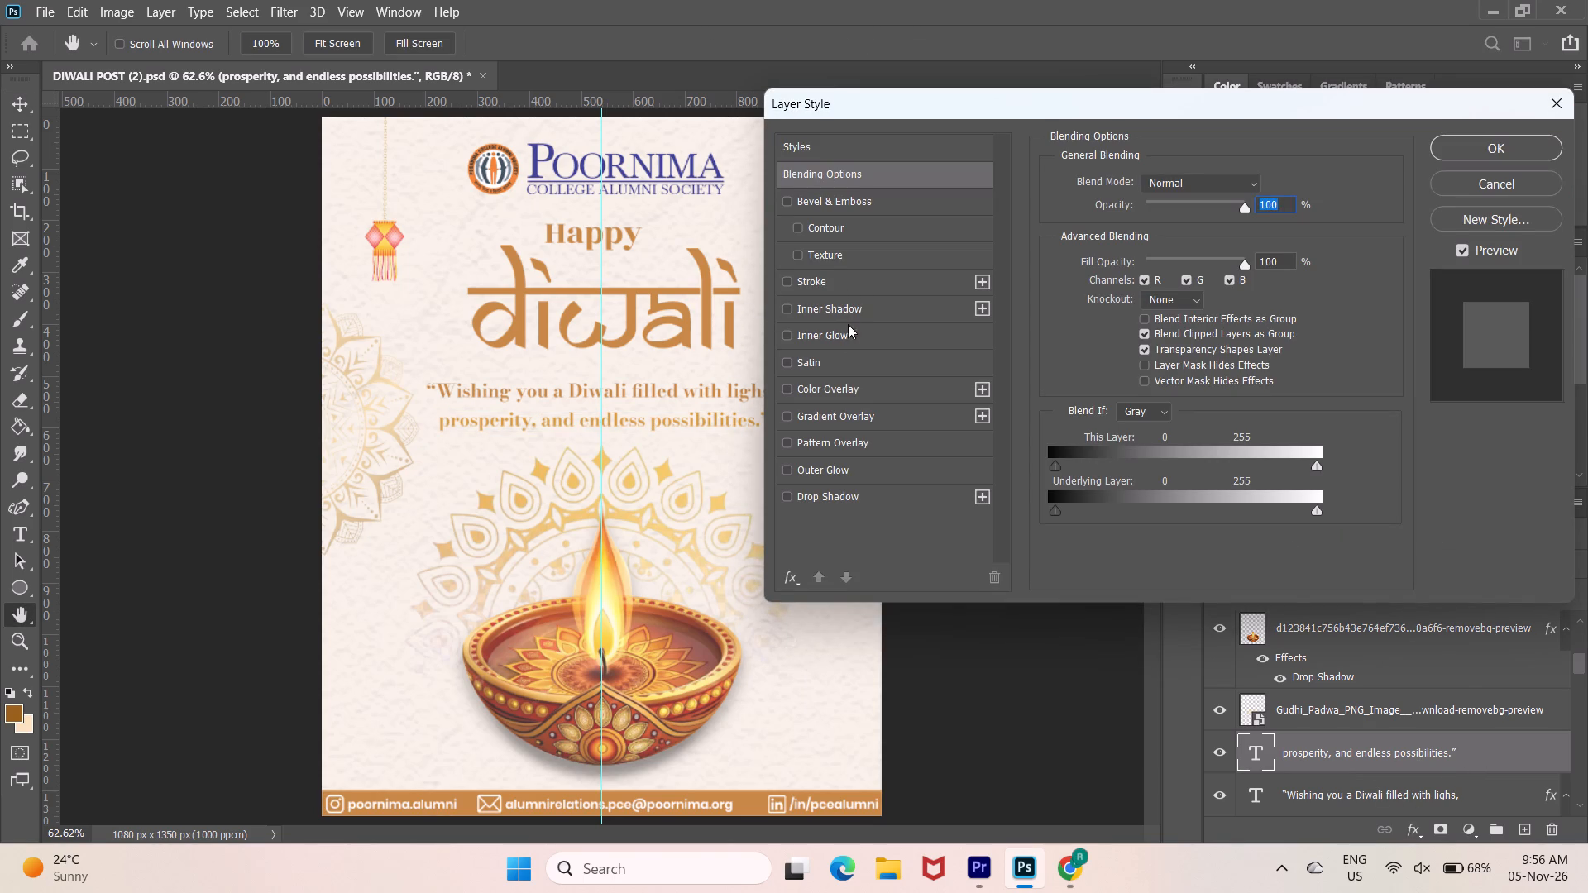
left_click(854, 389)
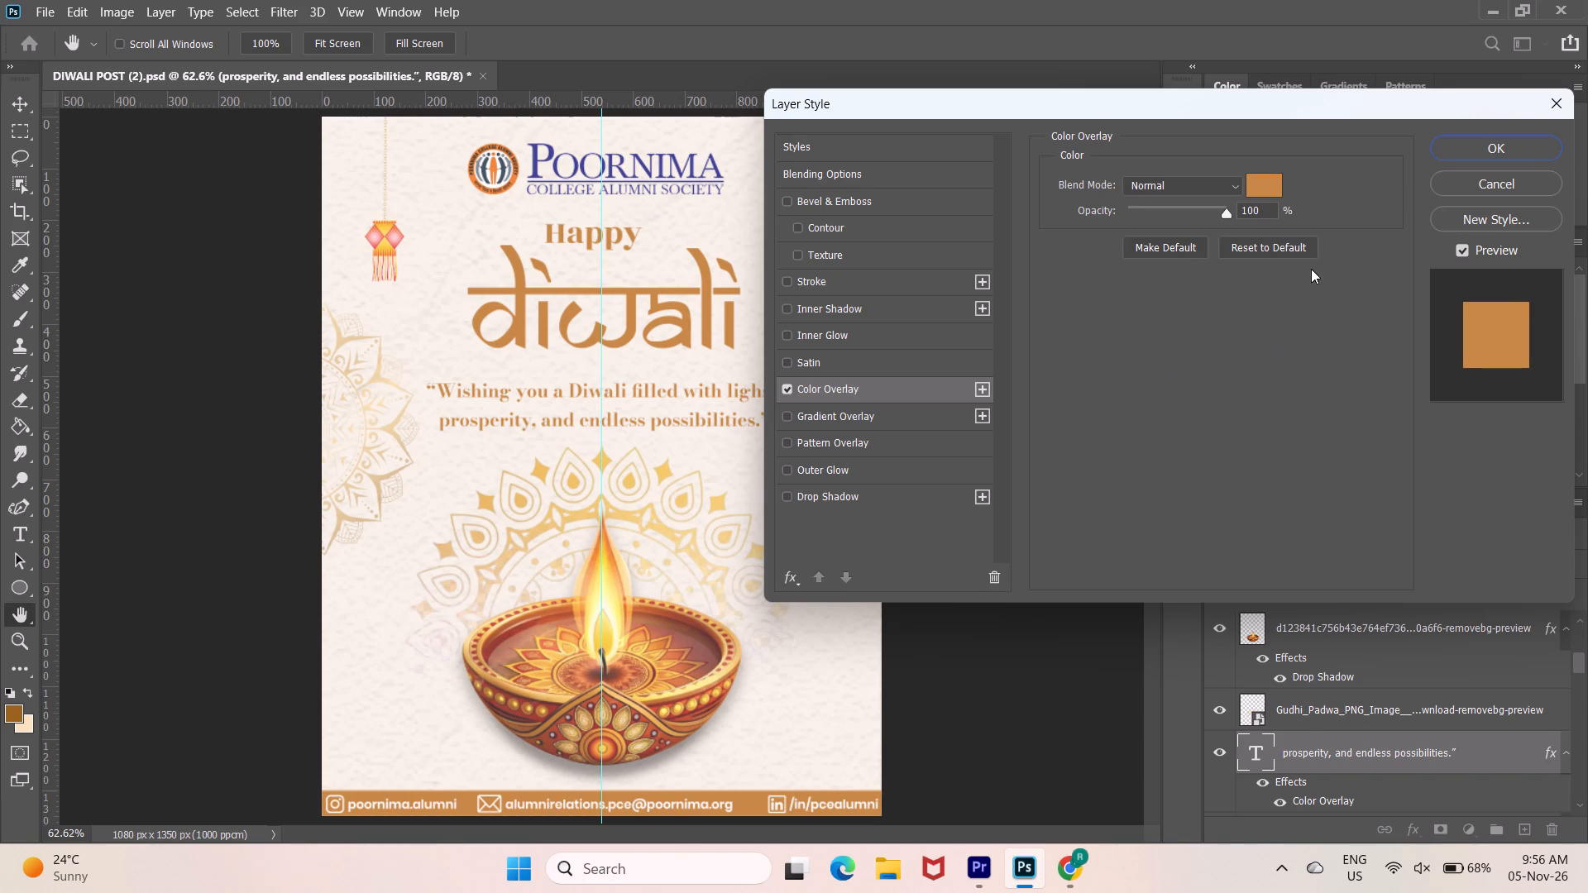
left_click(1525, 137)
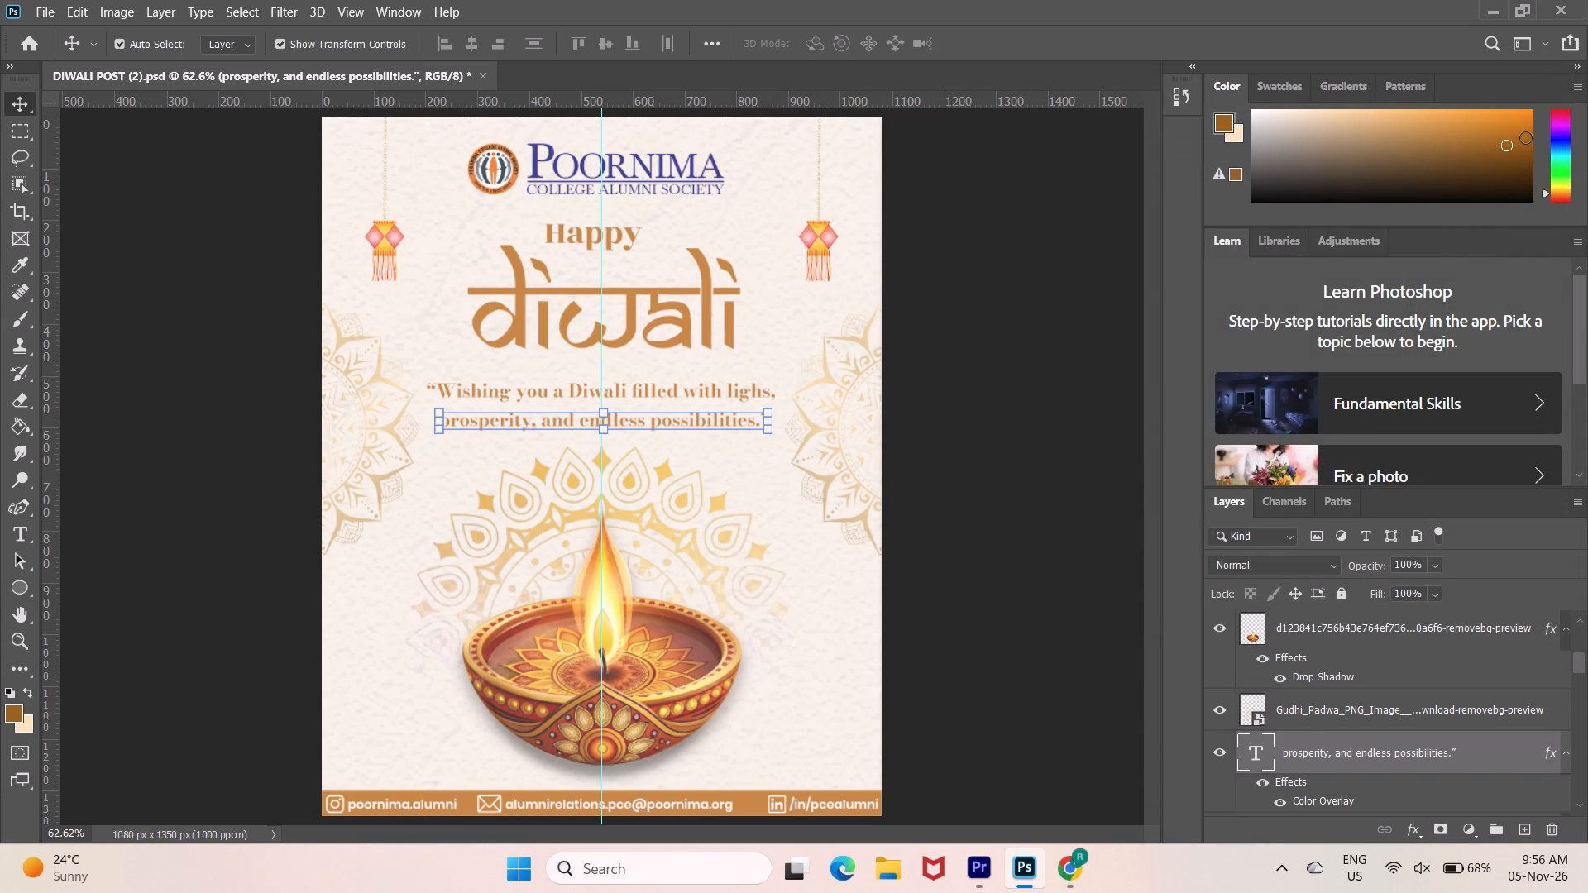
left_click(1058, 409)
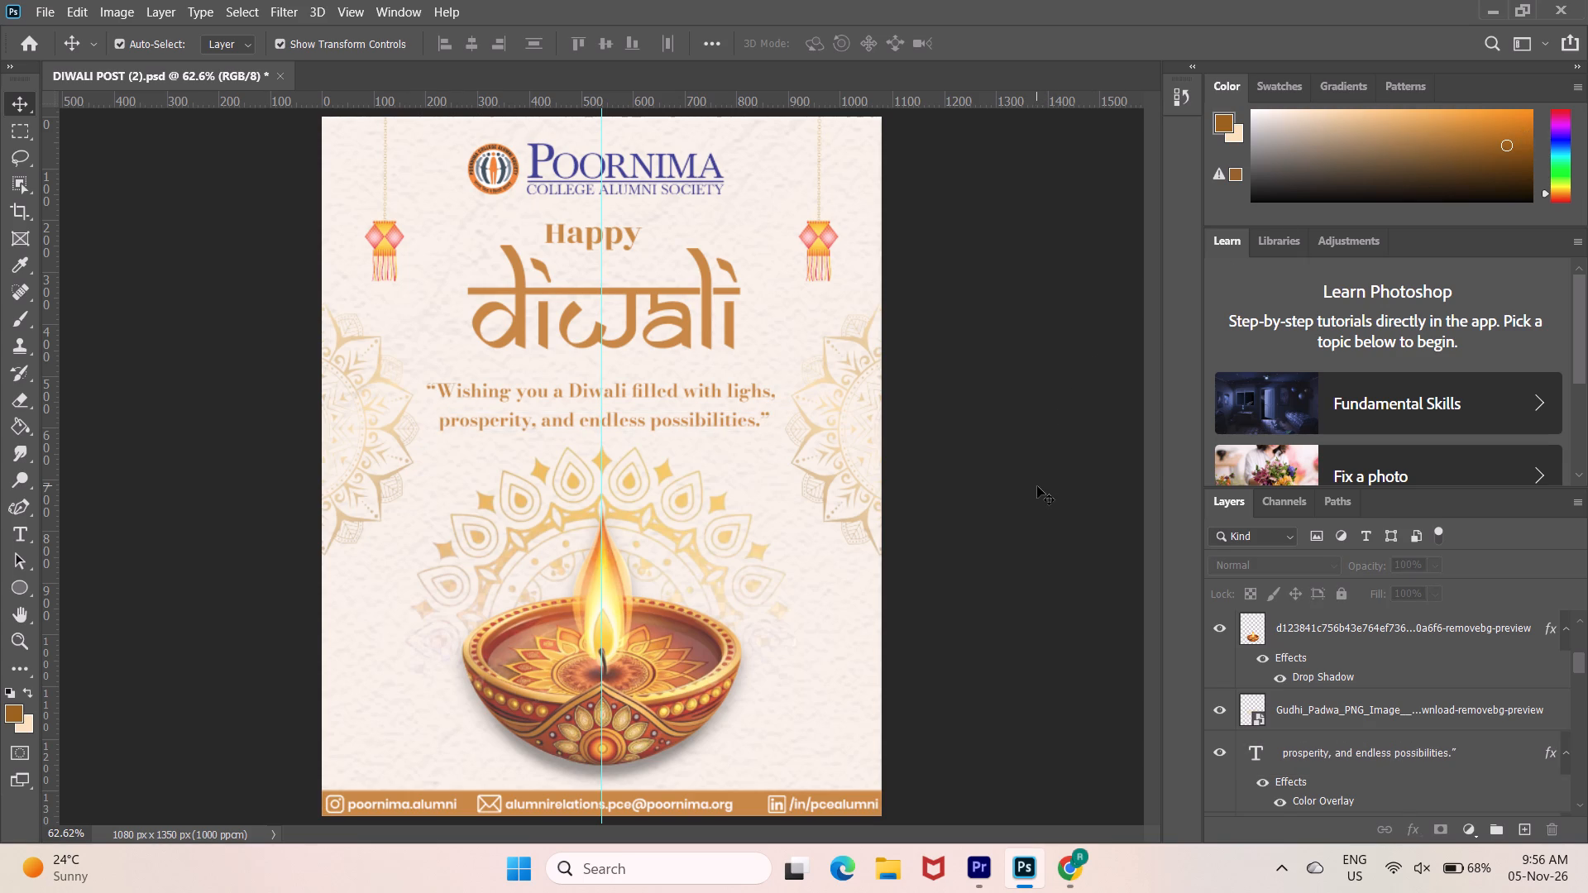
Reduce the layer fill of the mandala on the poster's right edge to 80%.
left_click(853, 476)
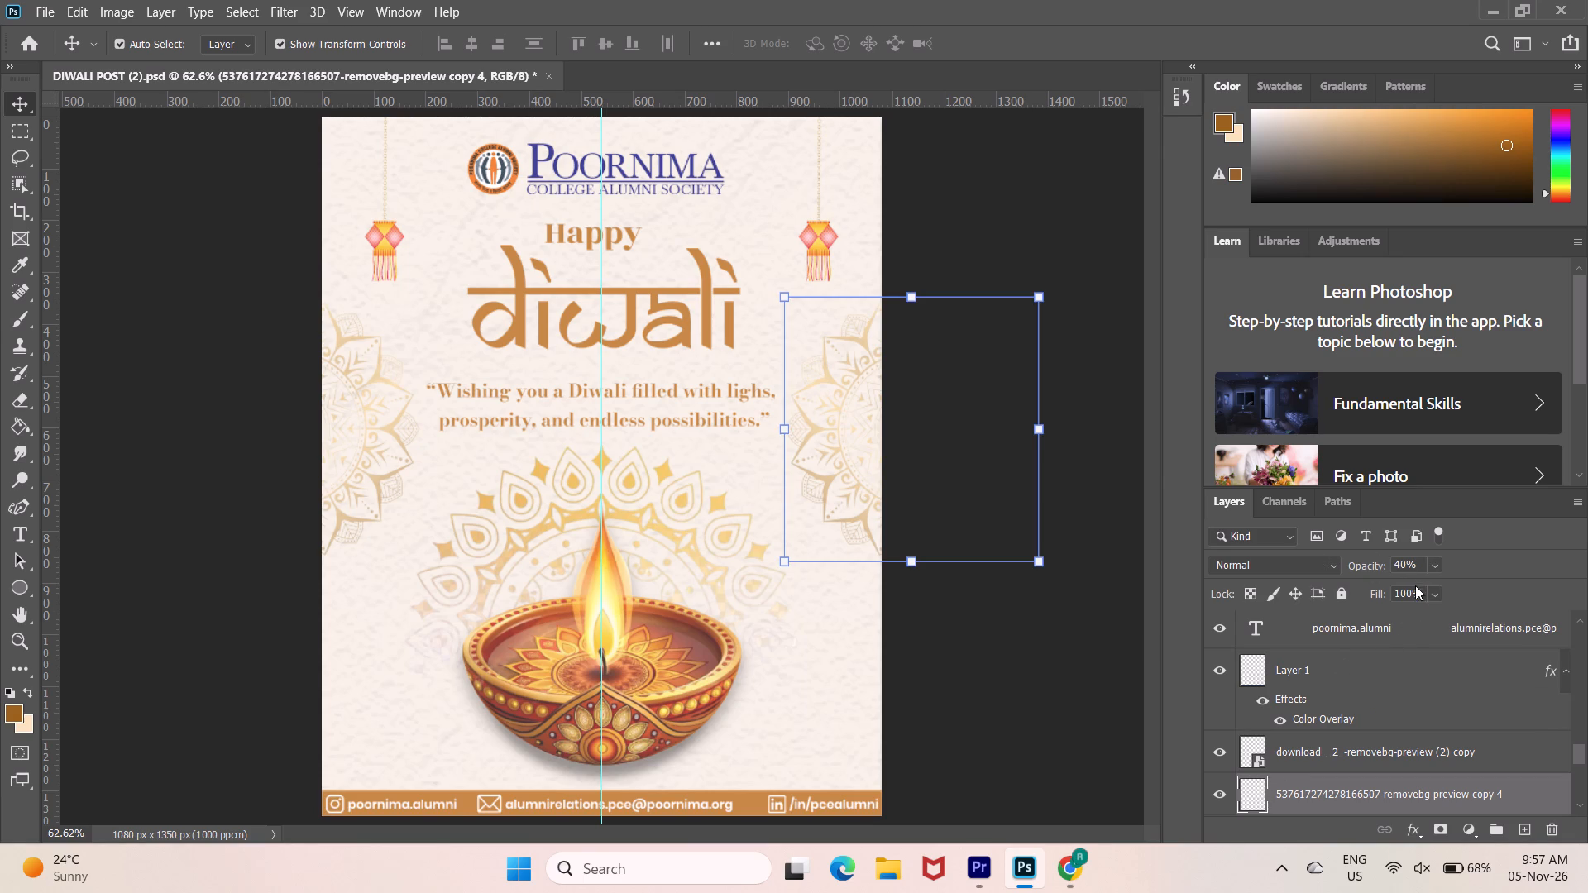
left_click(1434, 596)
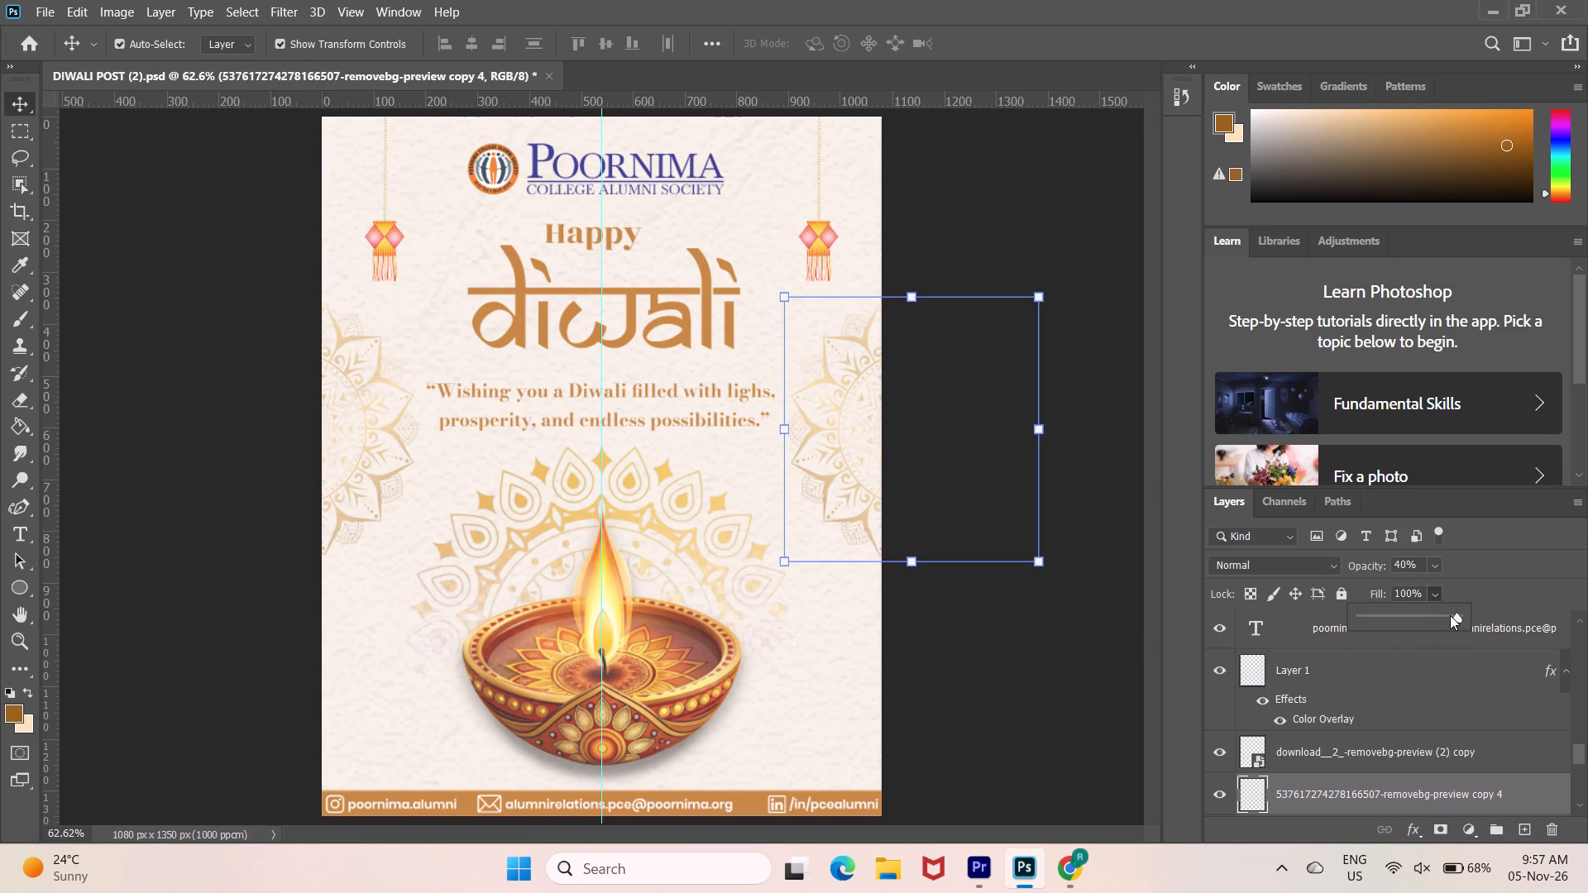
left_click(1448, 615)
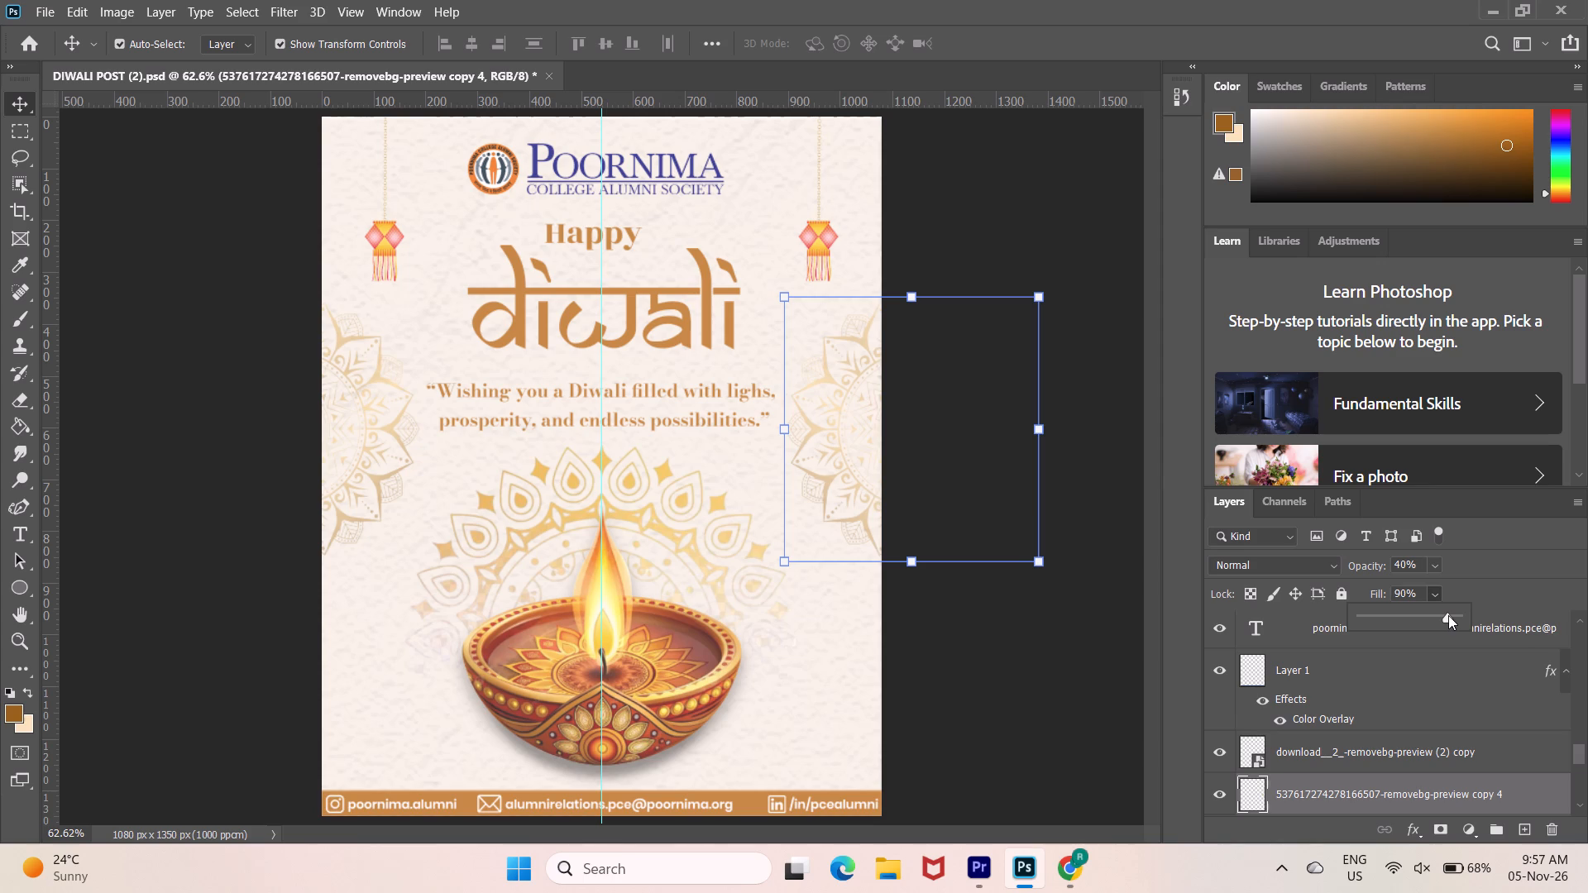
left_click(1442, 615)
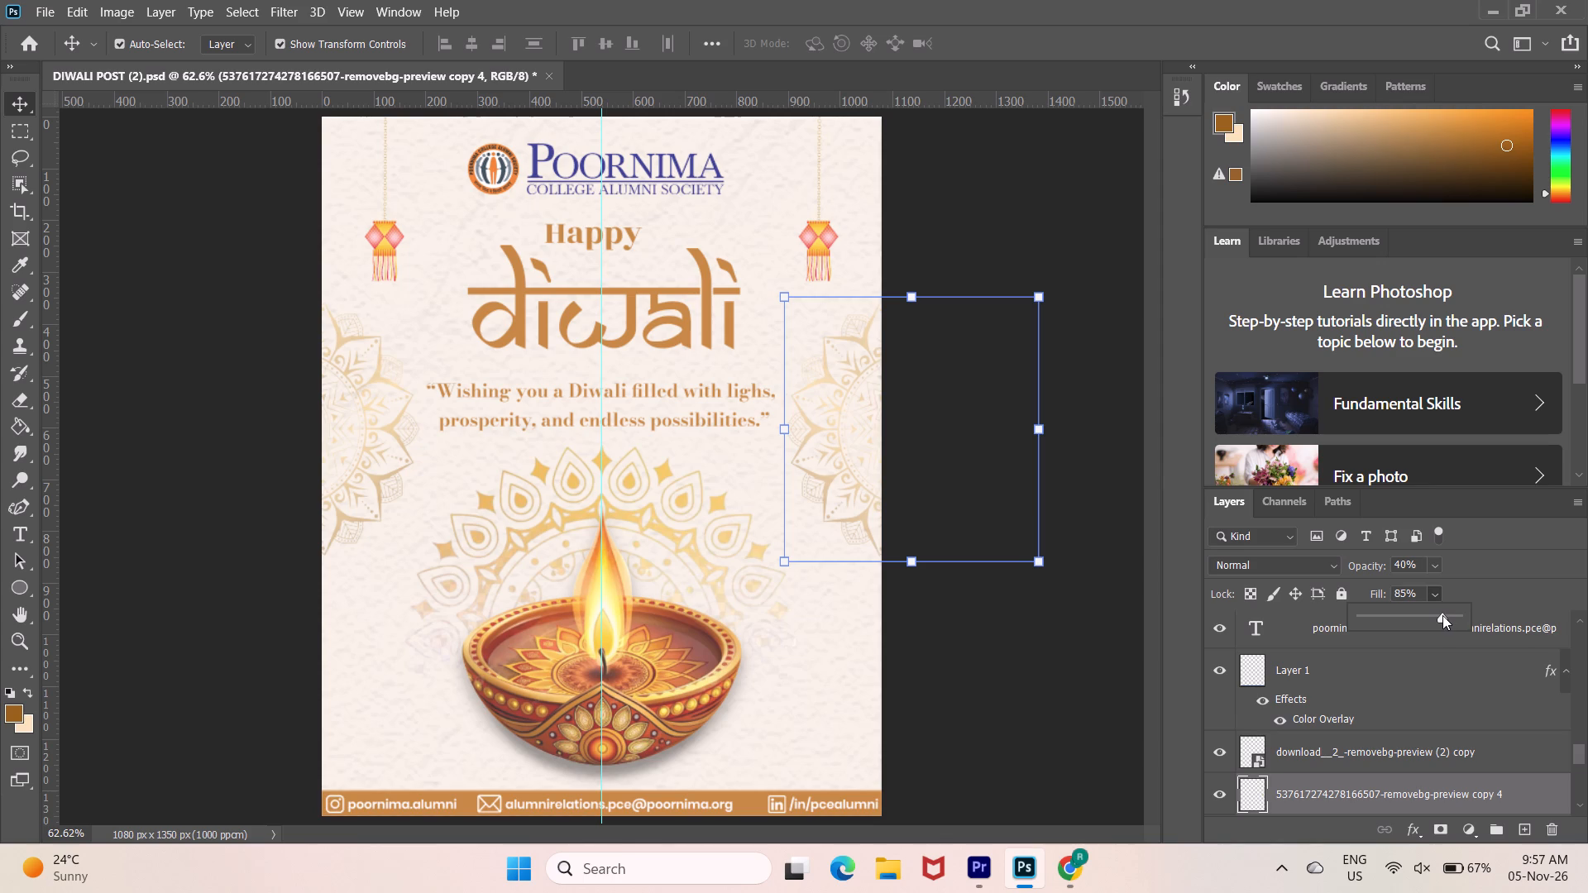
left_click(1438, 617)
left_click(1141, 573)
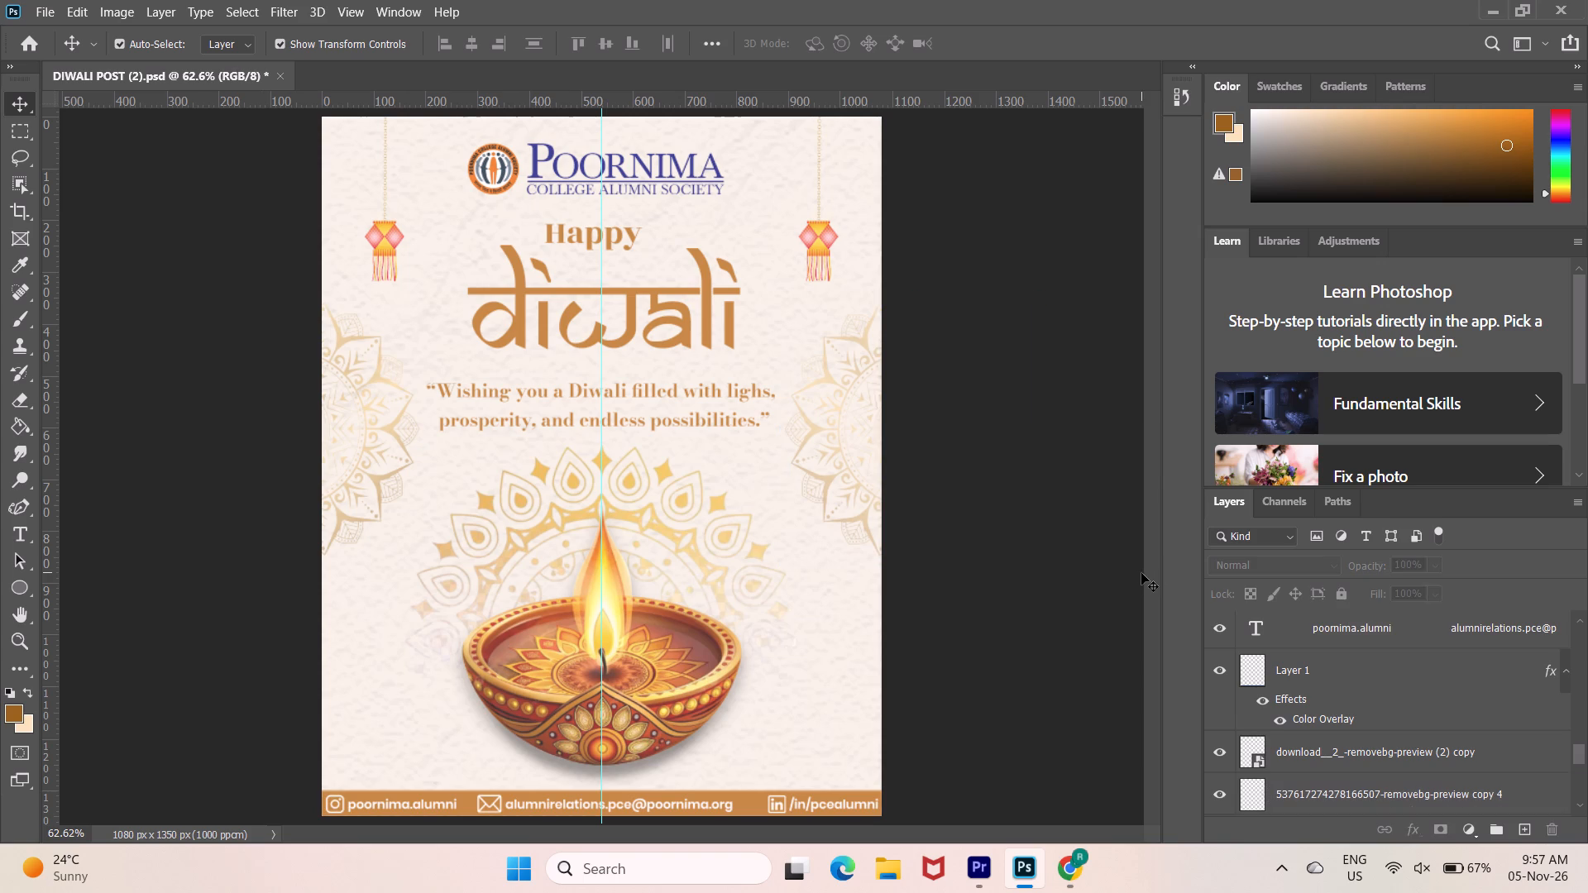
Set the layer fill of the mandala on the poster's left edge to 80%.
left_click(359, 404)
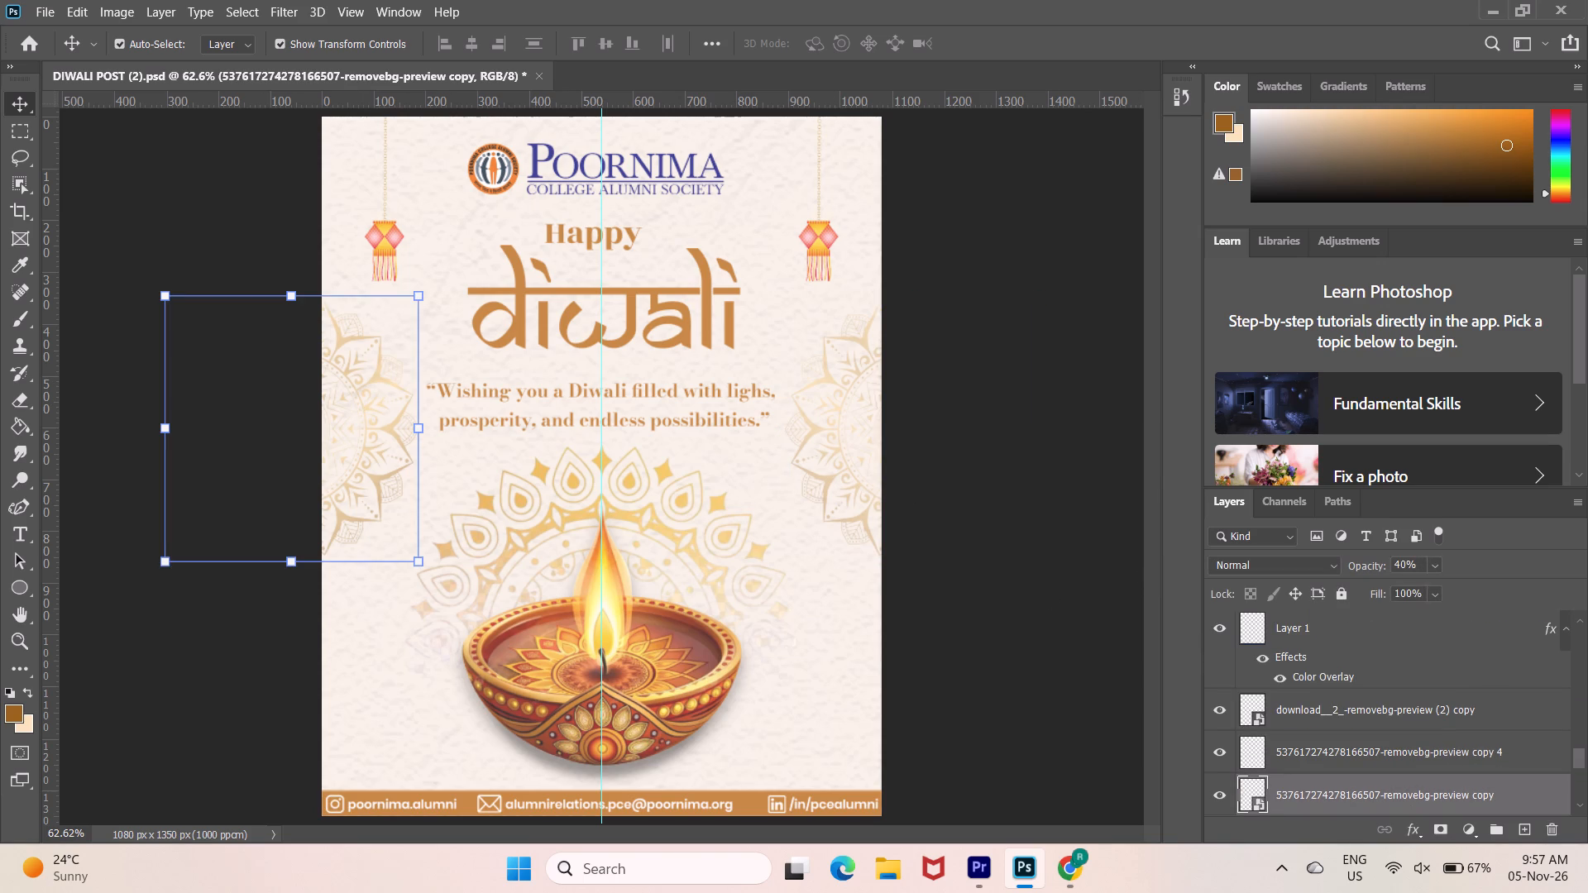
left_click_drag(1411, 594, 1379, 589)
type("80")
left_click(1103, 561)
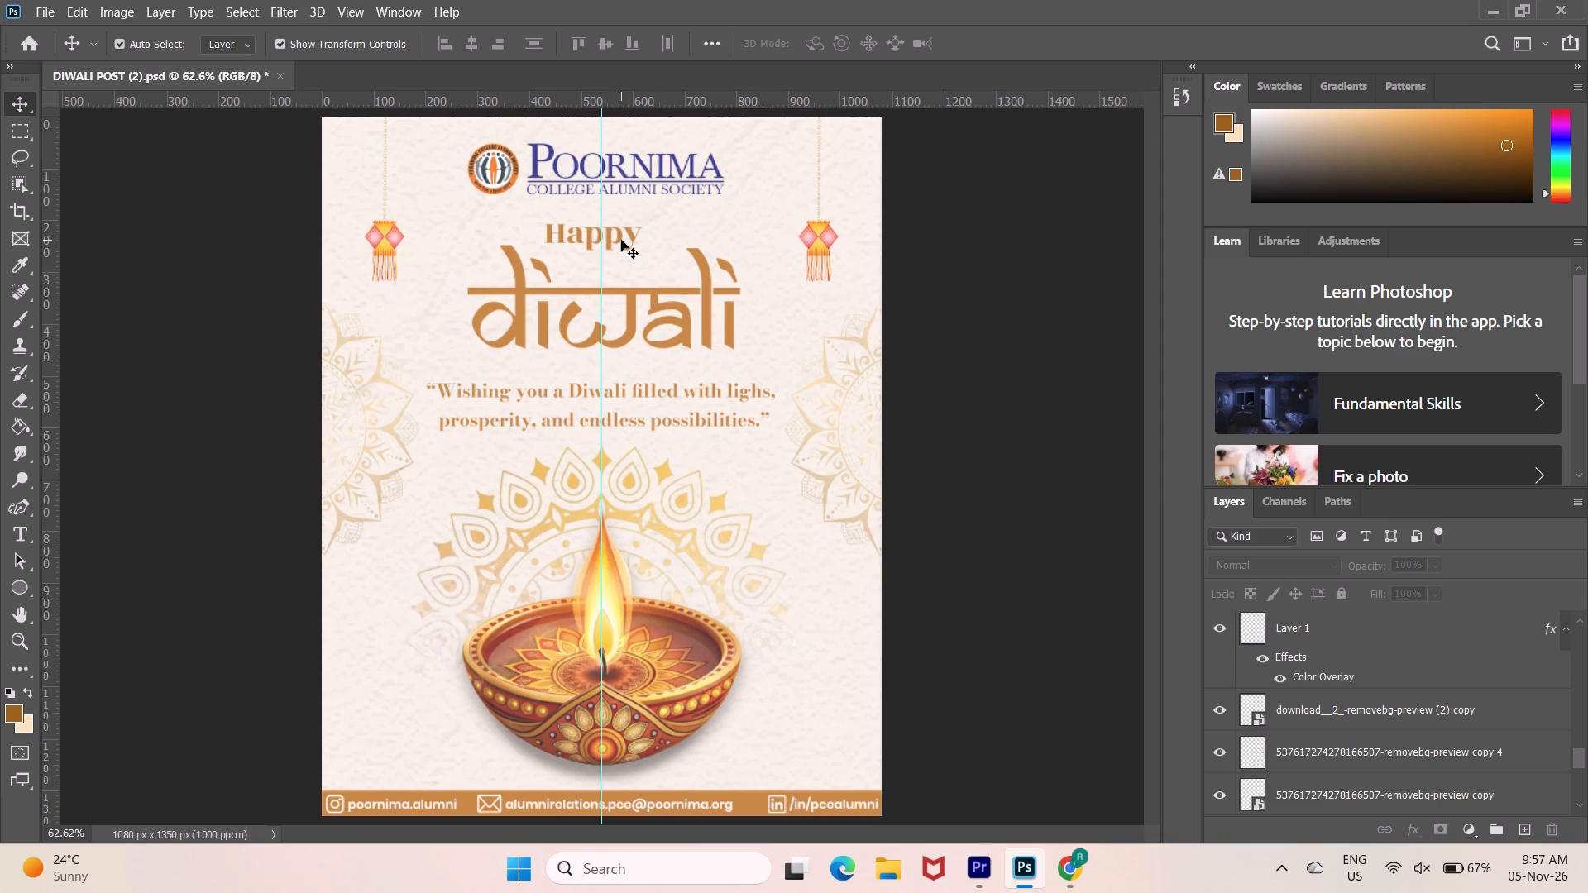
Nudge the Diwali lettering slightly to the left so it is centred on the vertical guide.
left_click(646, 295)
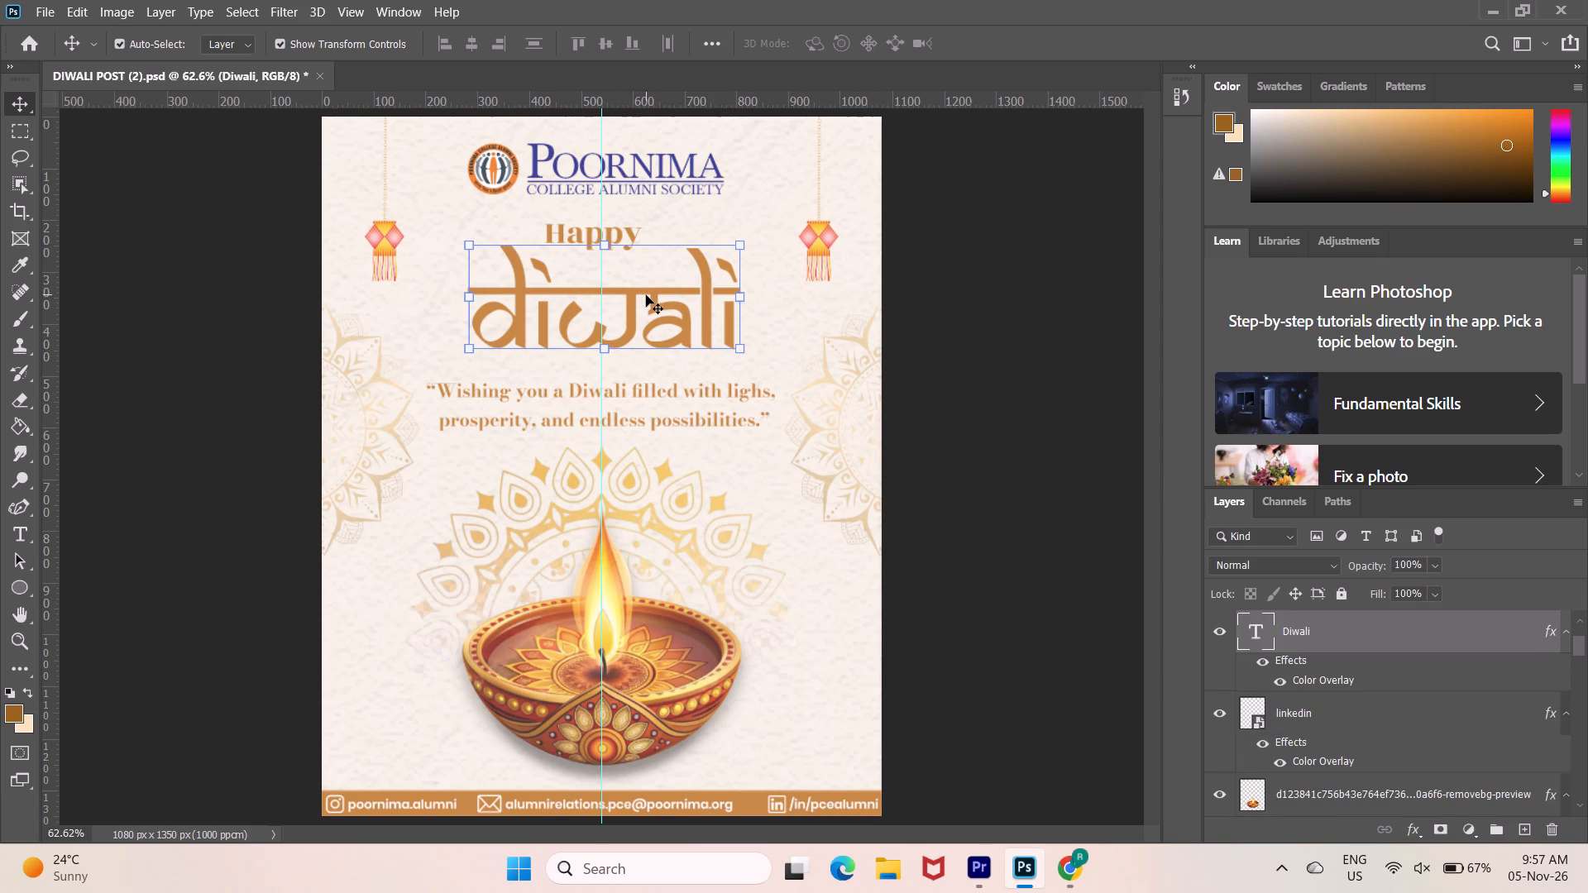
key("Left")
key("Left")
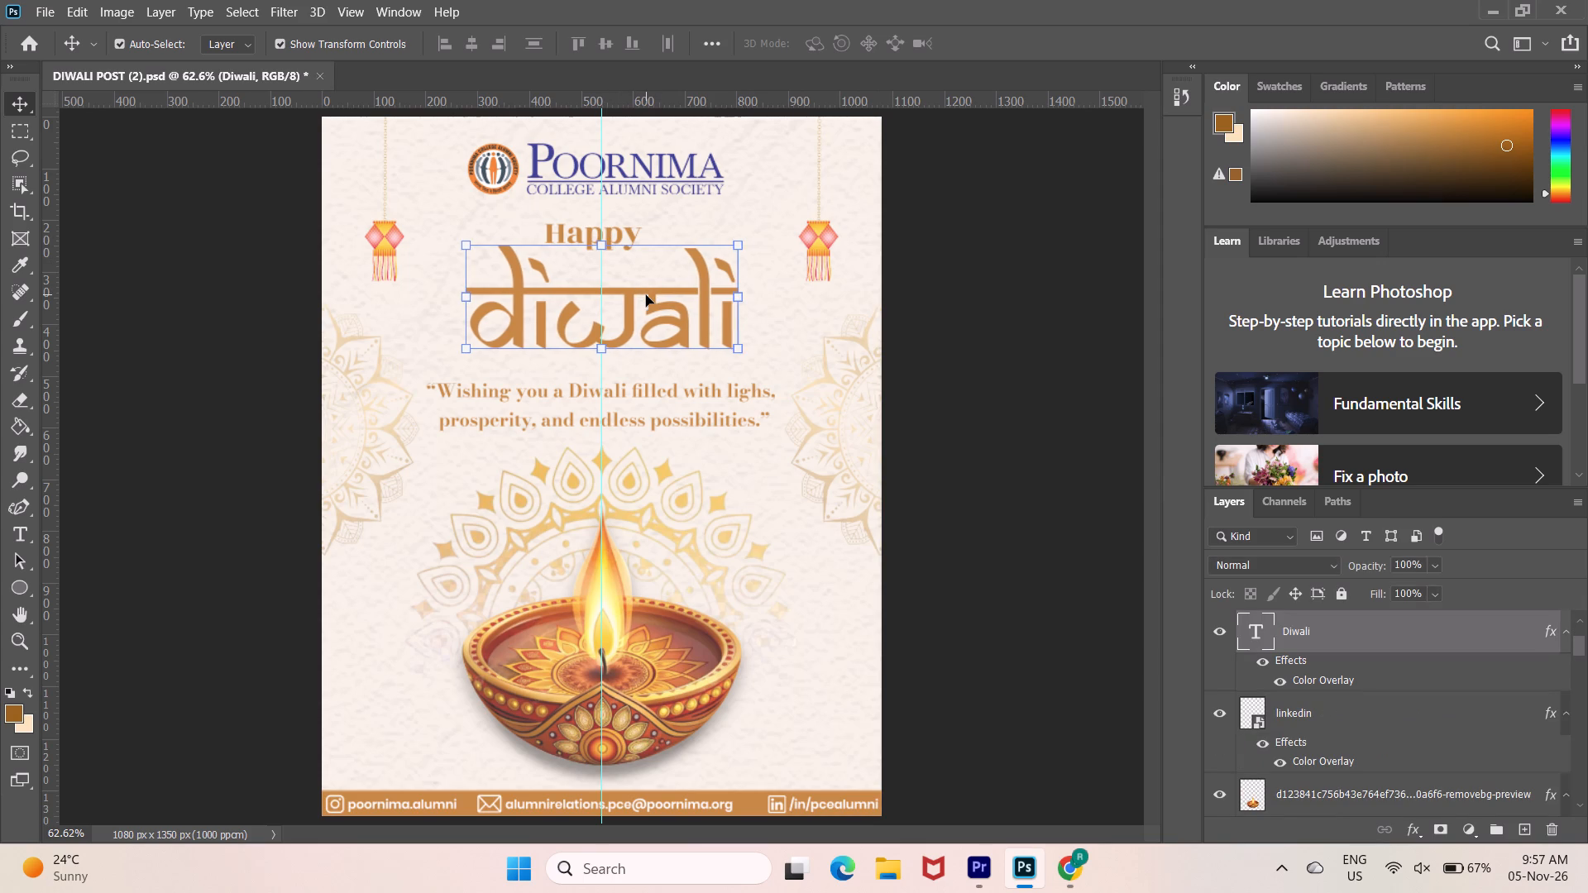
key("Right")
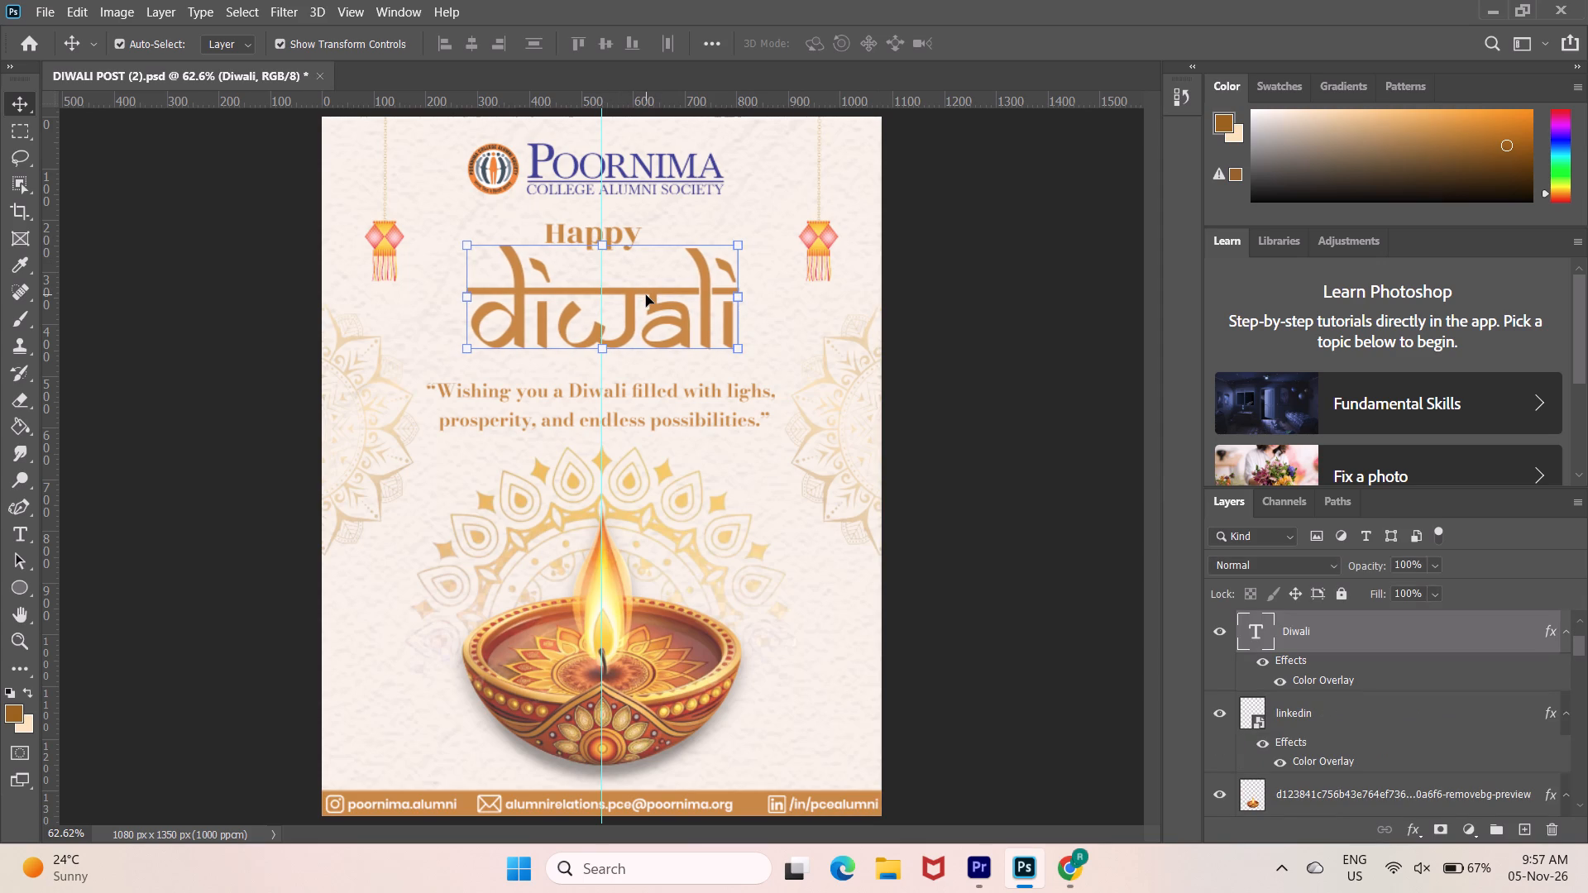
key("Left")
left_click(950, 313)
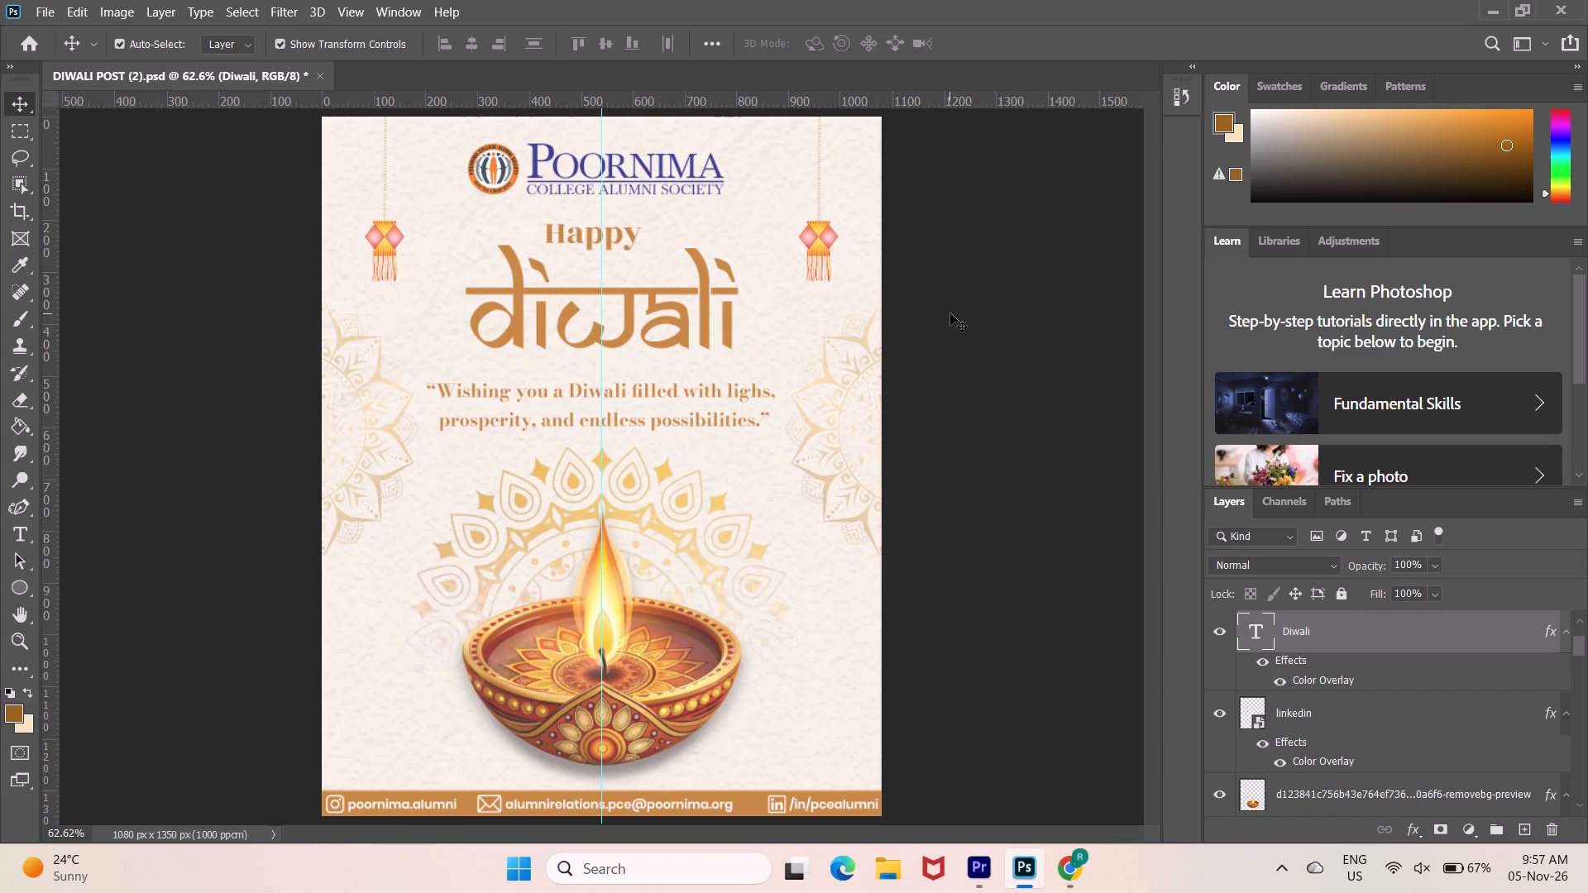
Nudge the Happy text about 50 px right and 50 px down into the gap above the Diwali lettering's headline bar.
left_click(617, 241)
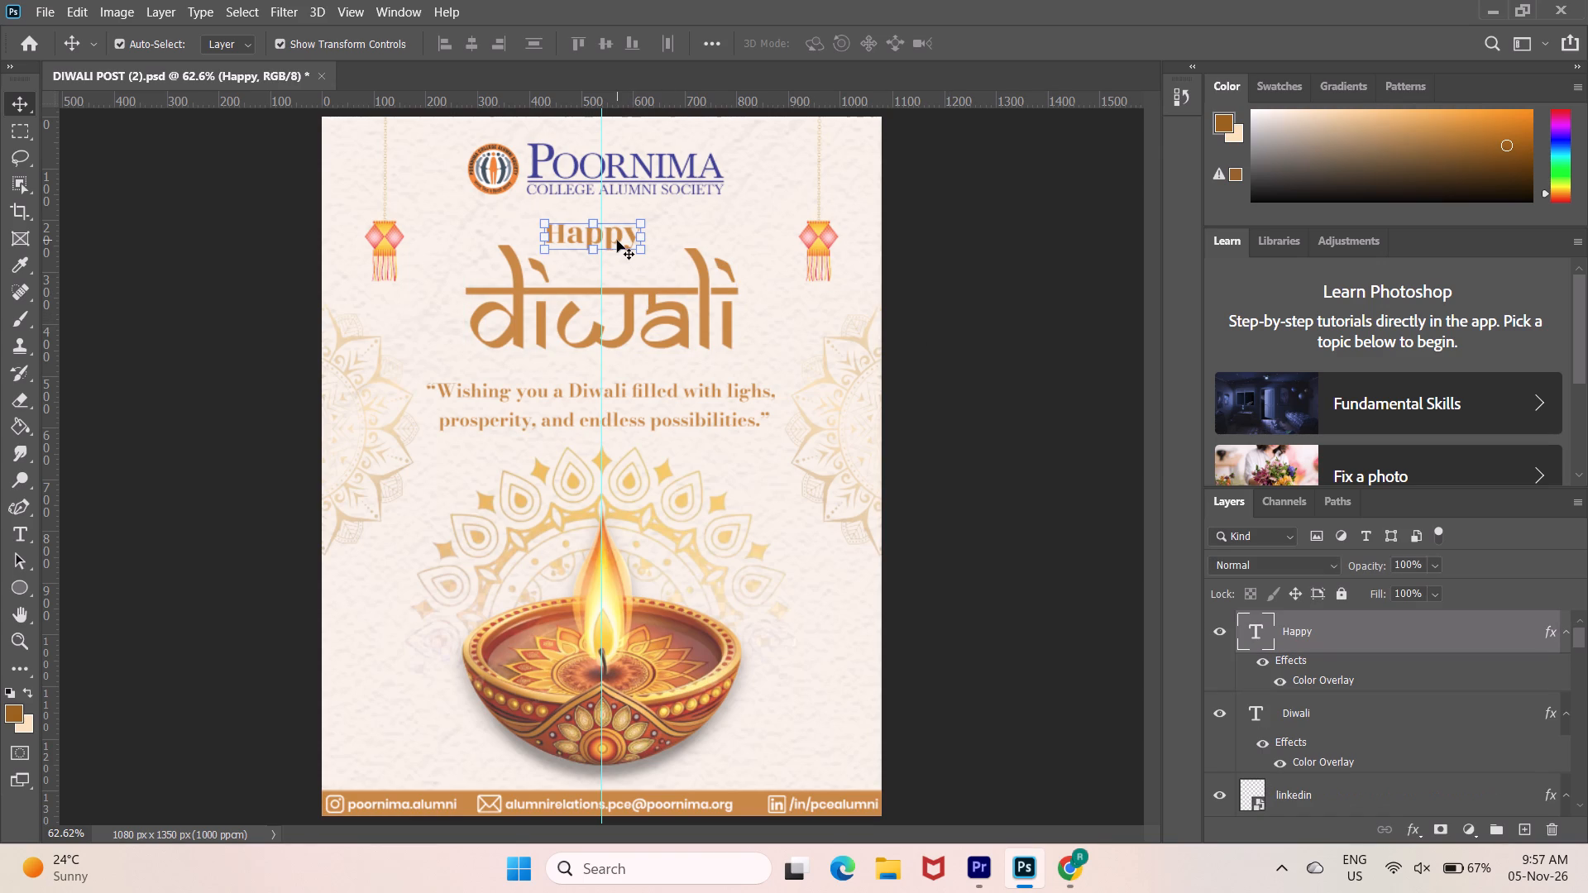
key("shift+Right")
key("shift+Right")
key("shift+Right")
key("shift+Down")
key("shift+Down")
key("shift+Down")
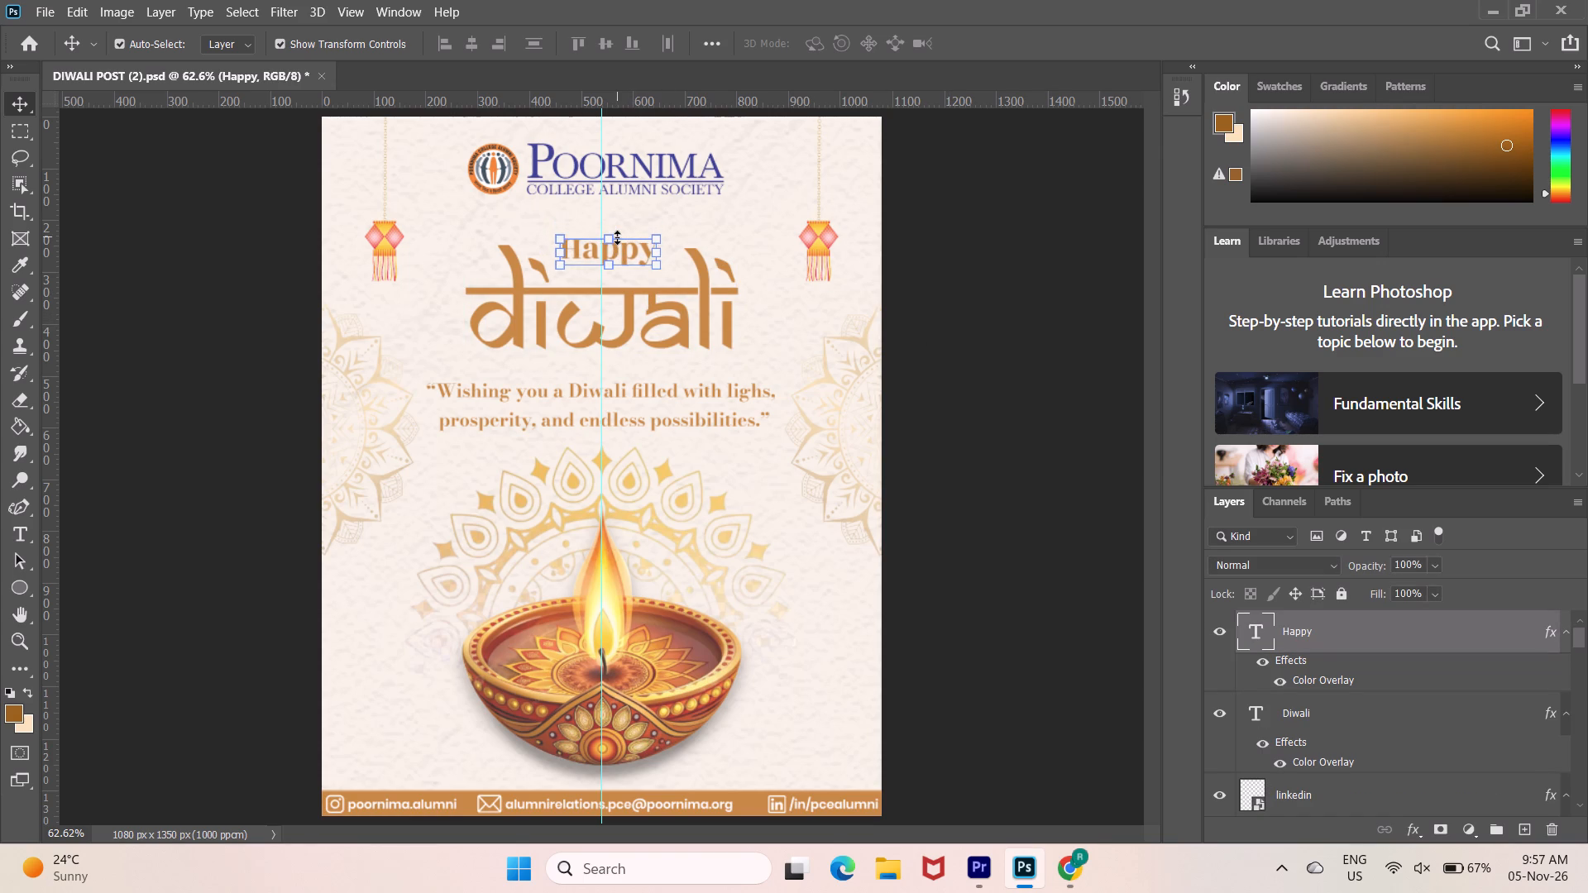
key("shift+Down")
key("shift+Down")
key("shift+Right")
key("shift+Right")
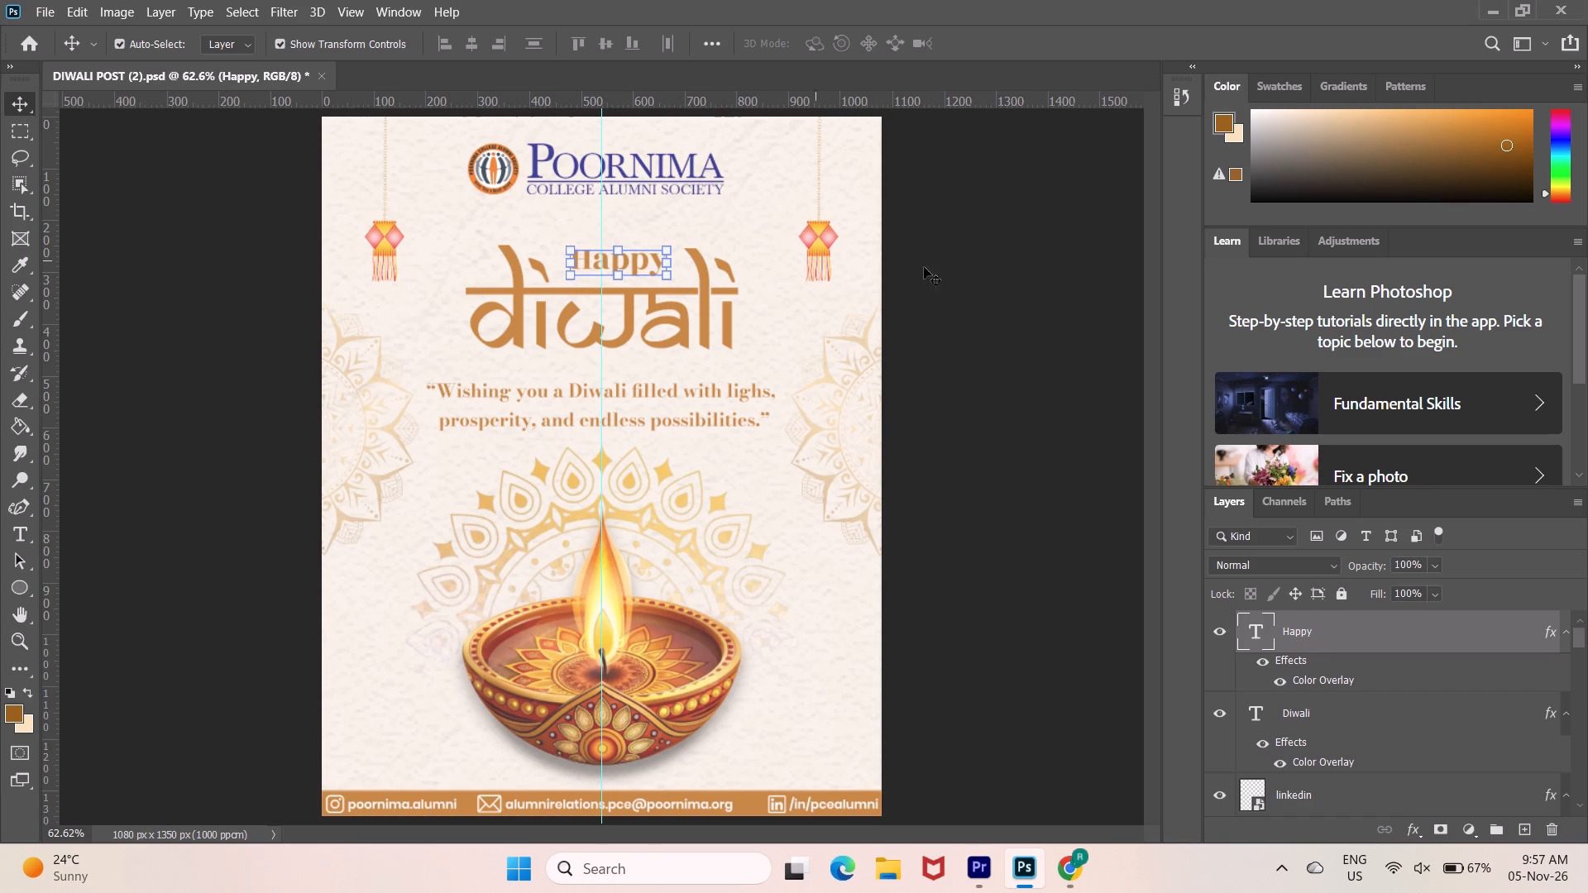
left_click(972, 285)
left_click(972, 285)
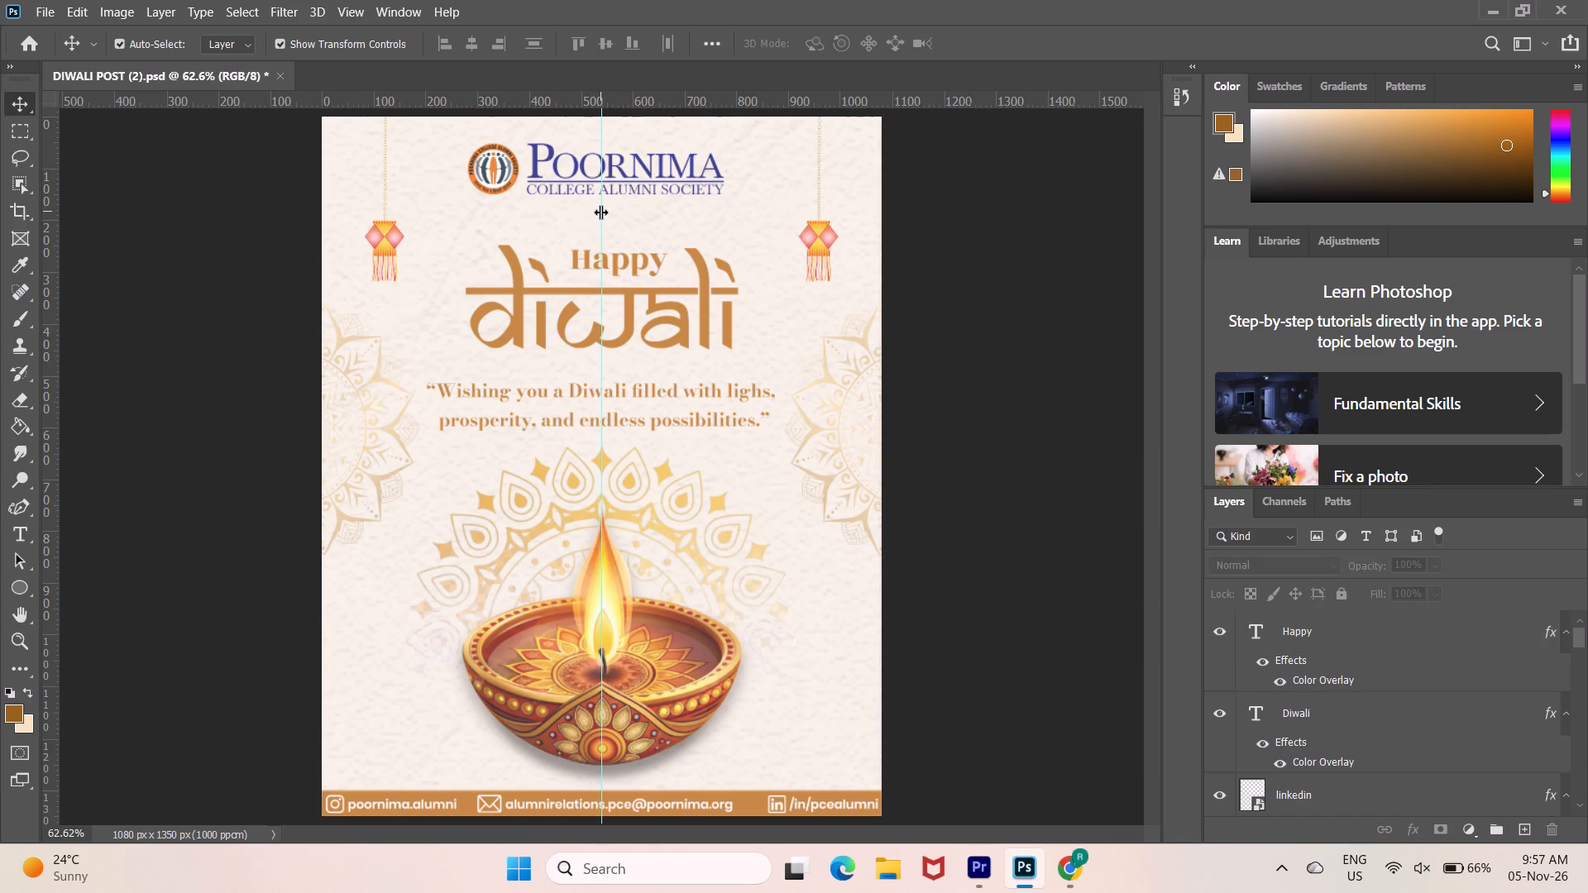
Move the vertical centre guide off the poster into the empty area on its left, at about X -140 px.
left_click_drag(600, 213, 247, 298)
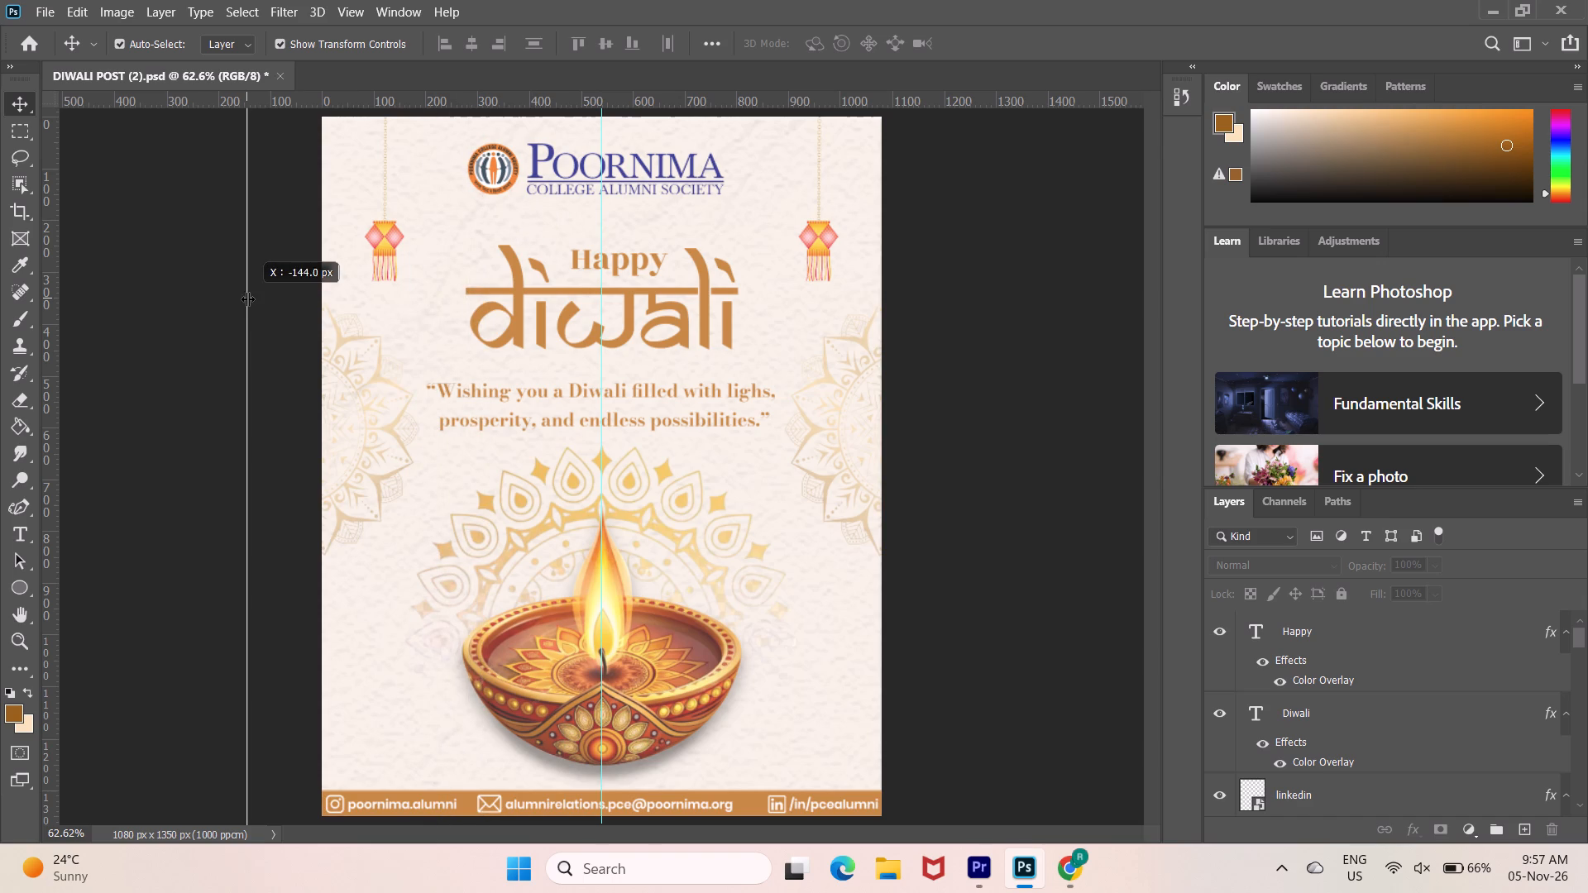
left_click_drag(247, 298, 250, 296)
left_click(191, 332)
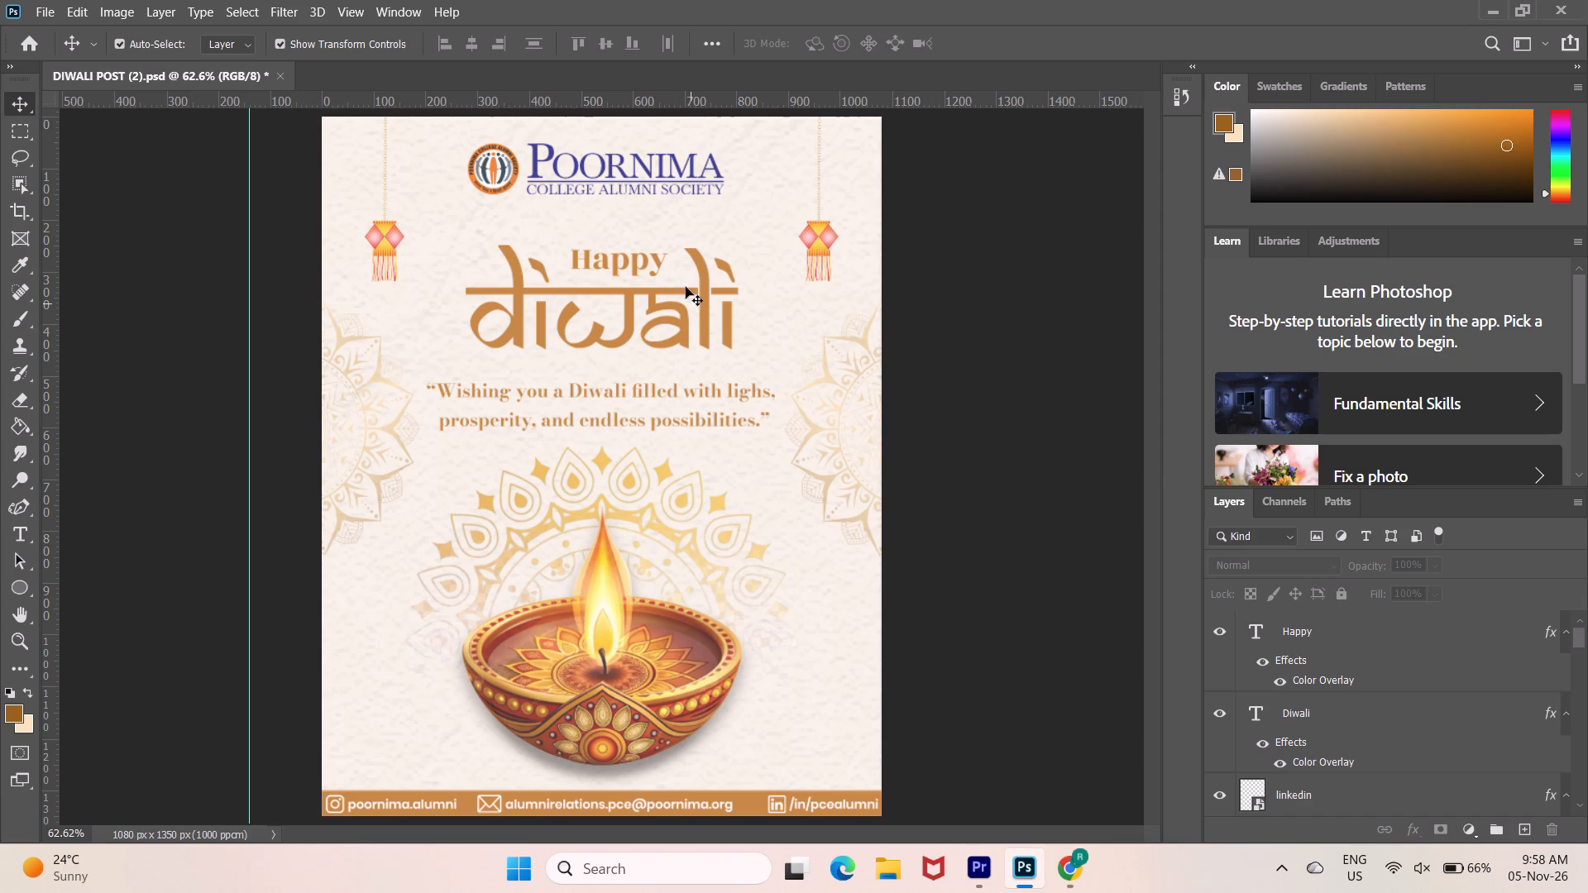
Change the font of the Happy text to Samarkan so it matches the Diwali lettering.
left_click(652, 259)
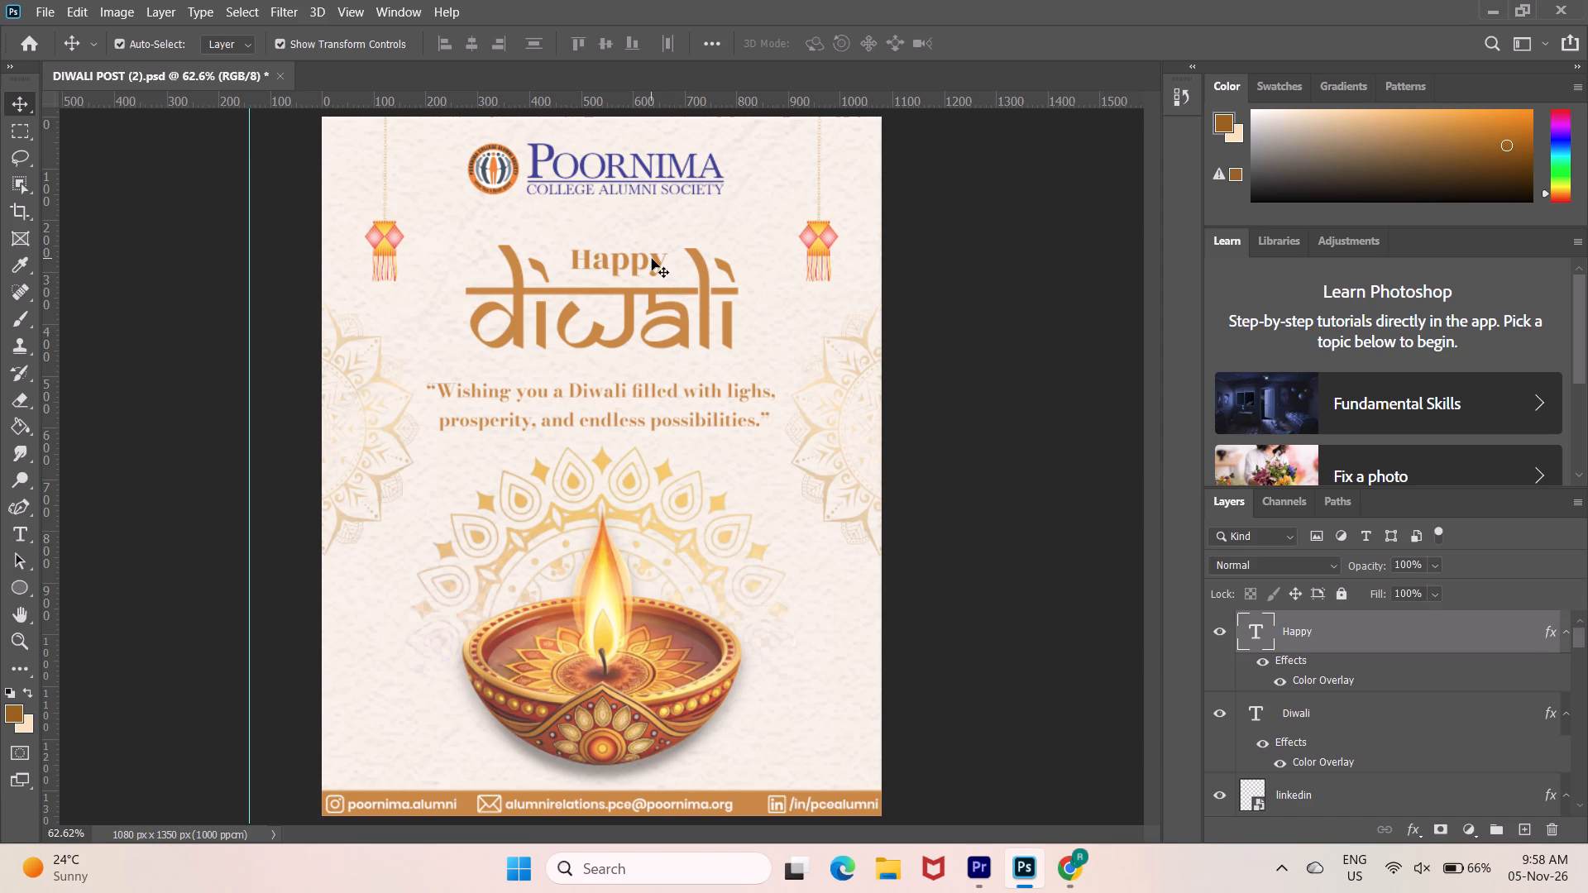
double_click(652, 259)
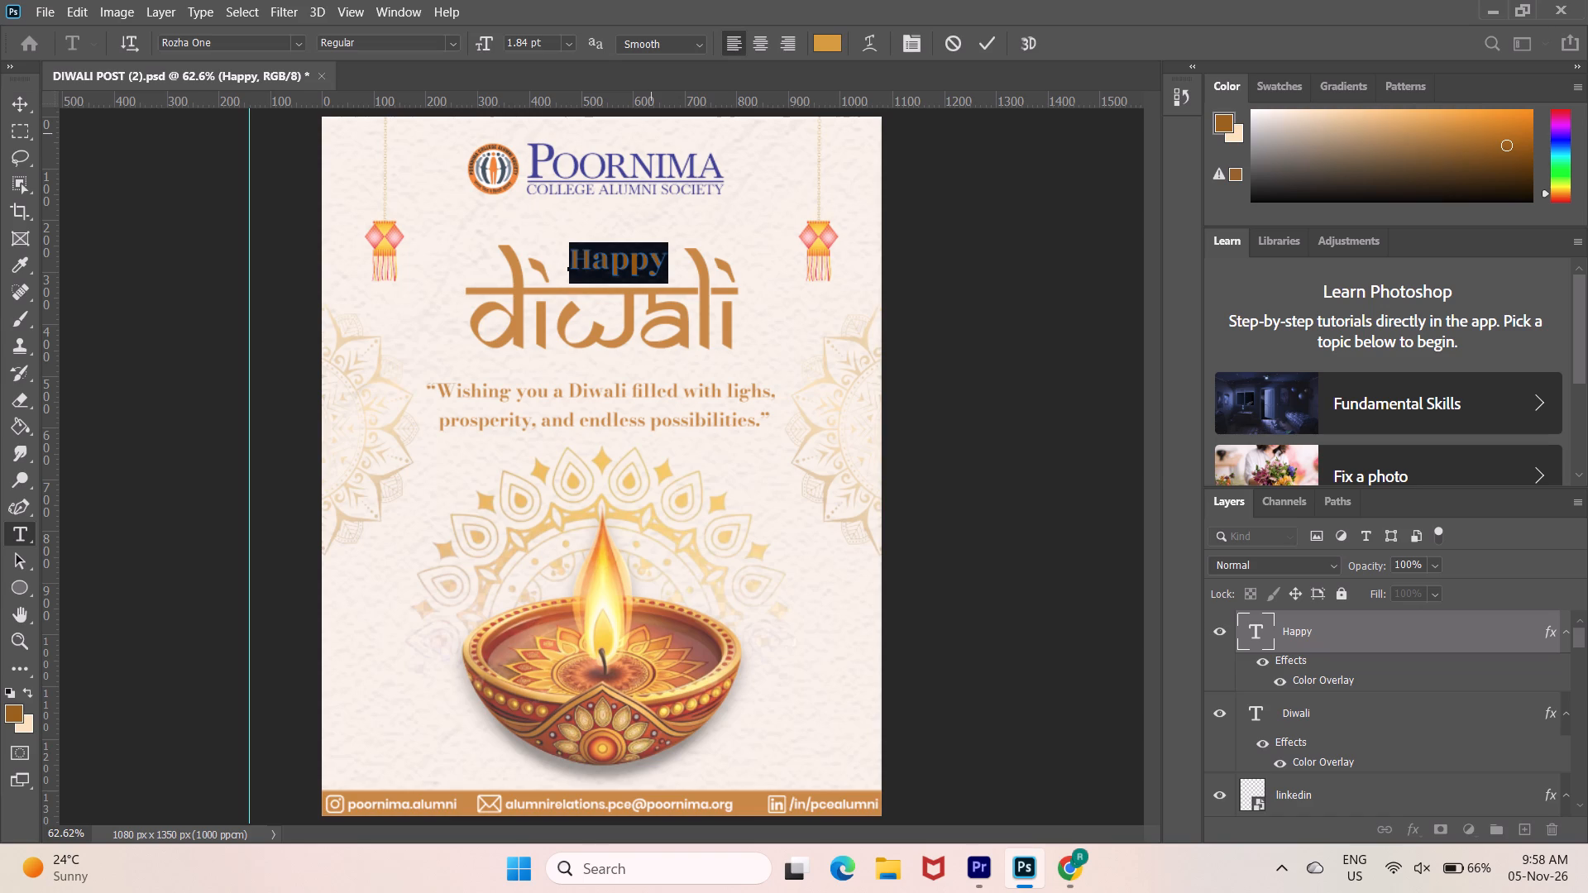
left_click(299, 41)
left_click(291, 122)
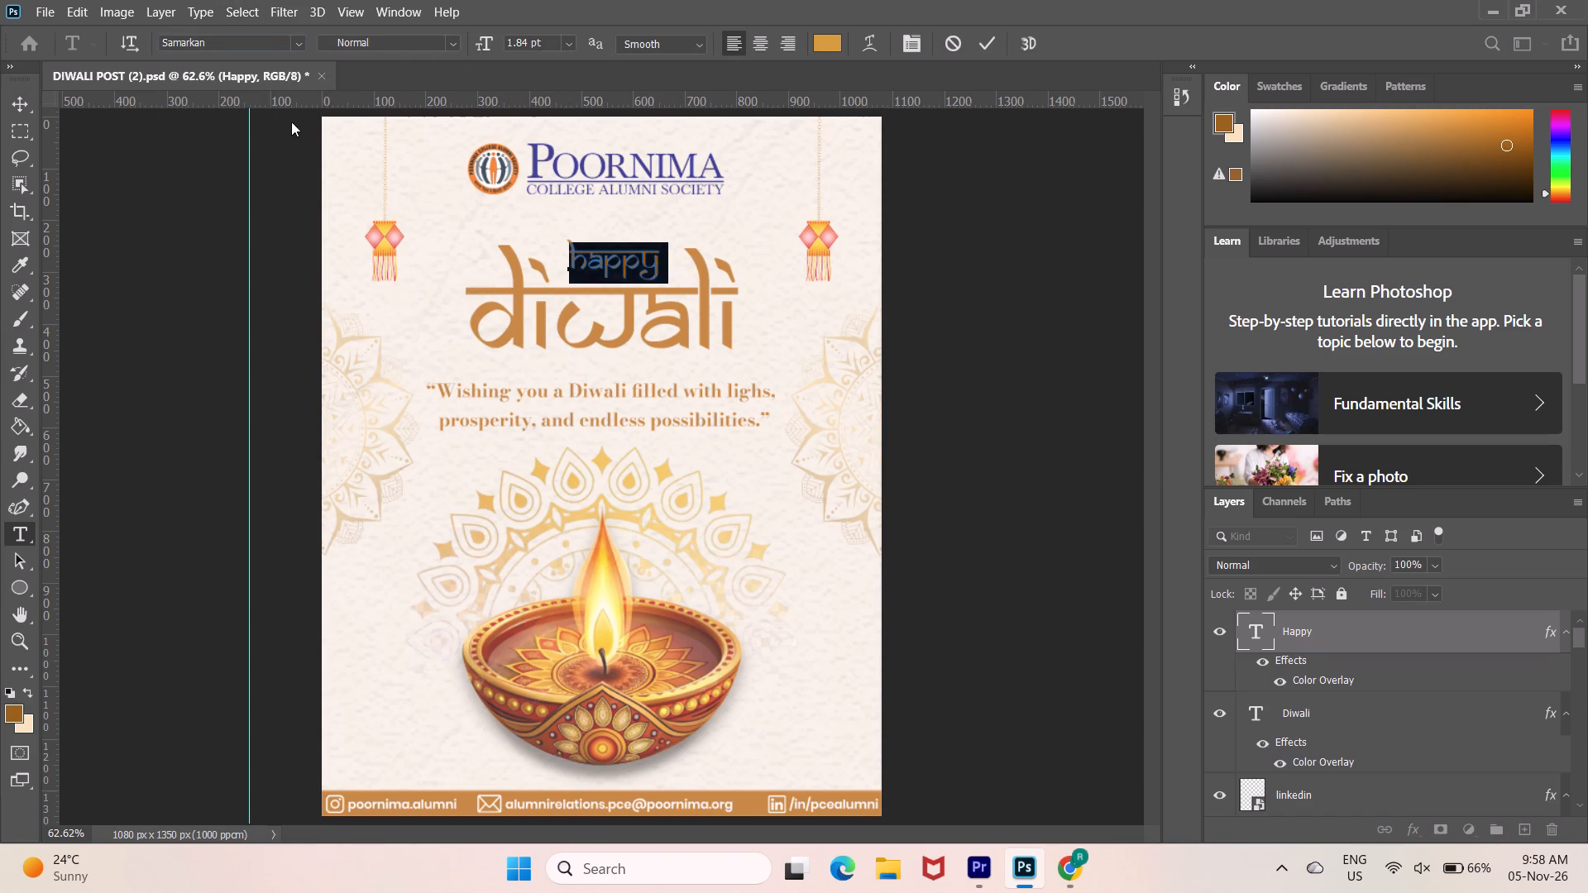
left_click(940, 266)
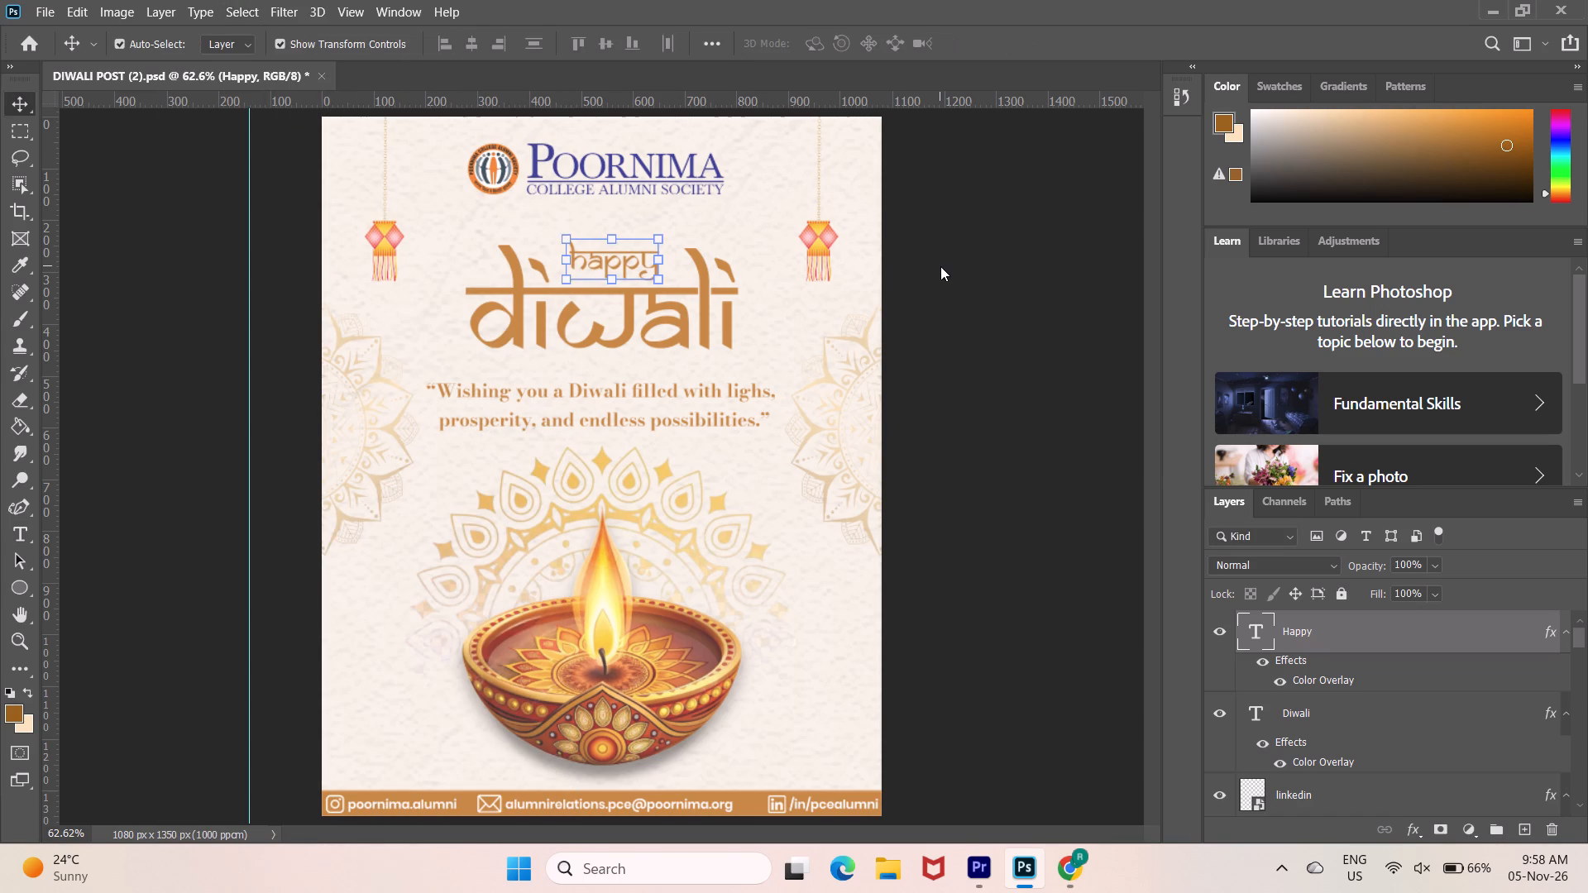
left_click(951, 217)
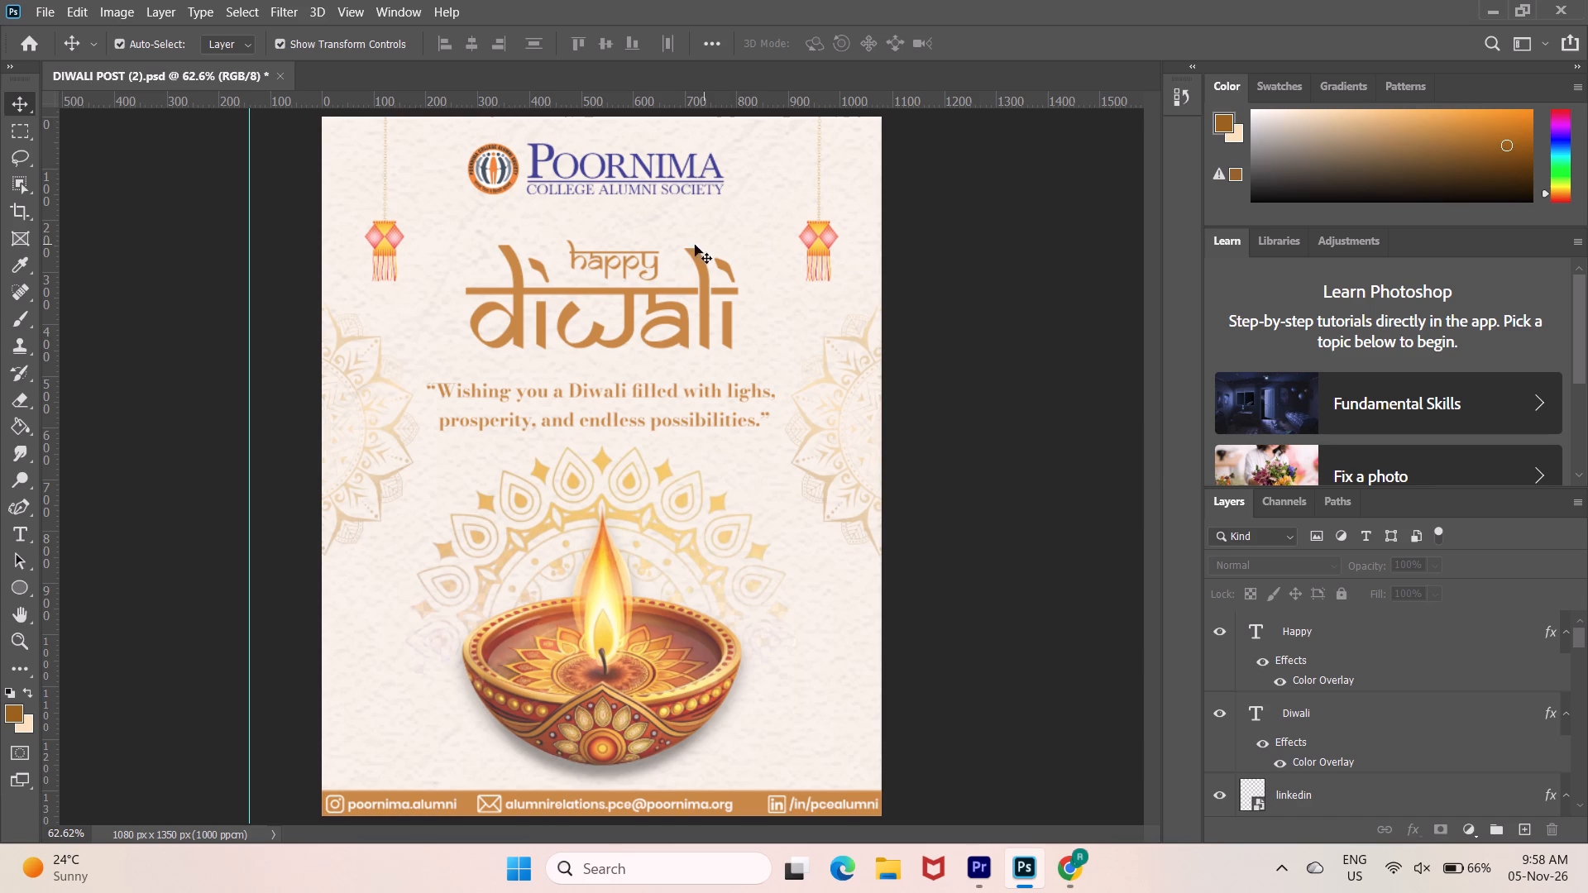
Apply Faux Bold to the Happy text and commit the edit.
left_click(656, 263)
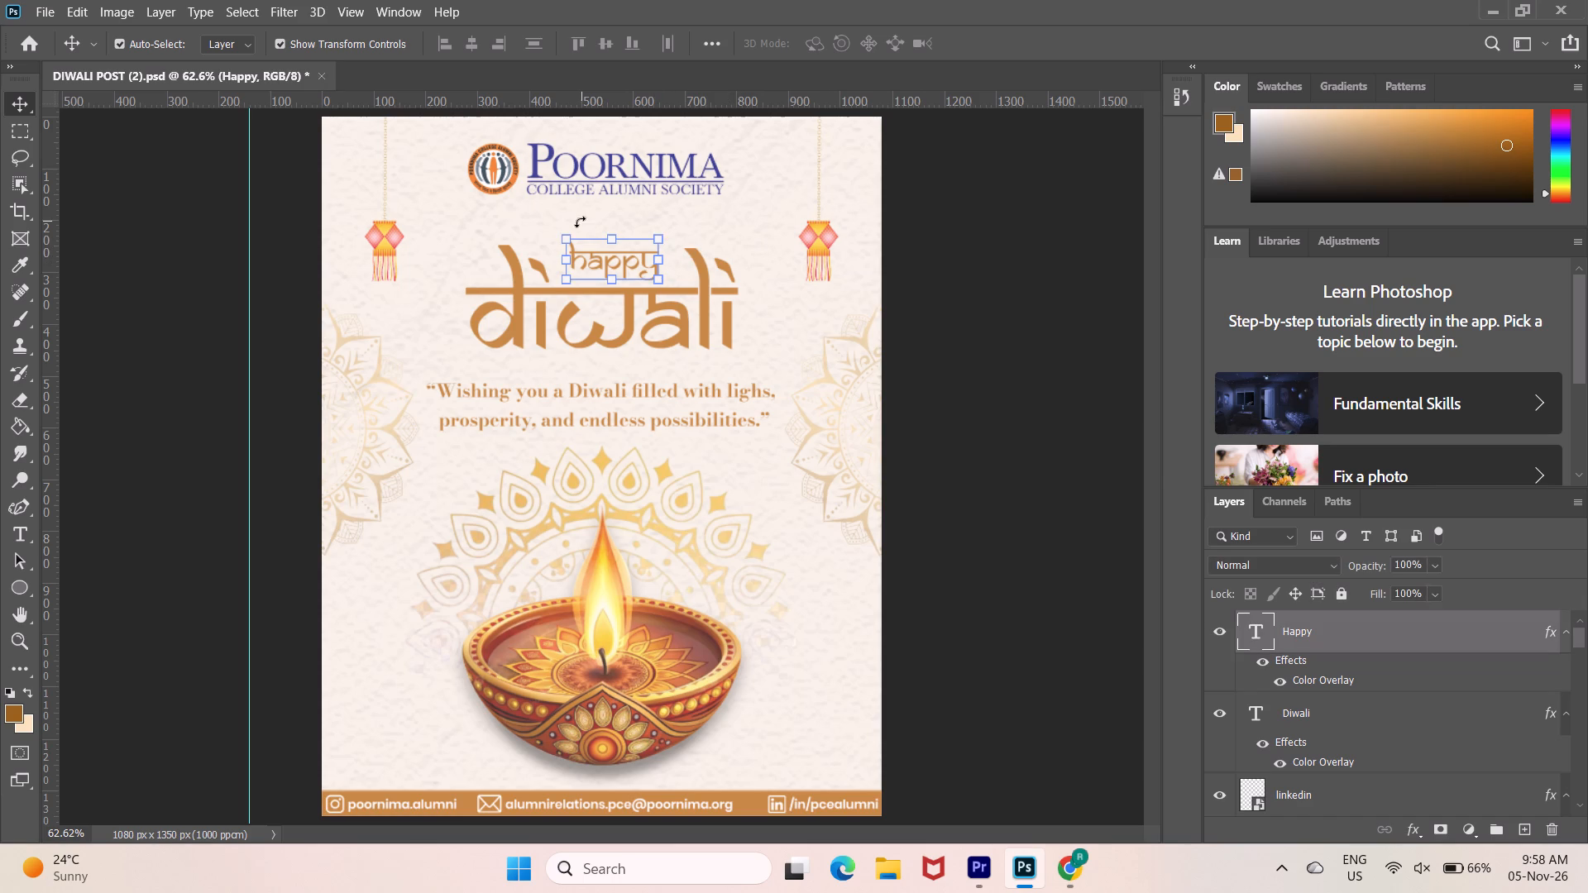
double_click(615, 255)
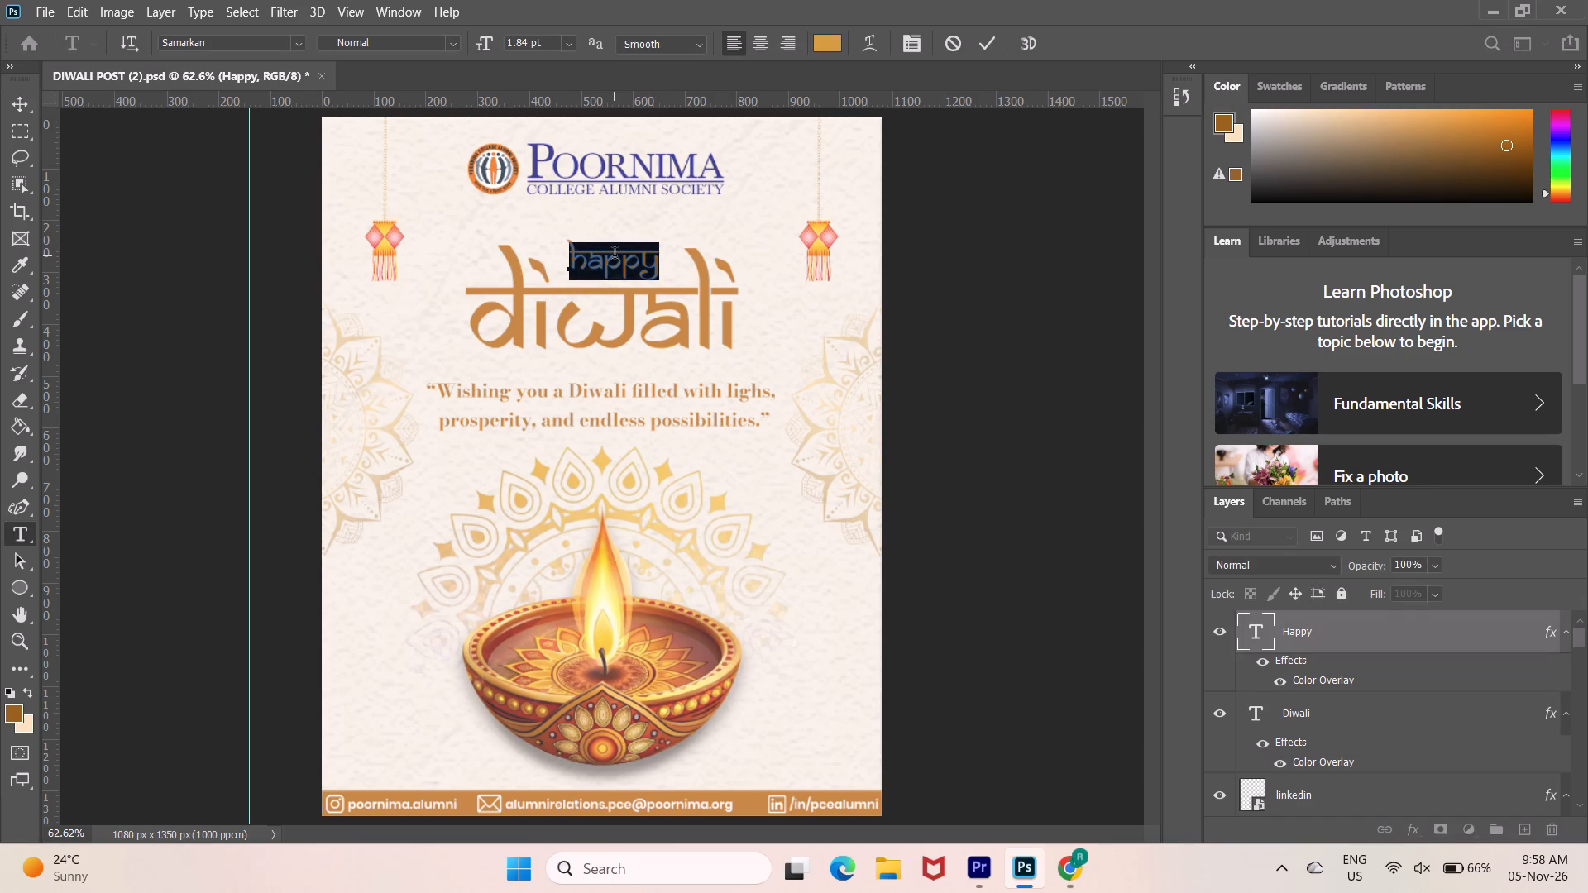
left_click(450, 46)
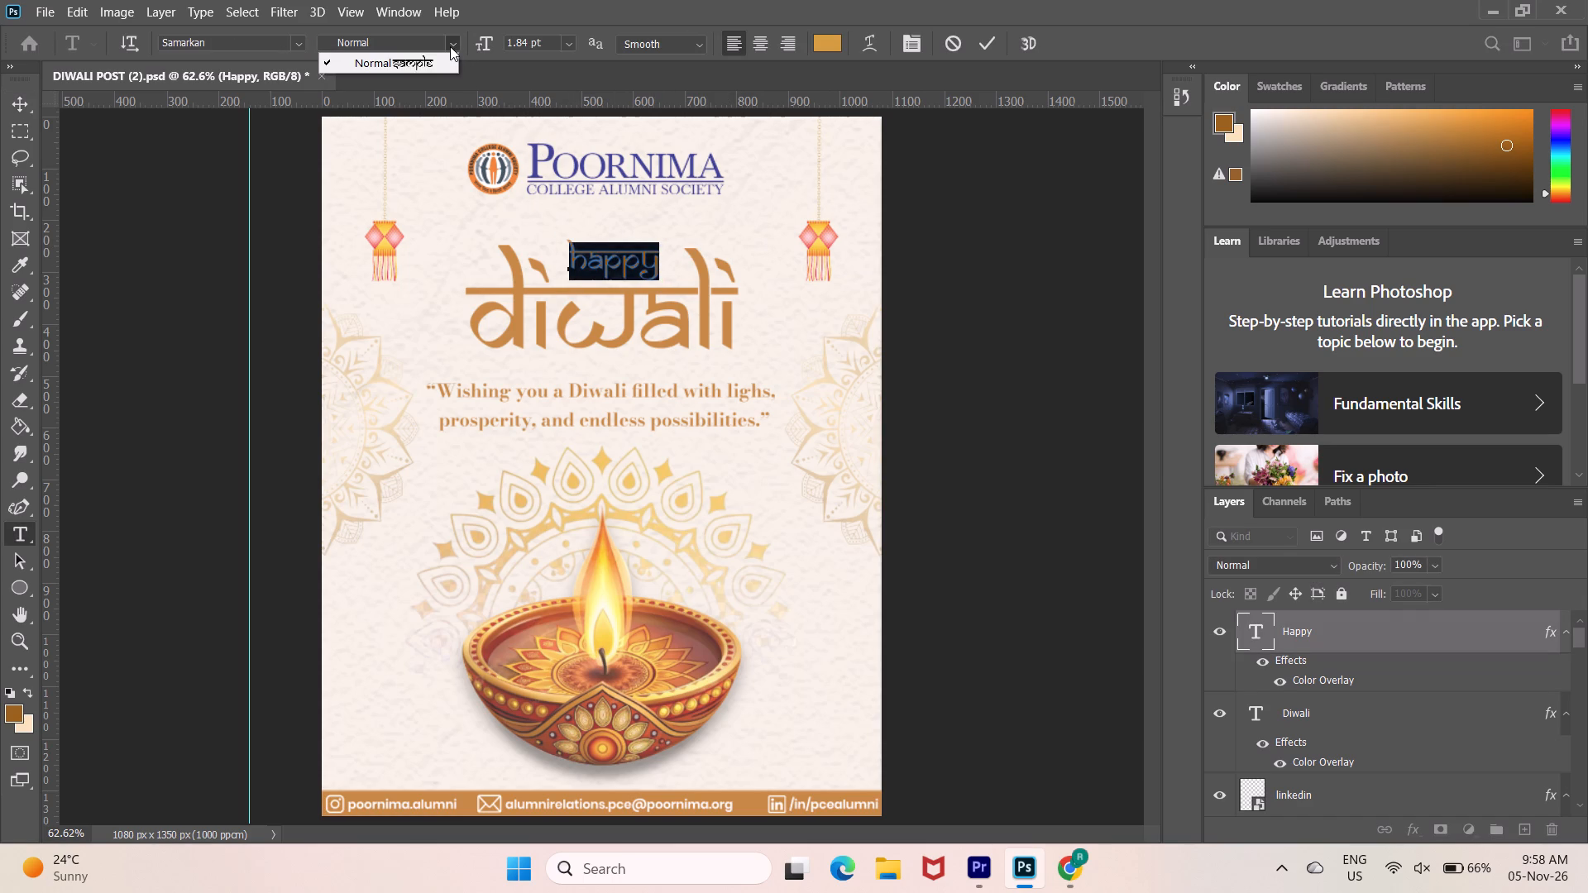
left_click(450, 46)
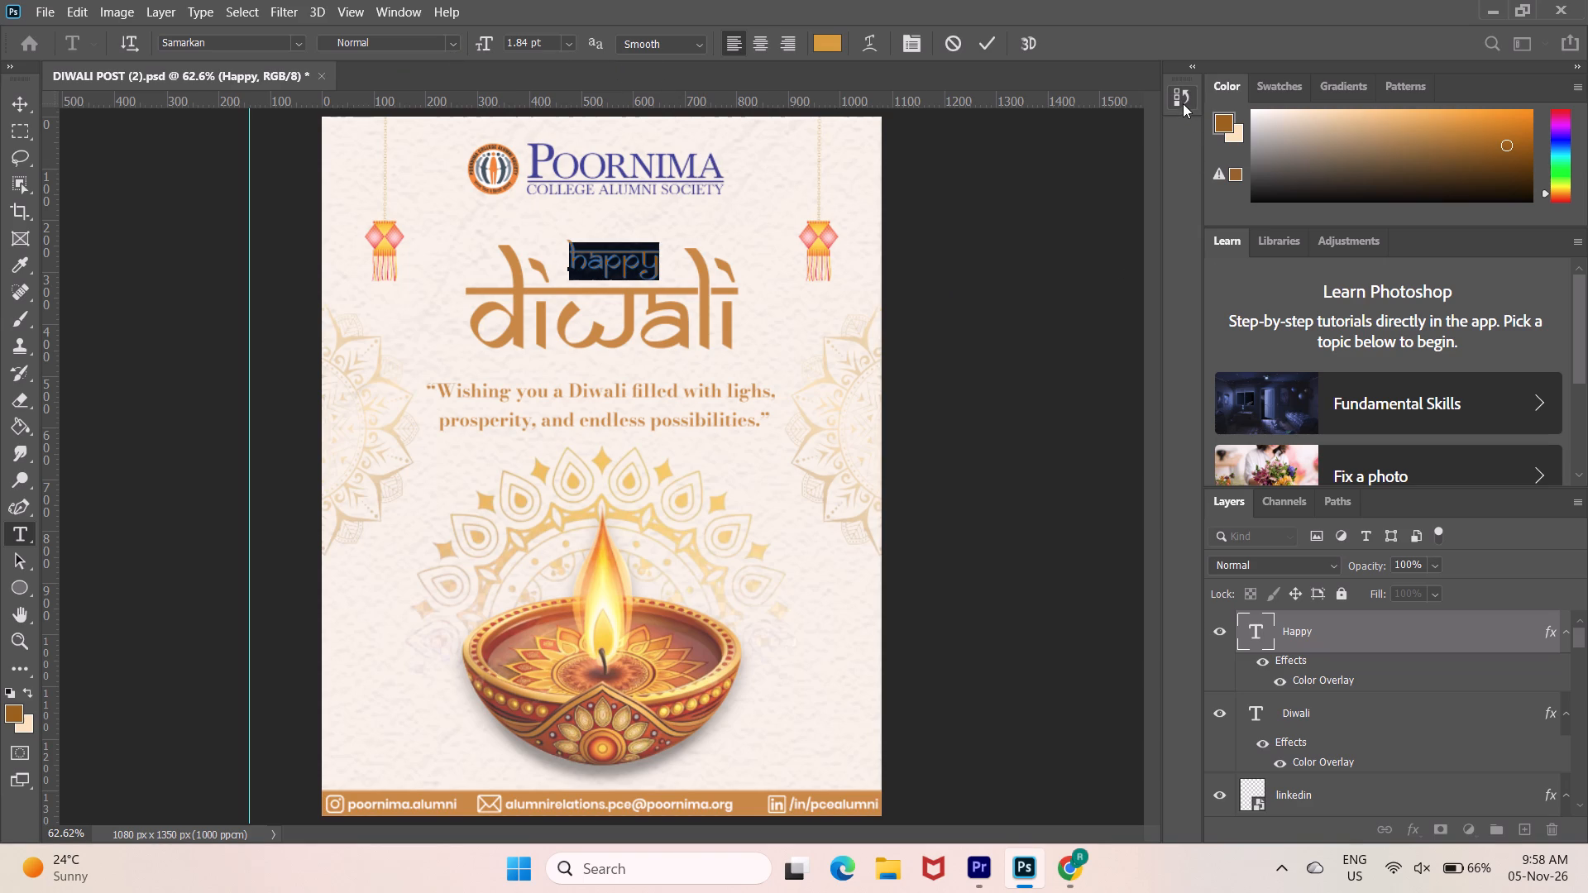
left_click(916, 41)
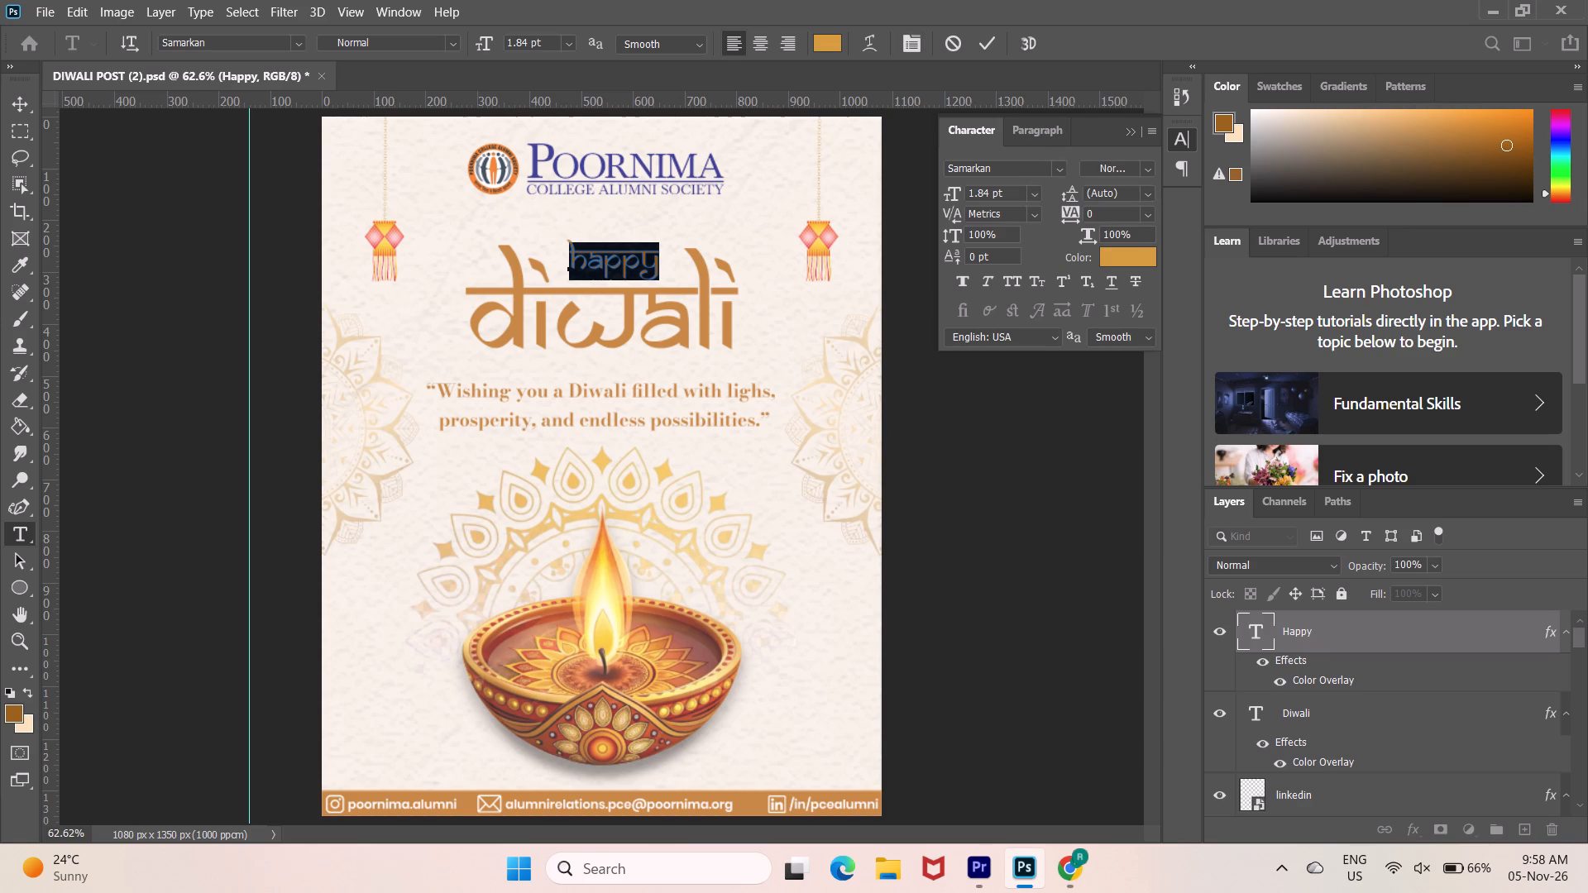
left_click(1146, 169)
left_click(1146, 169)
left_click(967, 286)
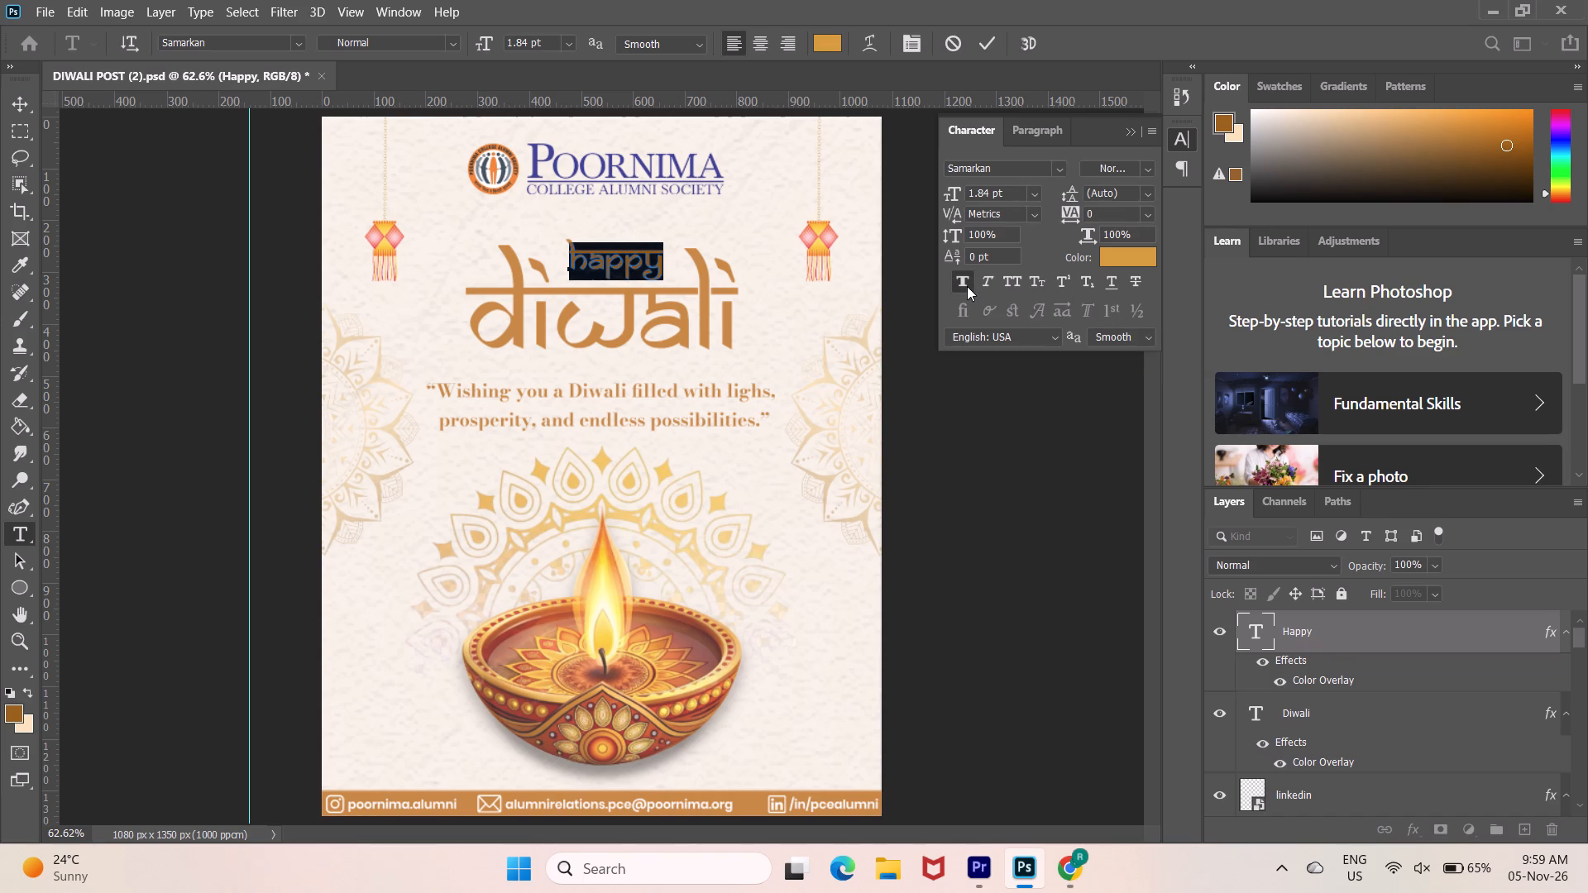
left_click(1130, 131)
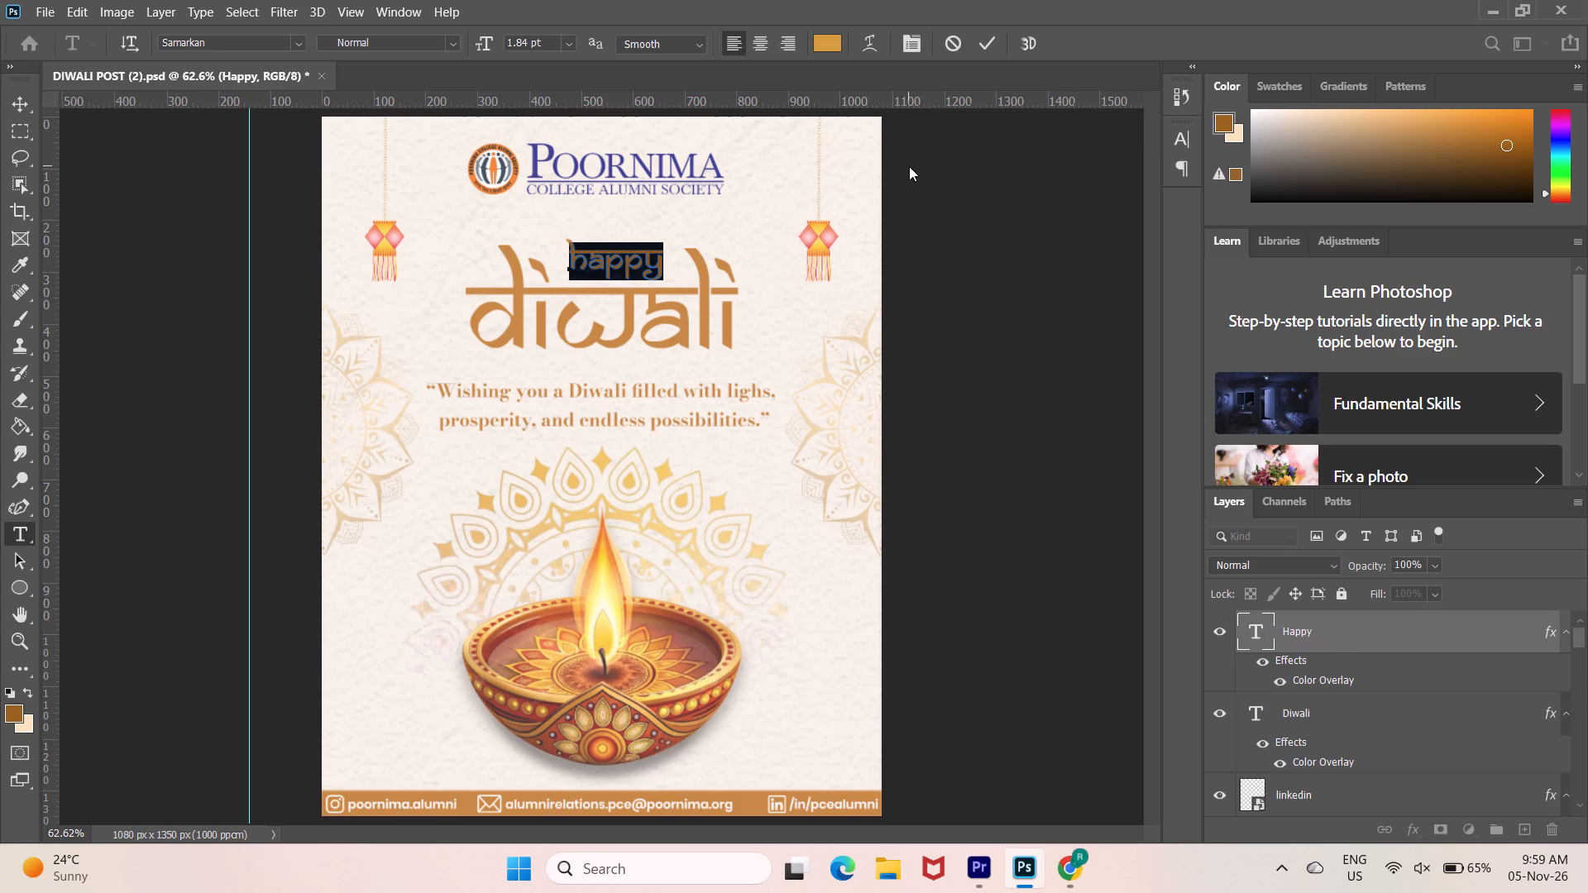
left_click(992, 37)
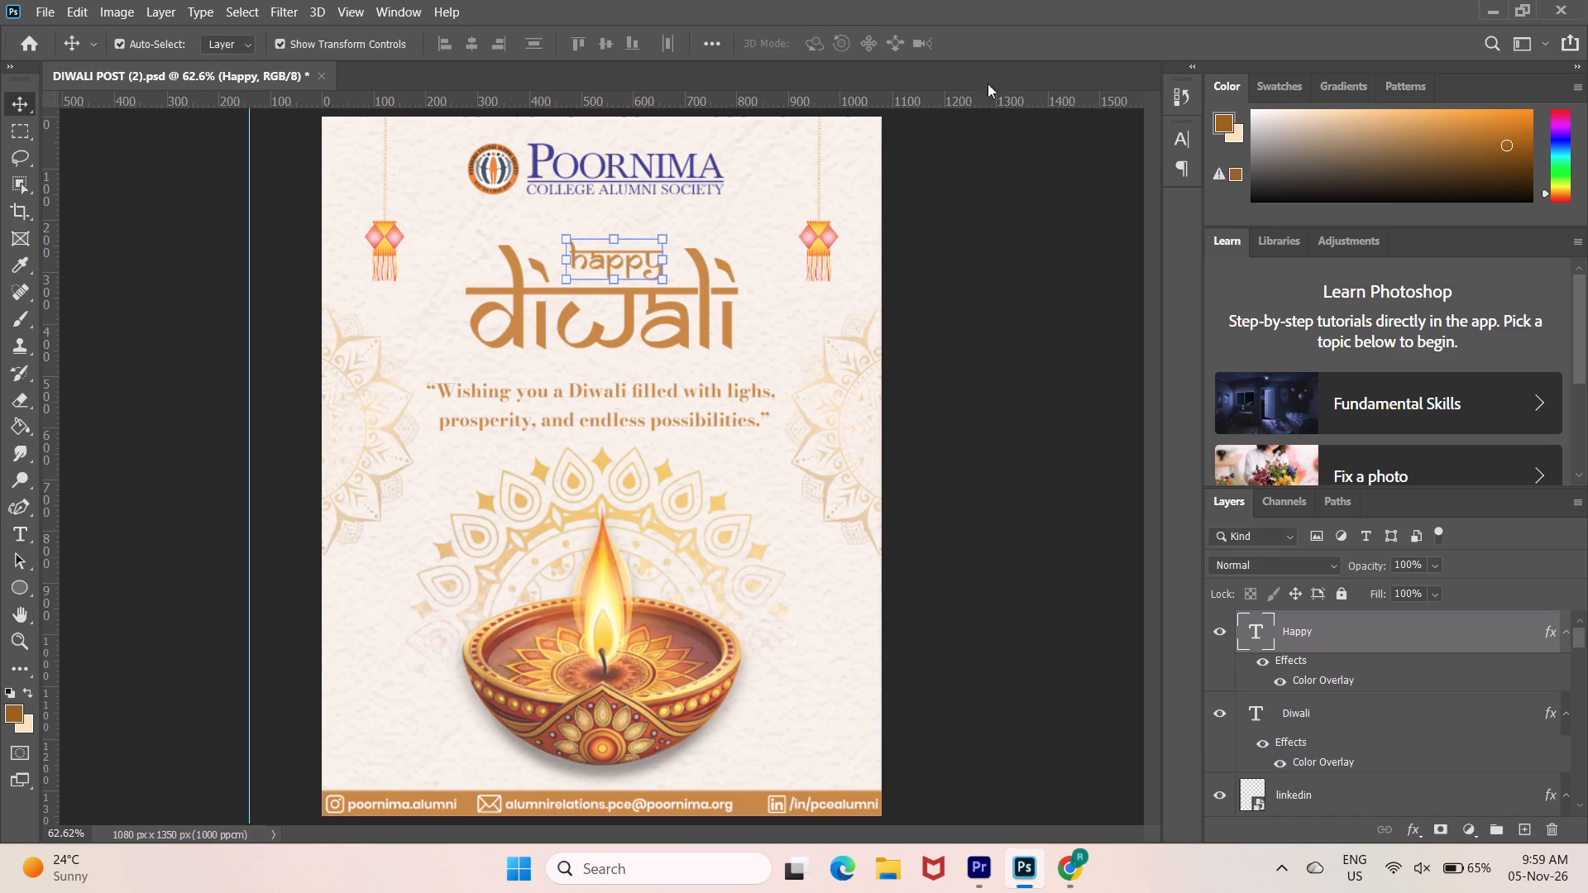
left_click(959, 211)
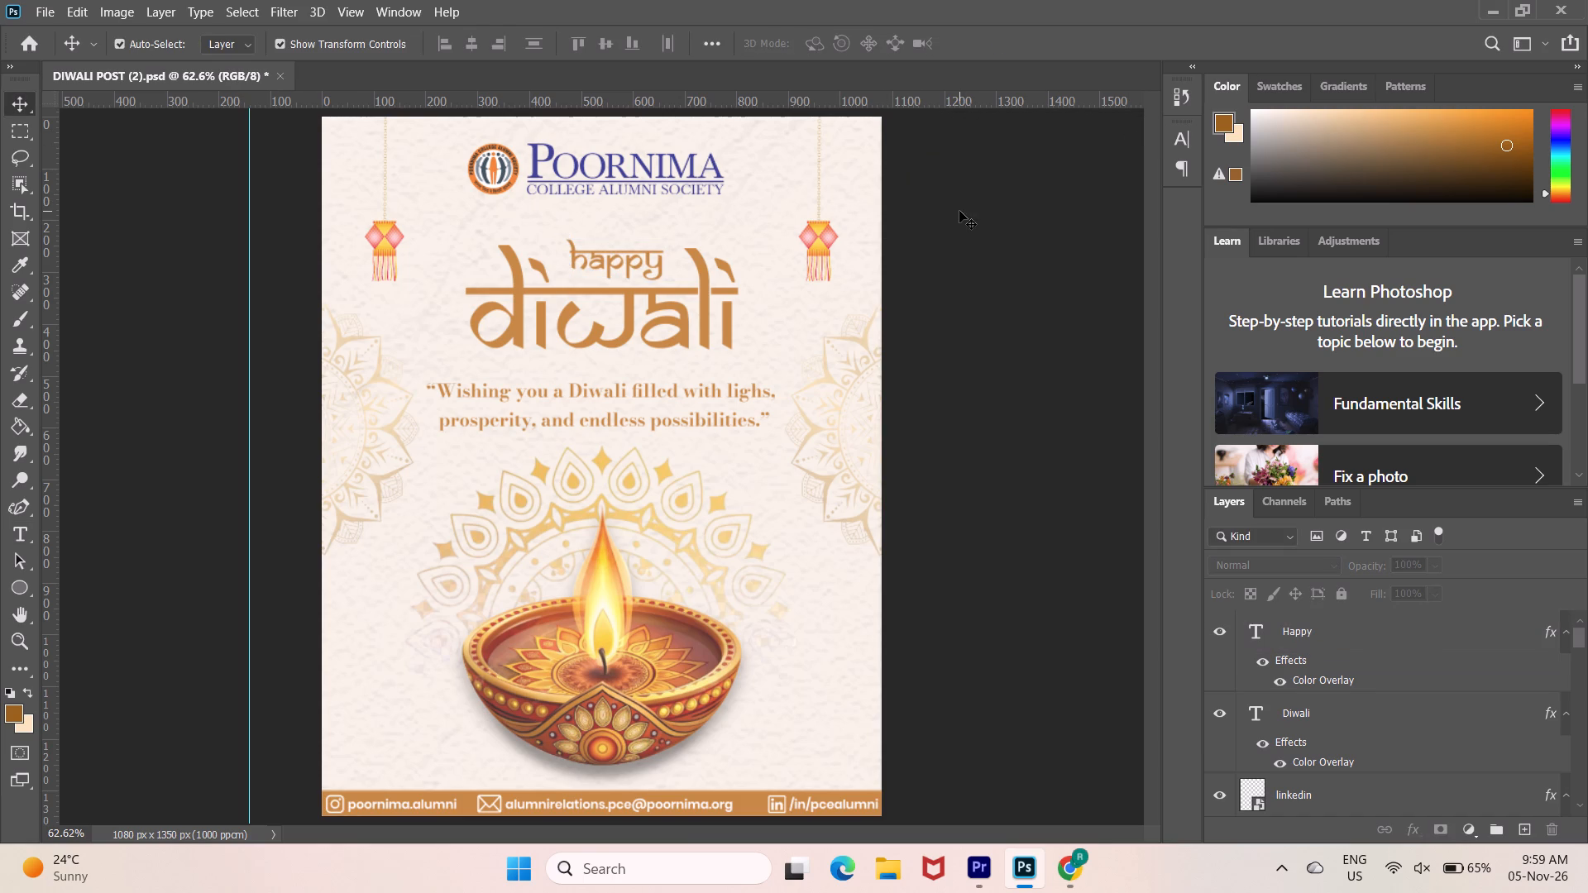
Change the font of the large Diwali lettering to Britannic Bold and commit the edit.
left_click(708, 322)
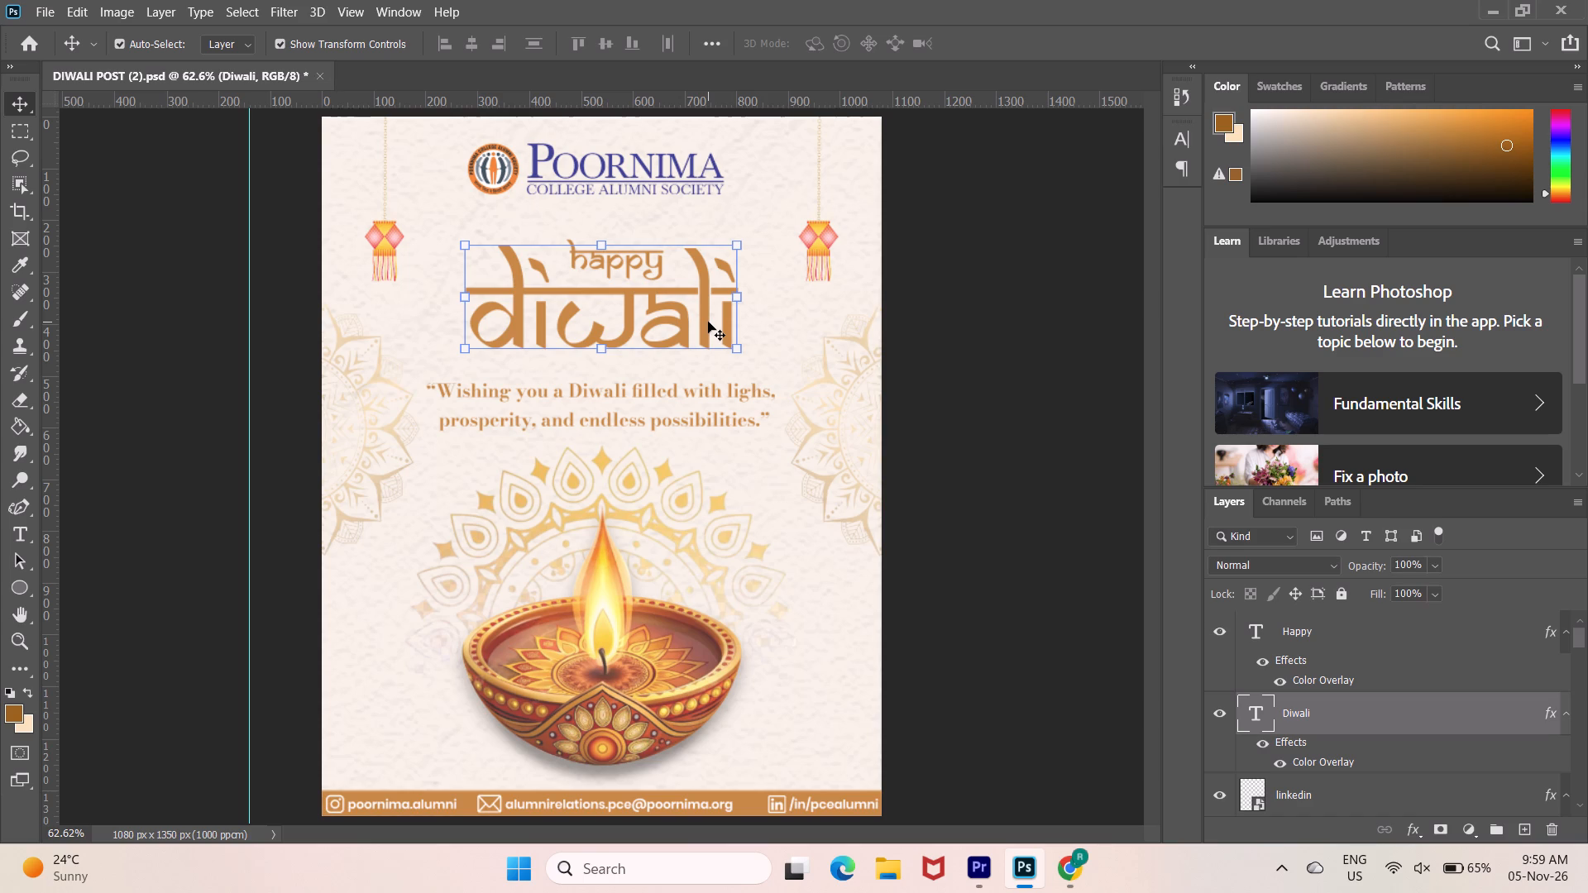
double_click(500, 308)
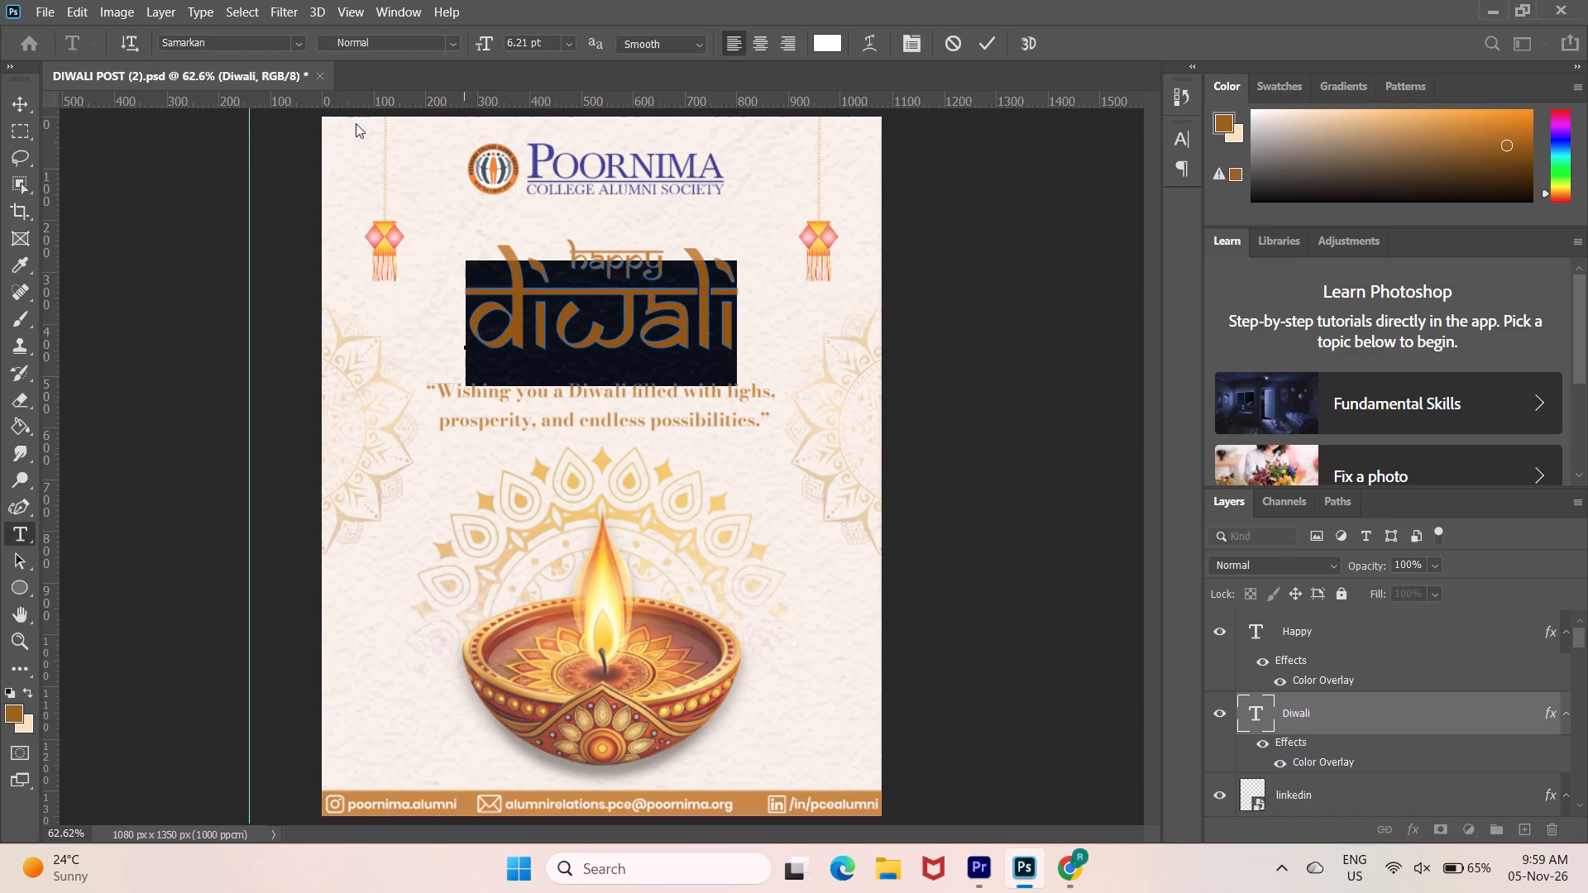
left_click(303, 45)
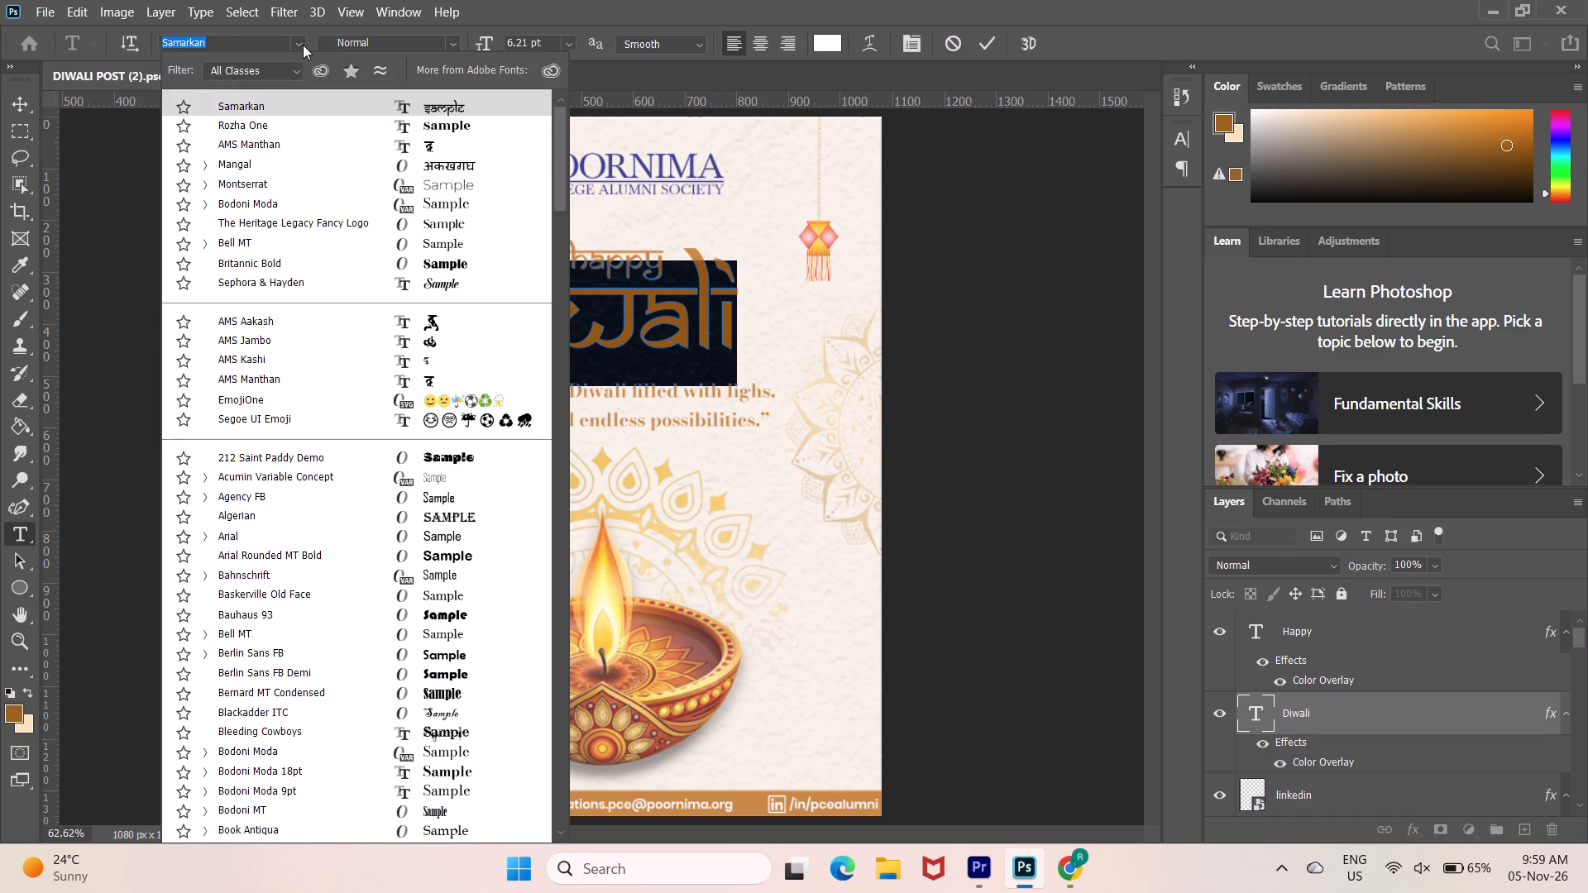
left_click(303, 261)
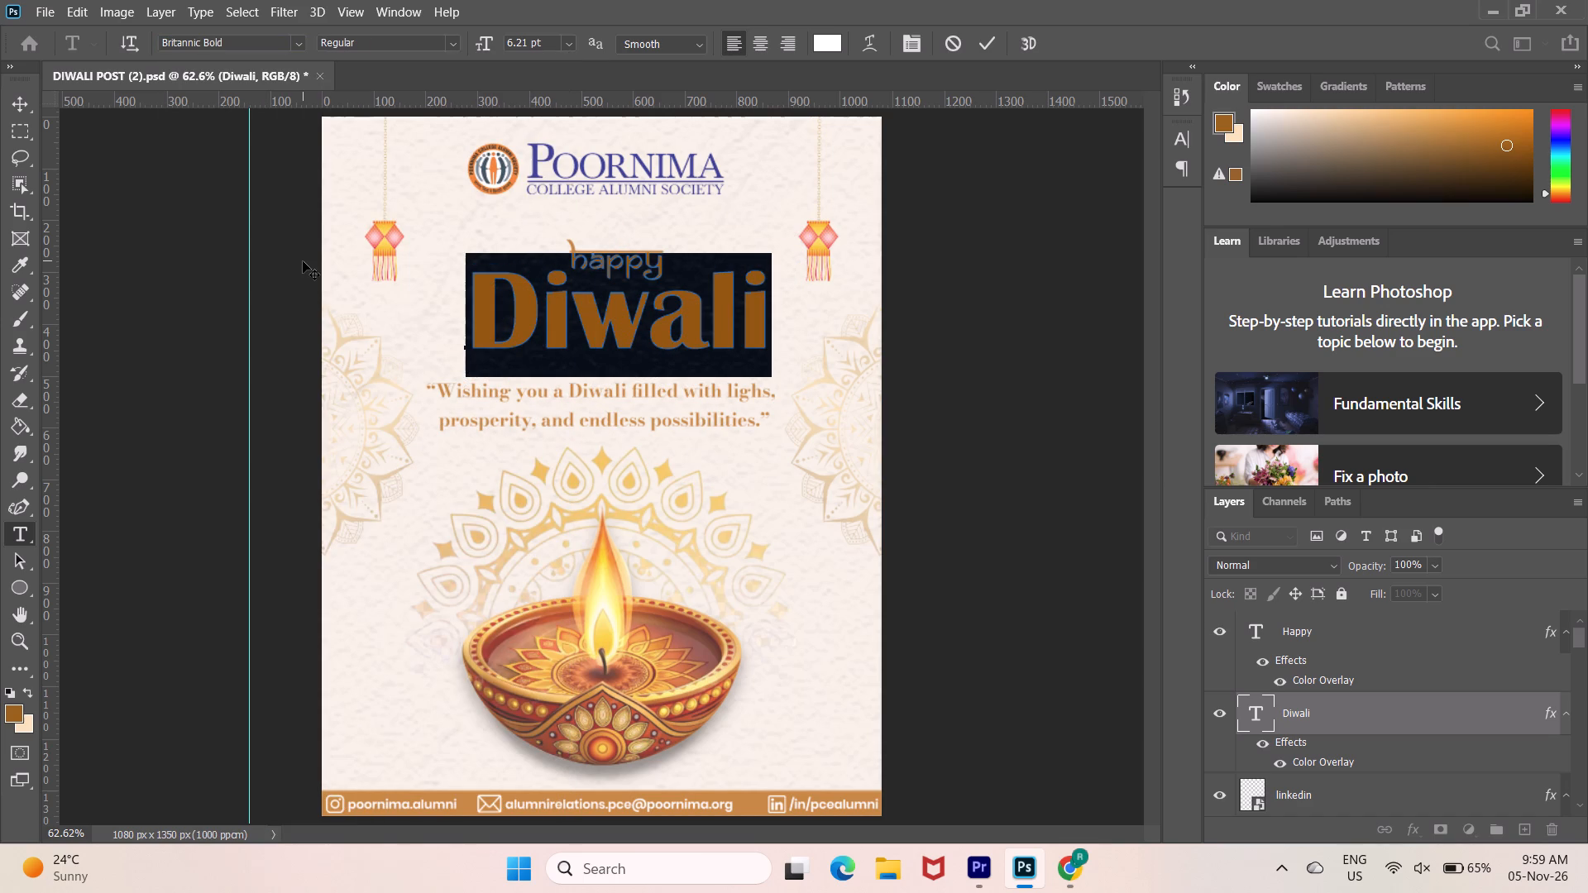
left_click(303, 261)
left_click(990, 35)
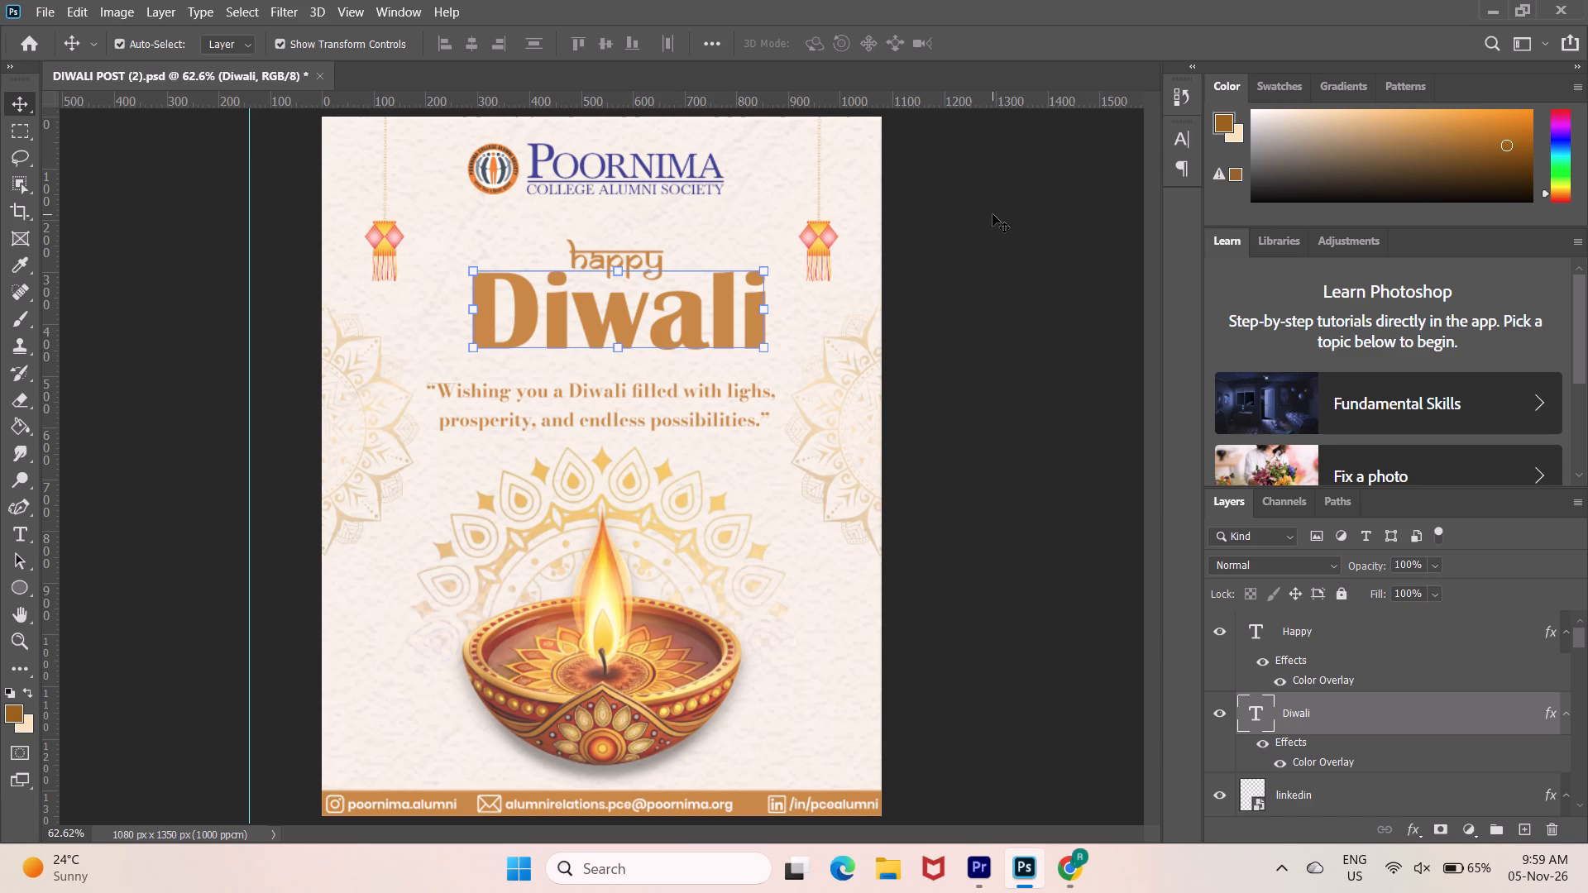
left_click(942, 247)
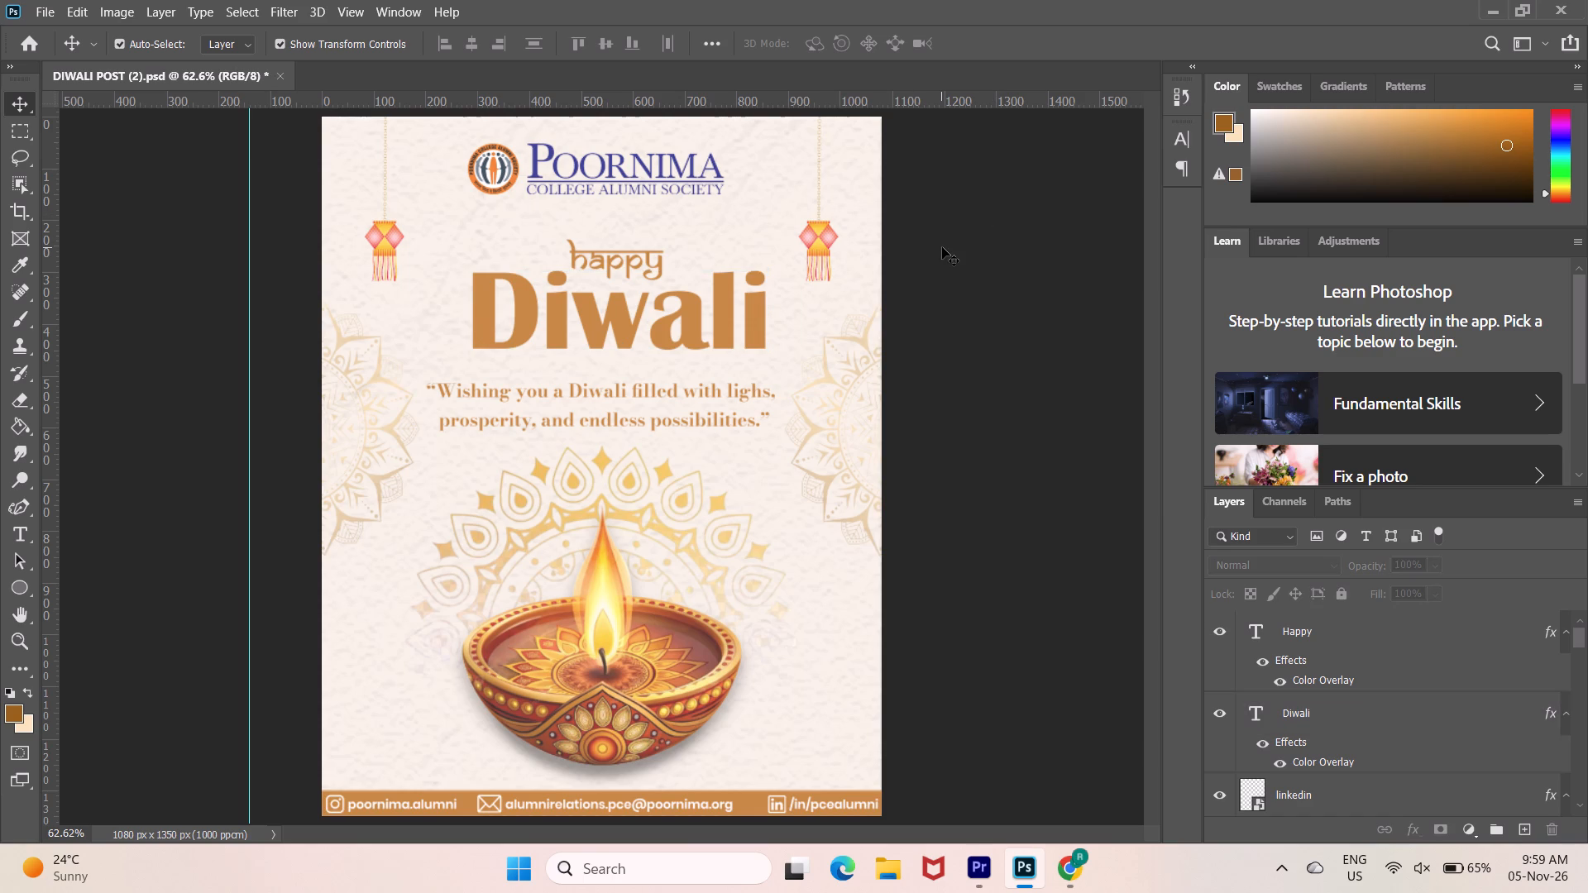
Change the font of the Happy text above Diwali to Bell MT Regular and commit the edit.
double_click(659, 260)
double_click(627, 265)
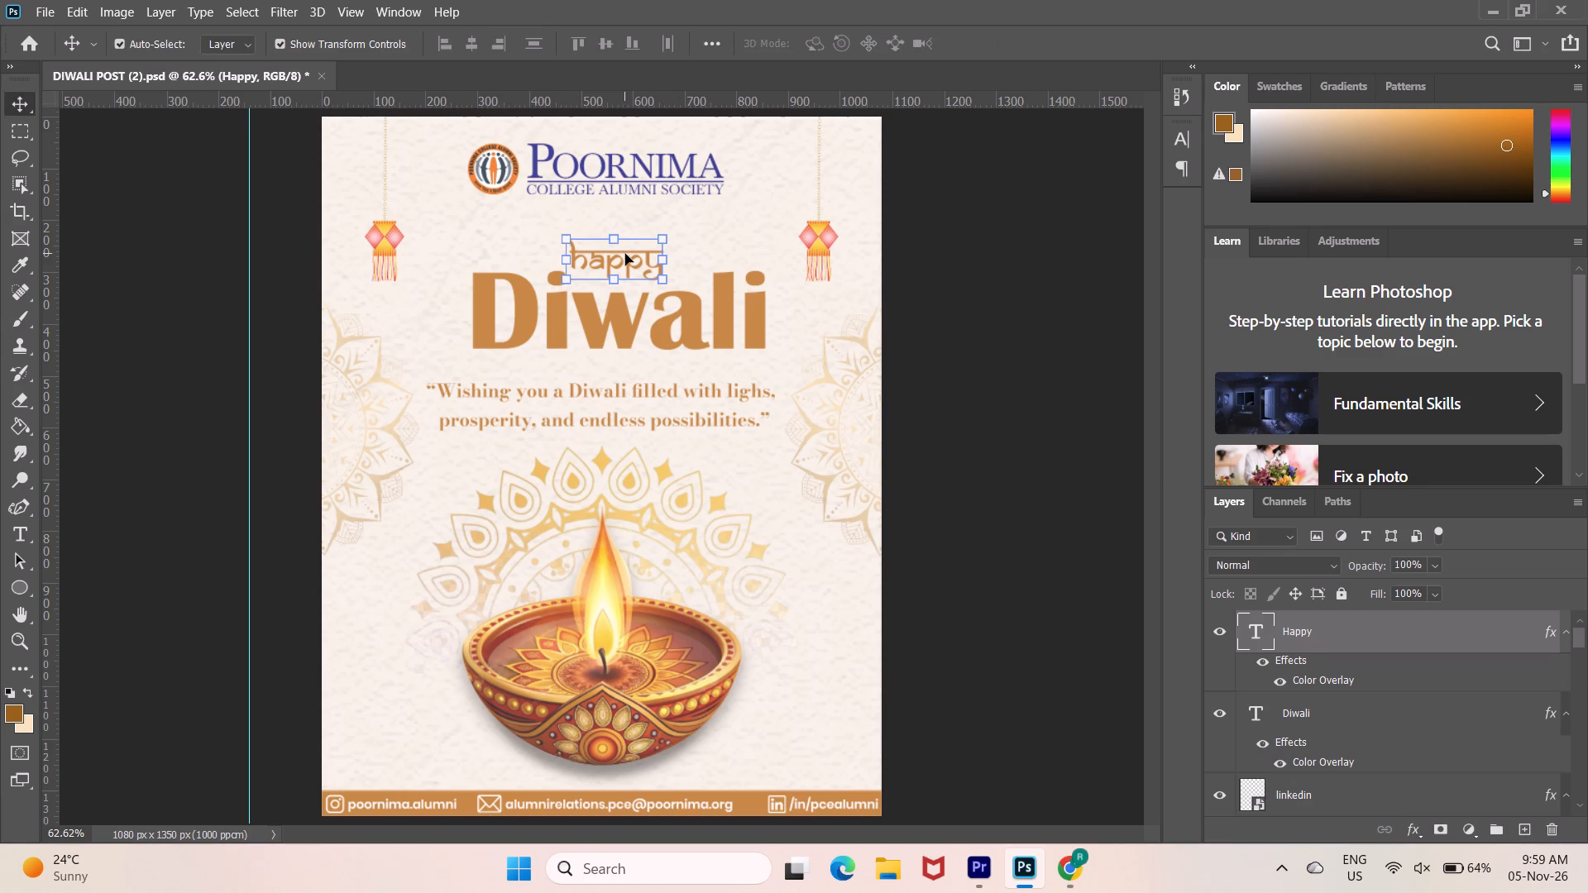
double_click(625, 254)
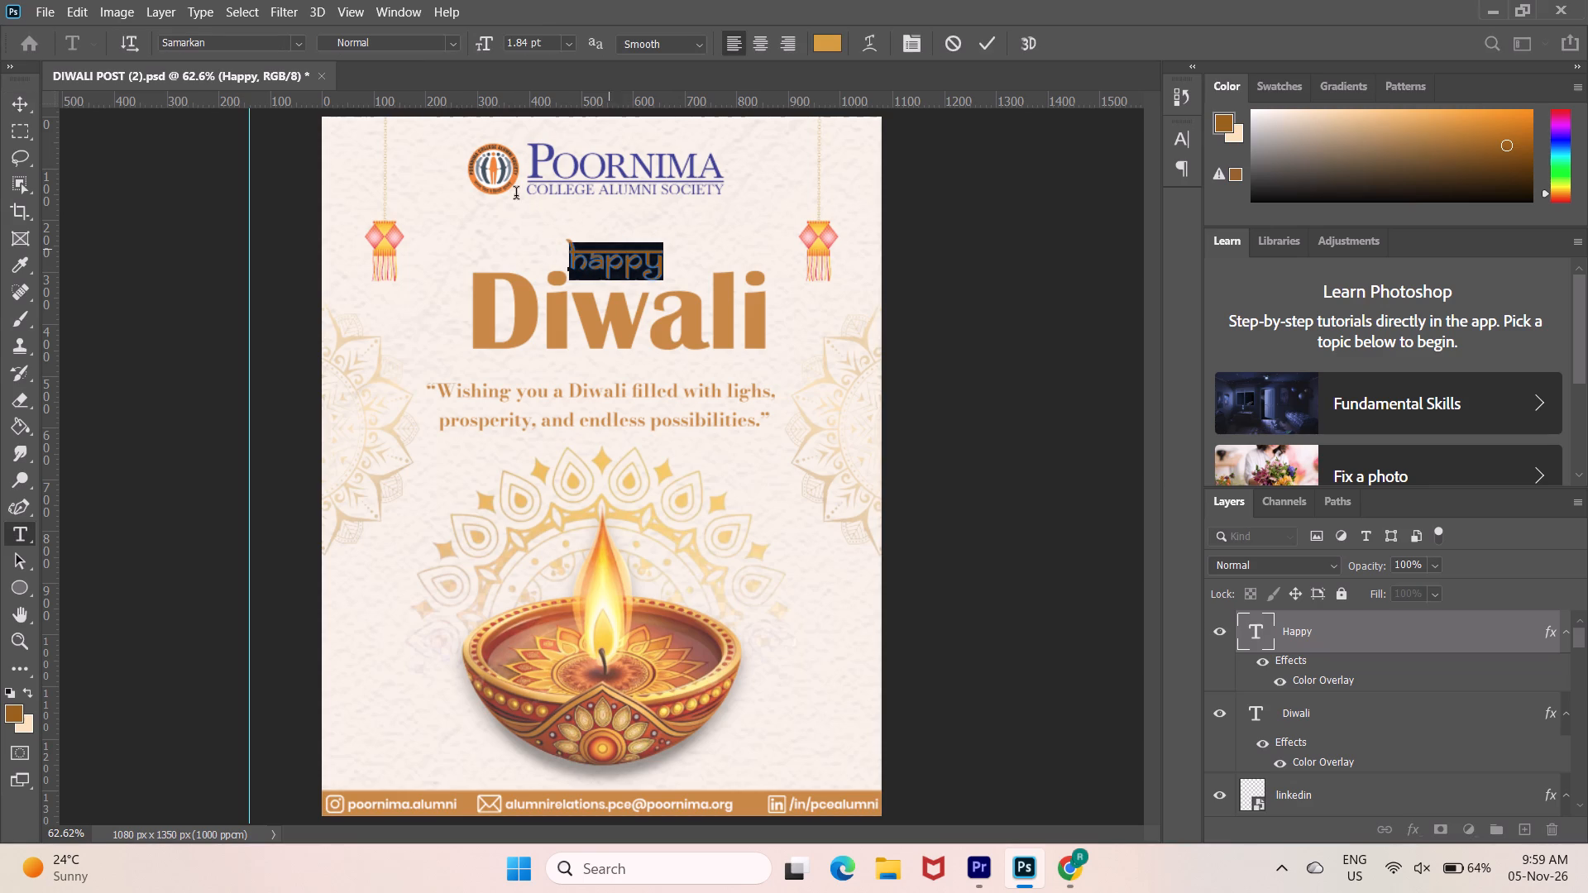
left_click(302, 42)
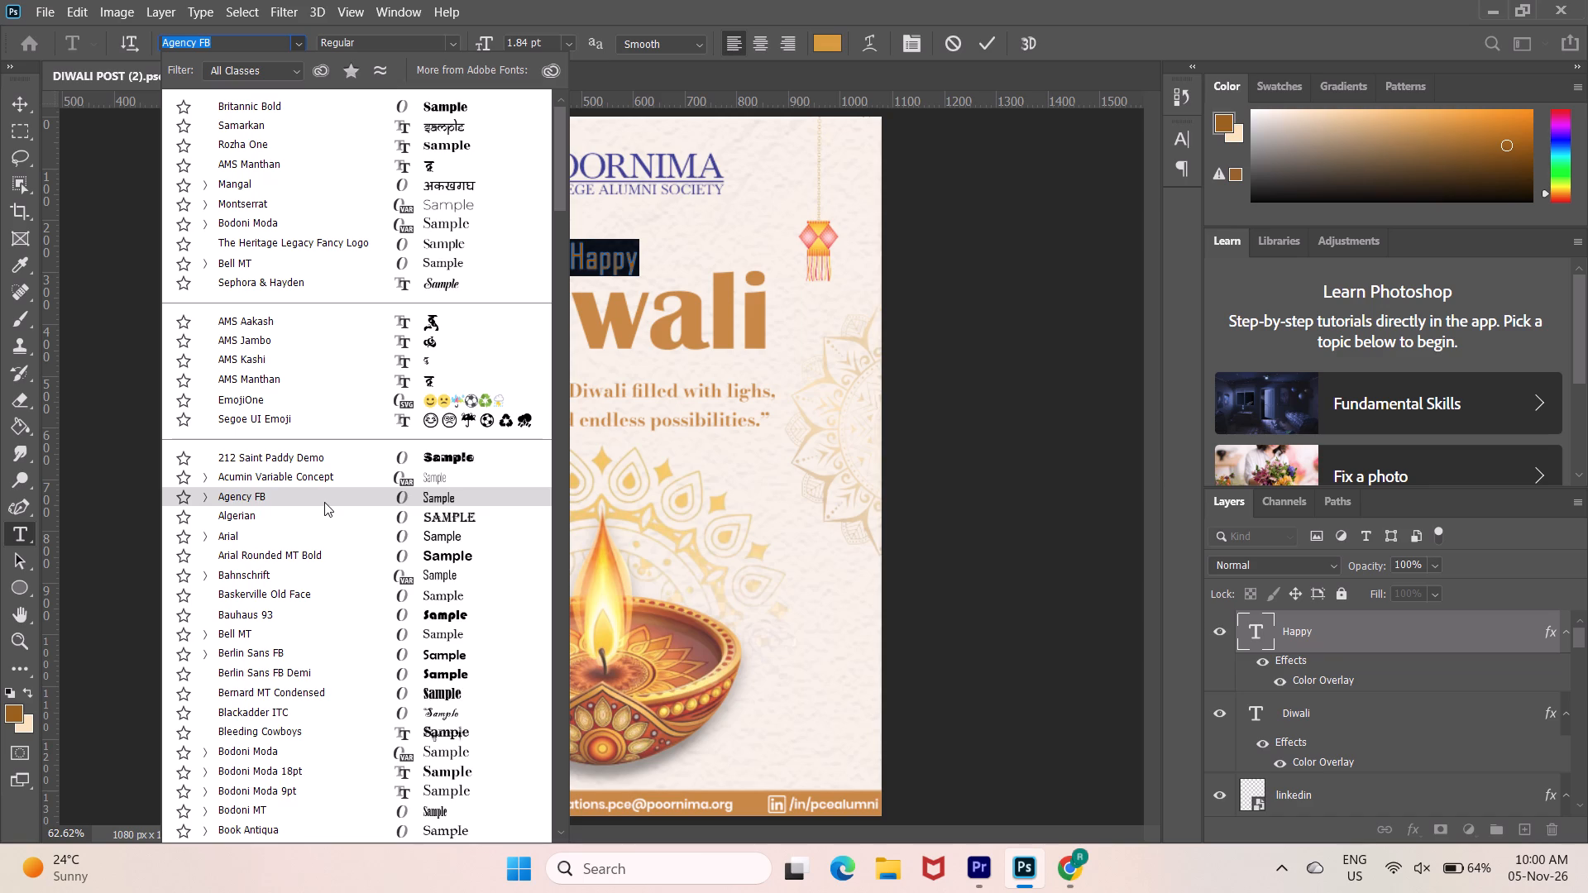
scroll(324, 502, "down", 1)
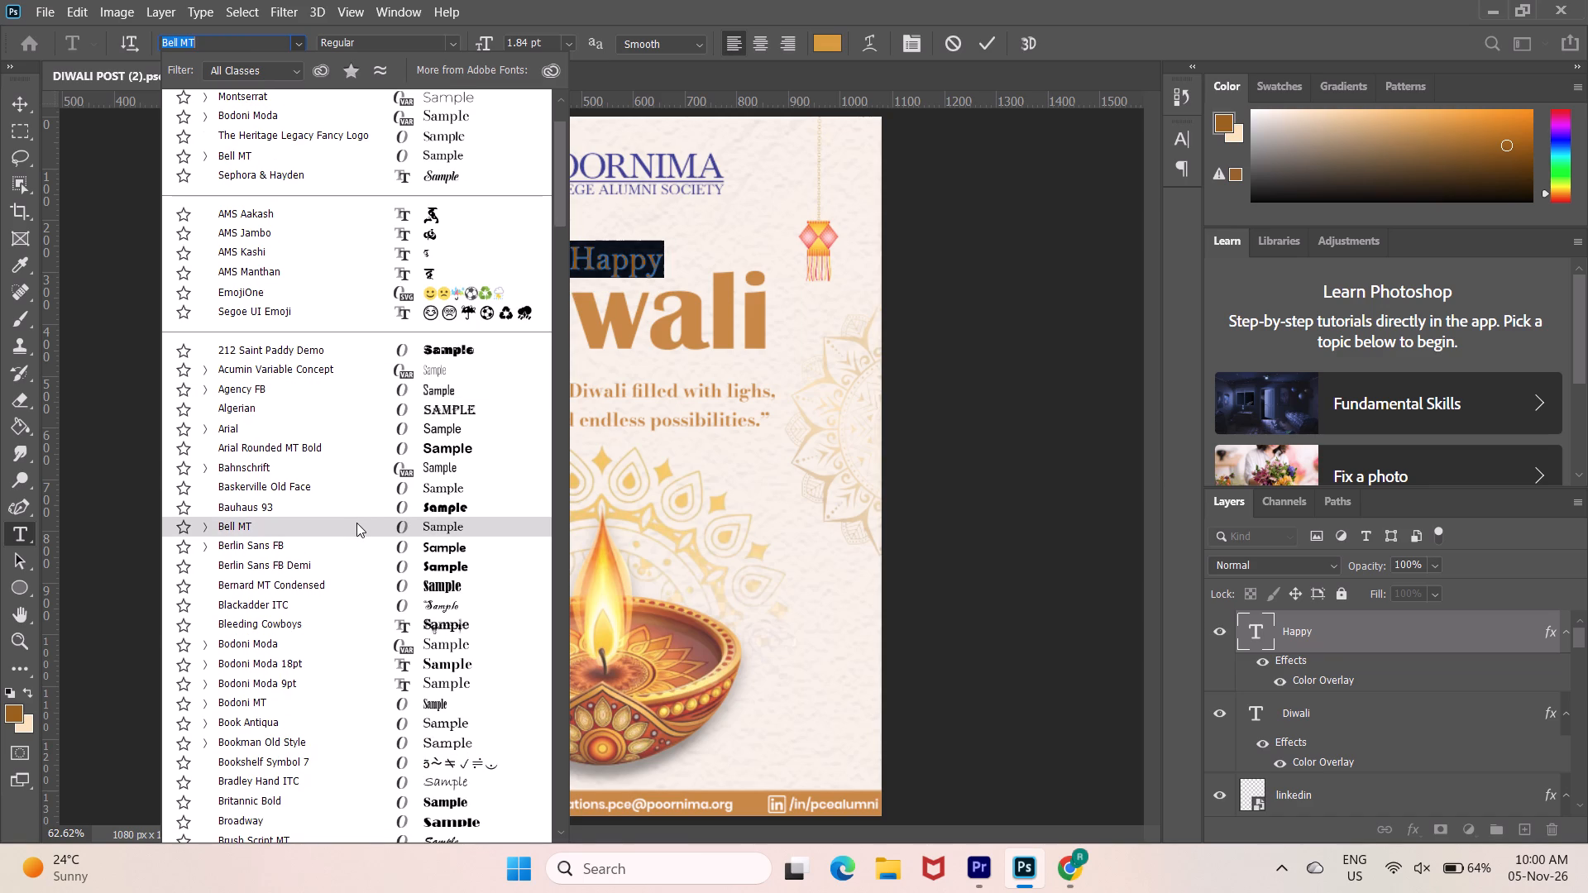
left_click(356, 523)
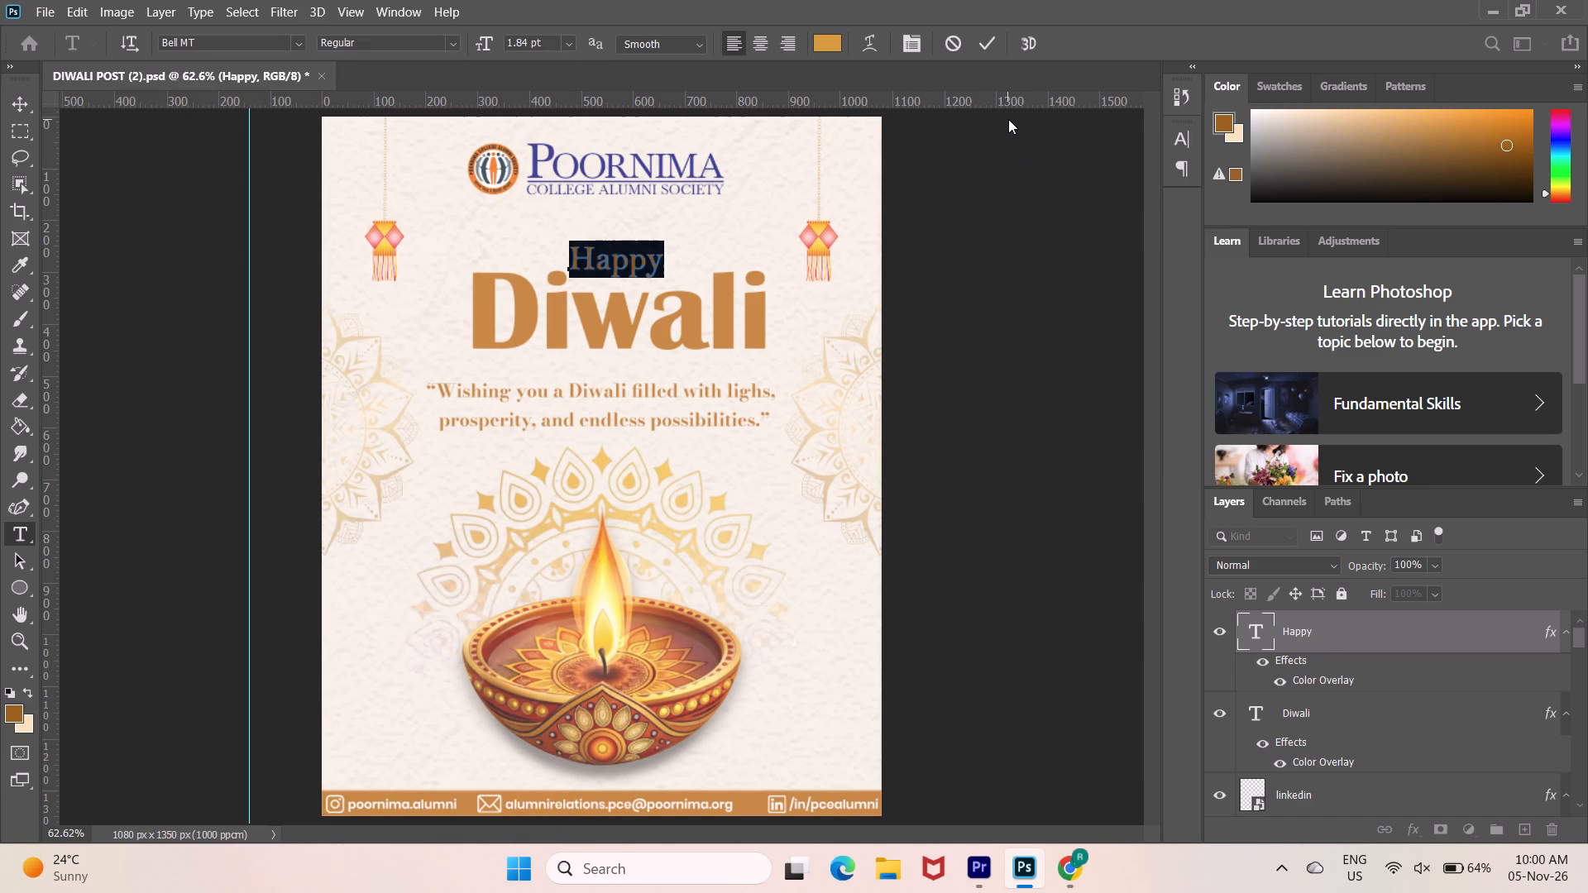
left_click(988, 41)
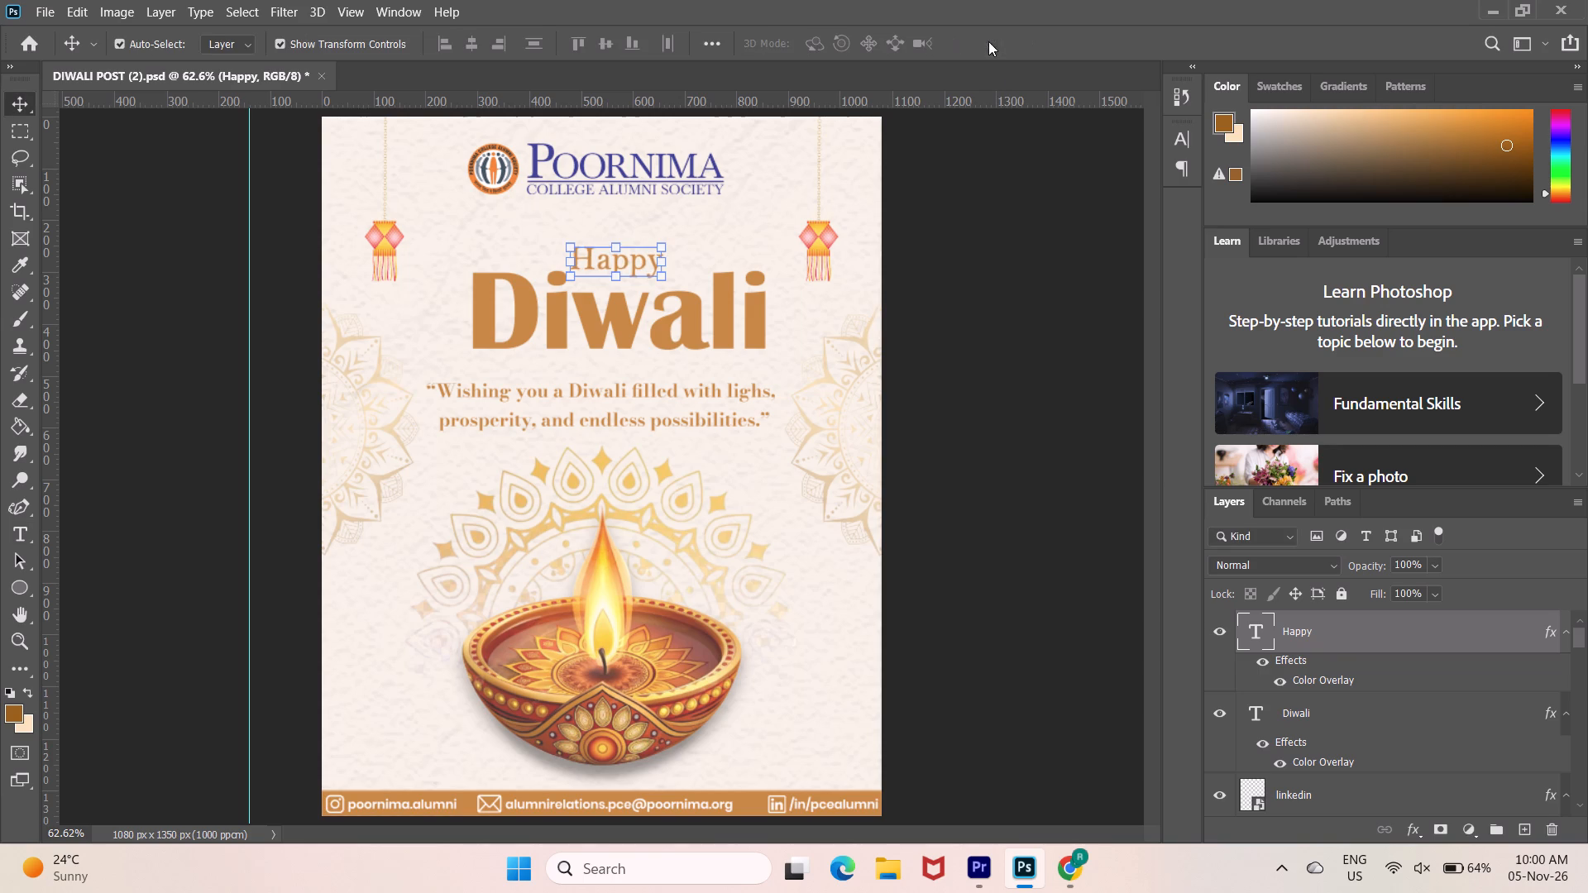
Move the Happy text slightly up and to the left to open a gap above the Diwali lettering.
left_click(979, 262)
left_click(651, 266)
left_click_drag(594, 260, 587, 243)
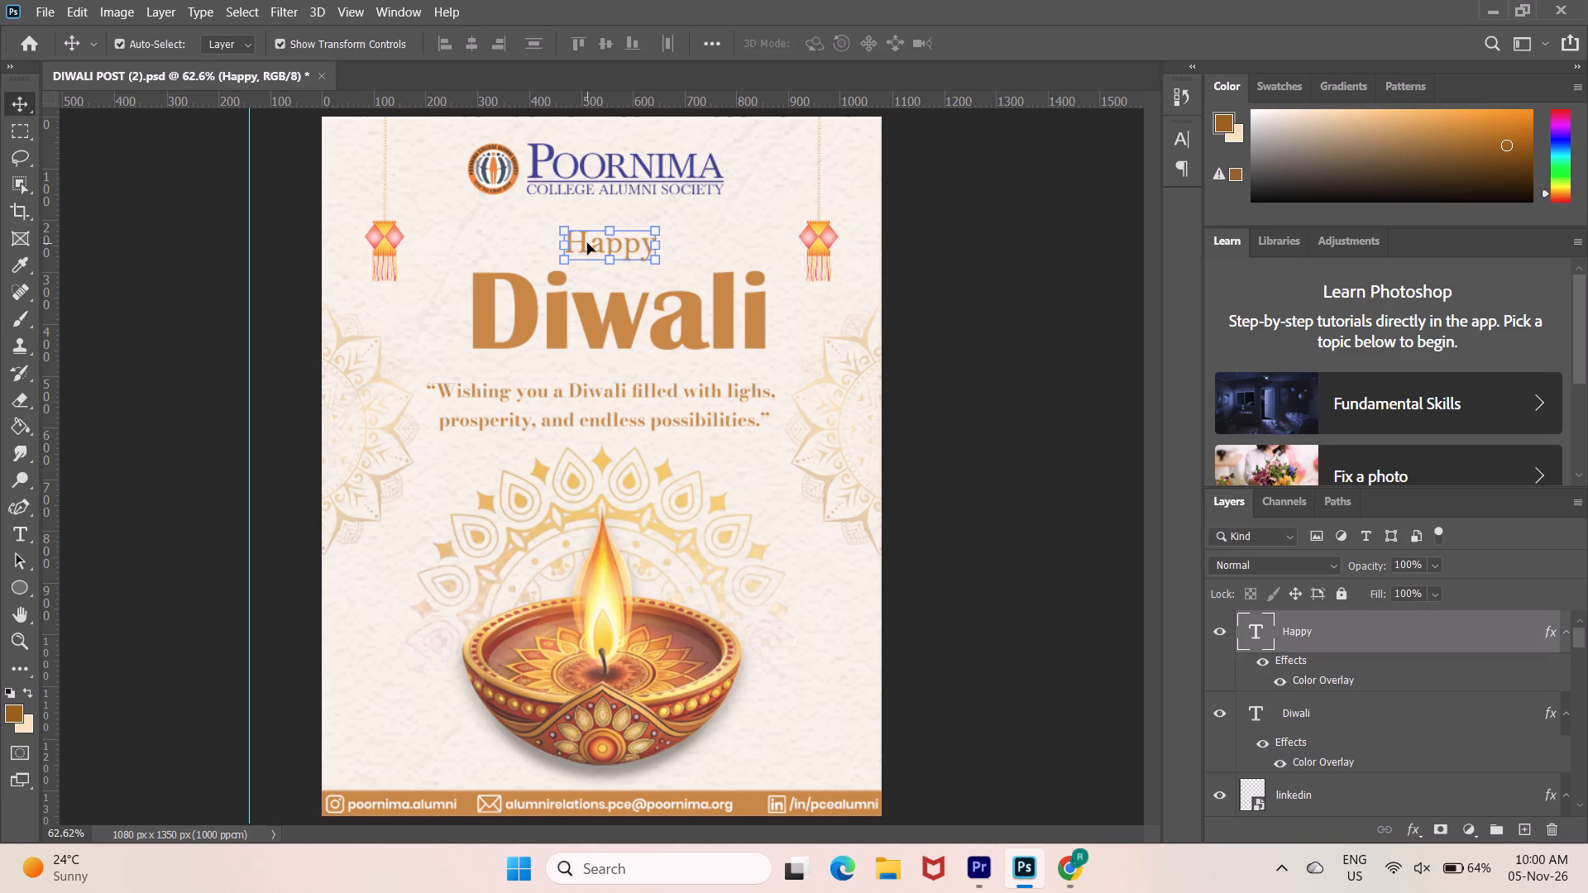
Set the Happy text's font style to Bold, commit the edit and deselect the layer.
double_click(587, 243)
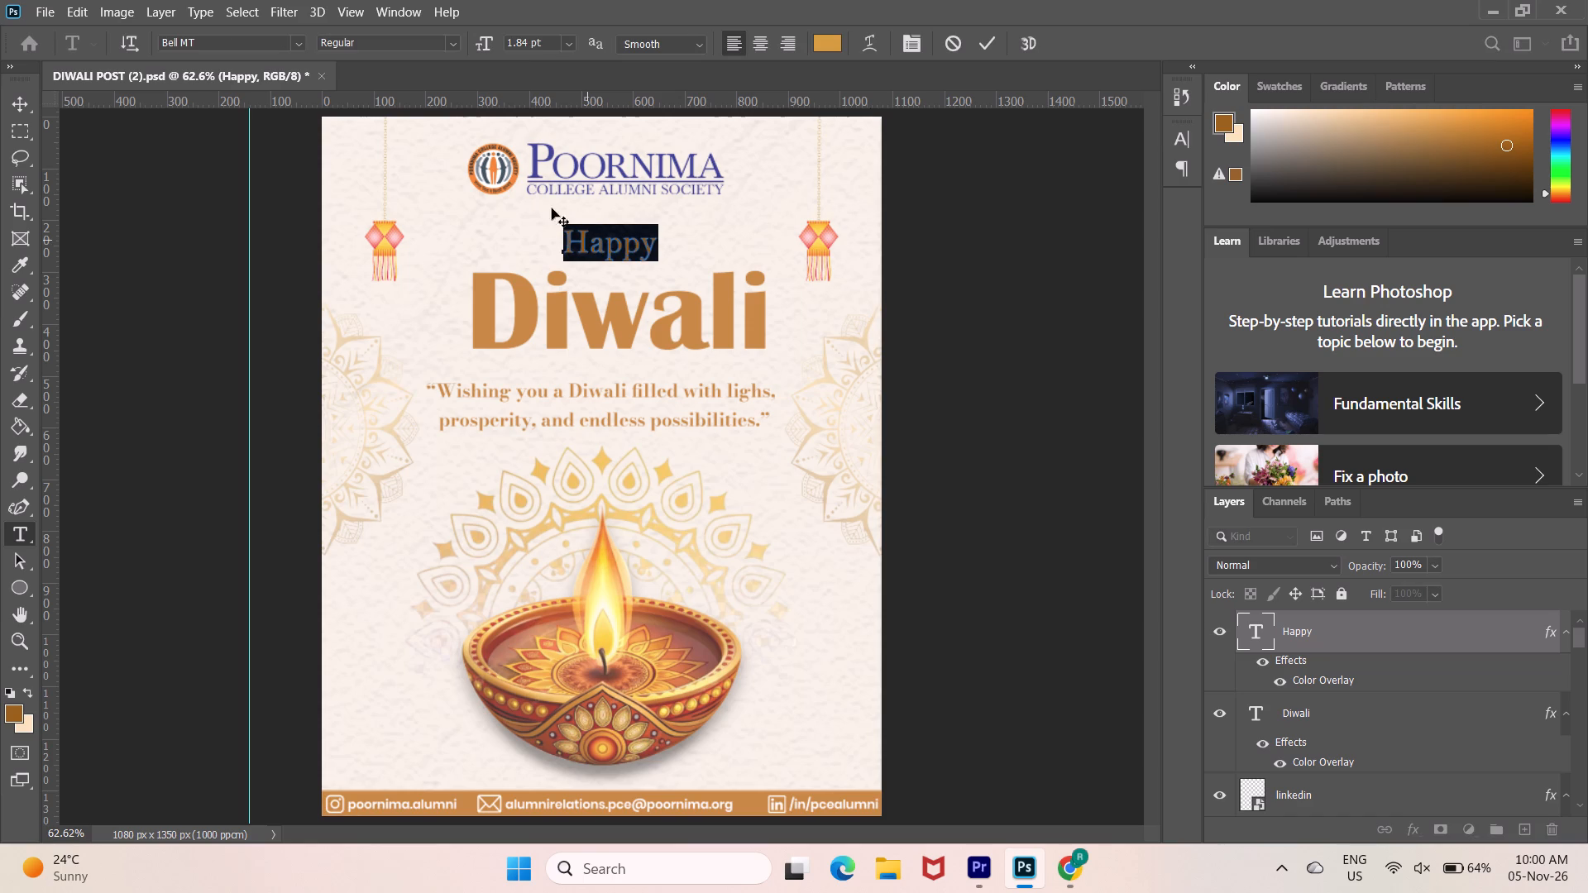
left_click(457, 46)
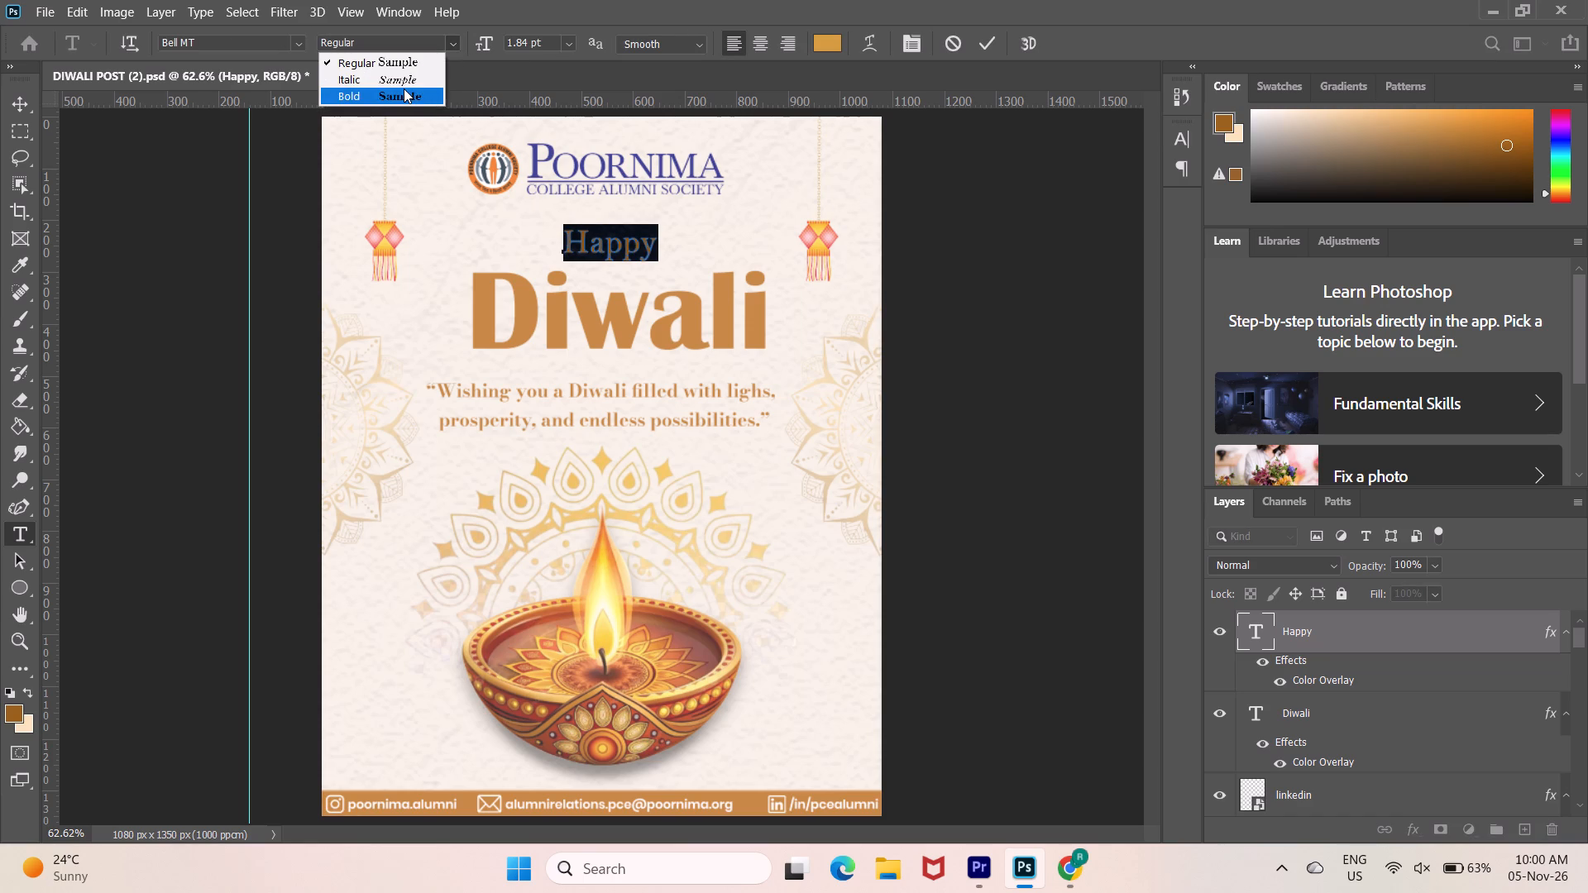
left_click(404, 88)
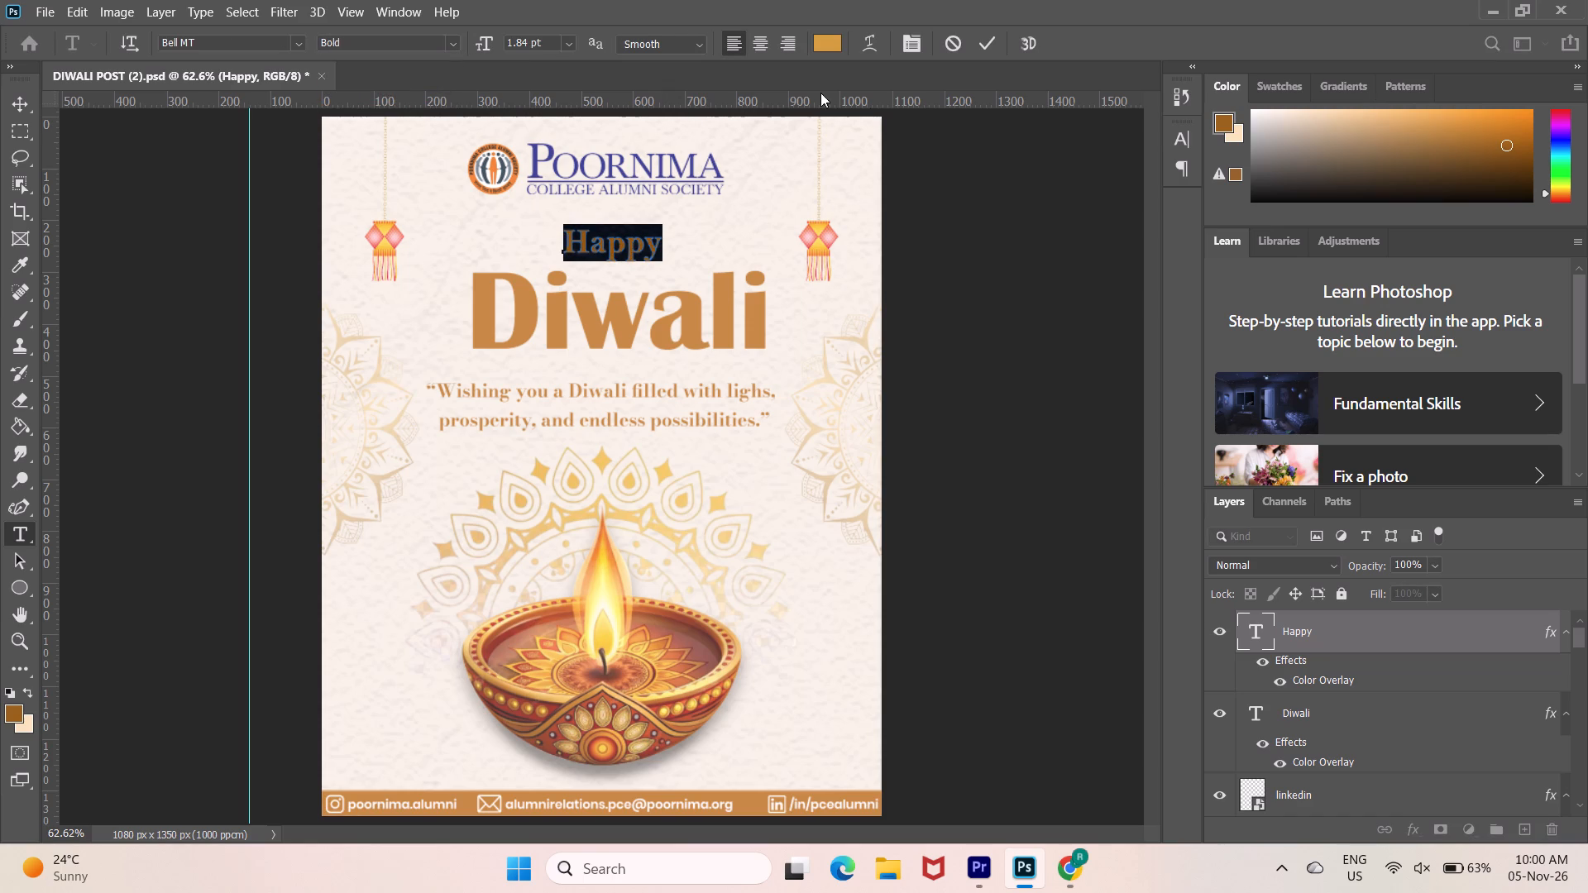
left_click(991, 37)
left_click(1003, 210)
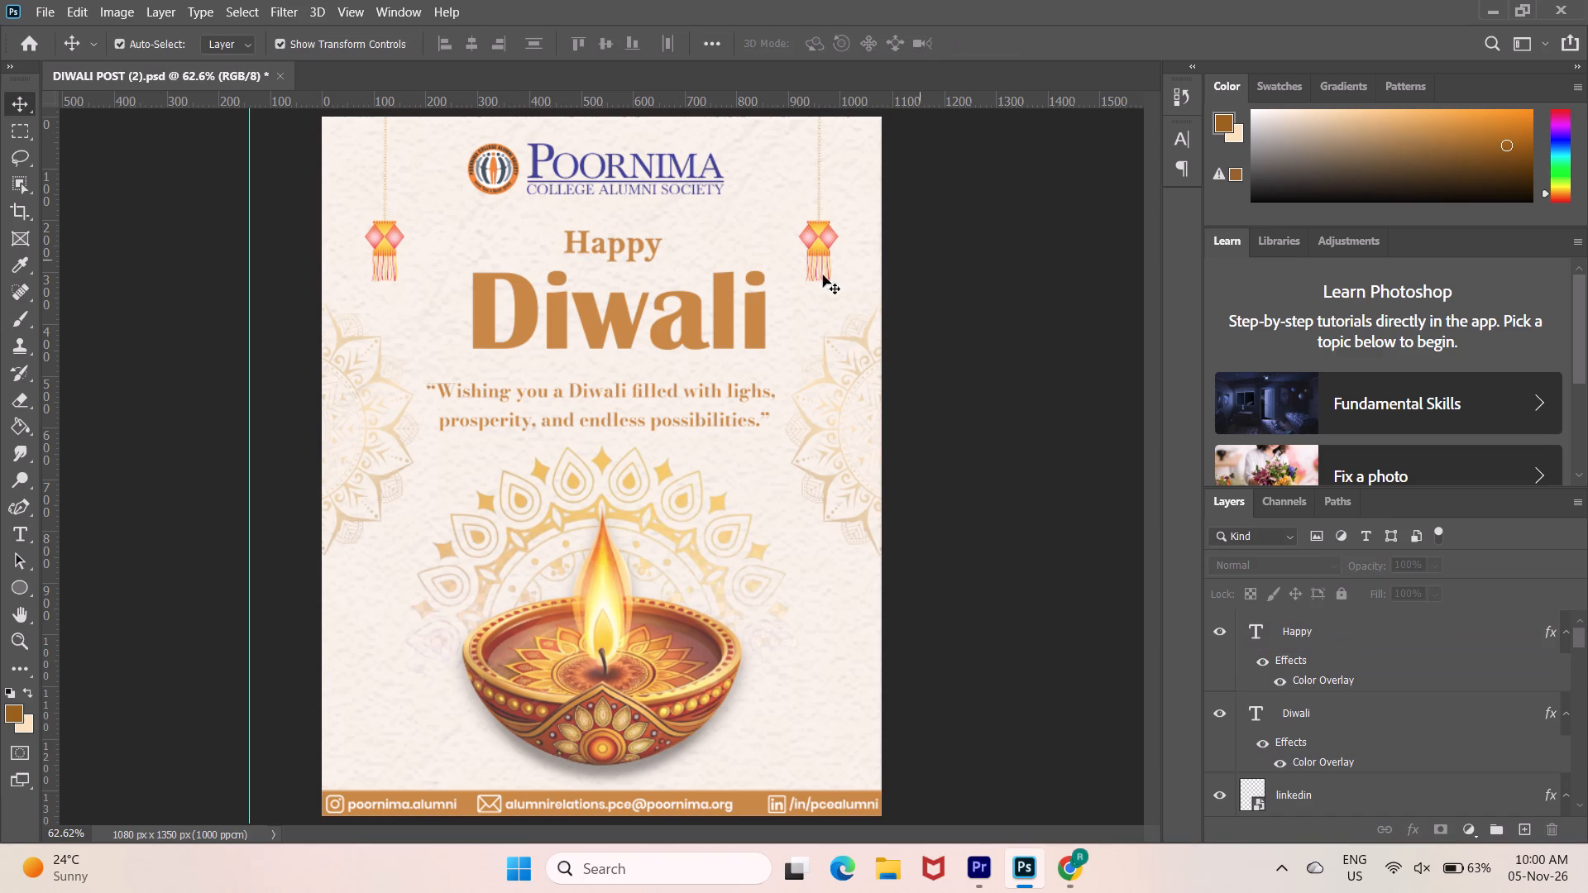
Move the vertical guide from outside the canvas onto the poster's horizontal centre.
left_click_drag(247, 303, 615, 327)
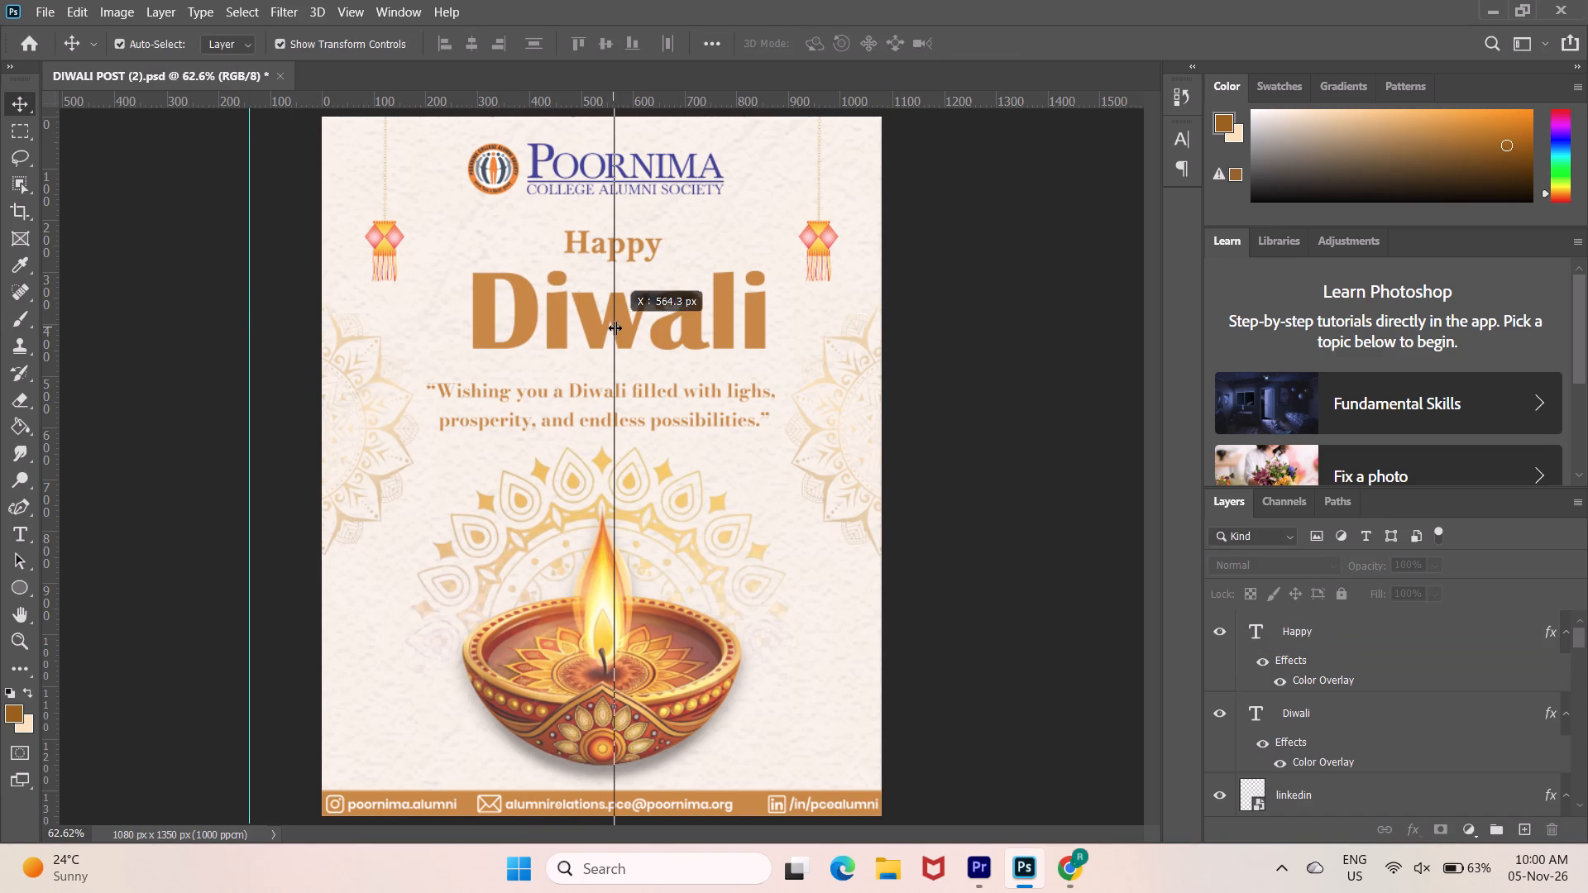
left_click_drag(615, 327, 594, 306)
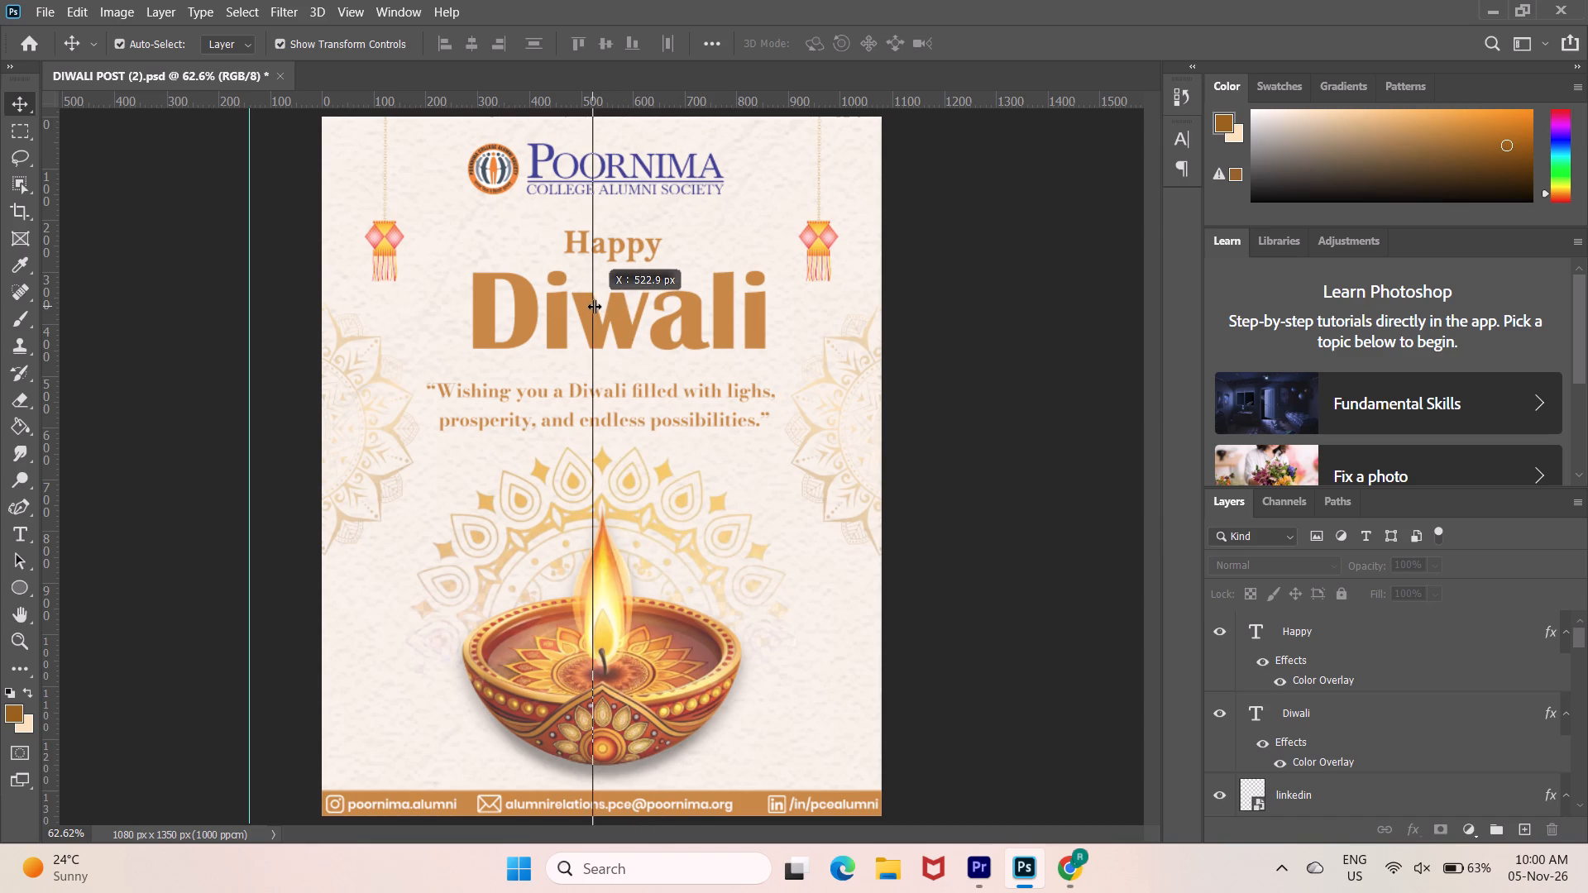
left_click_drag(594, 306, 607, 306)
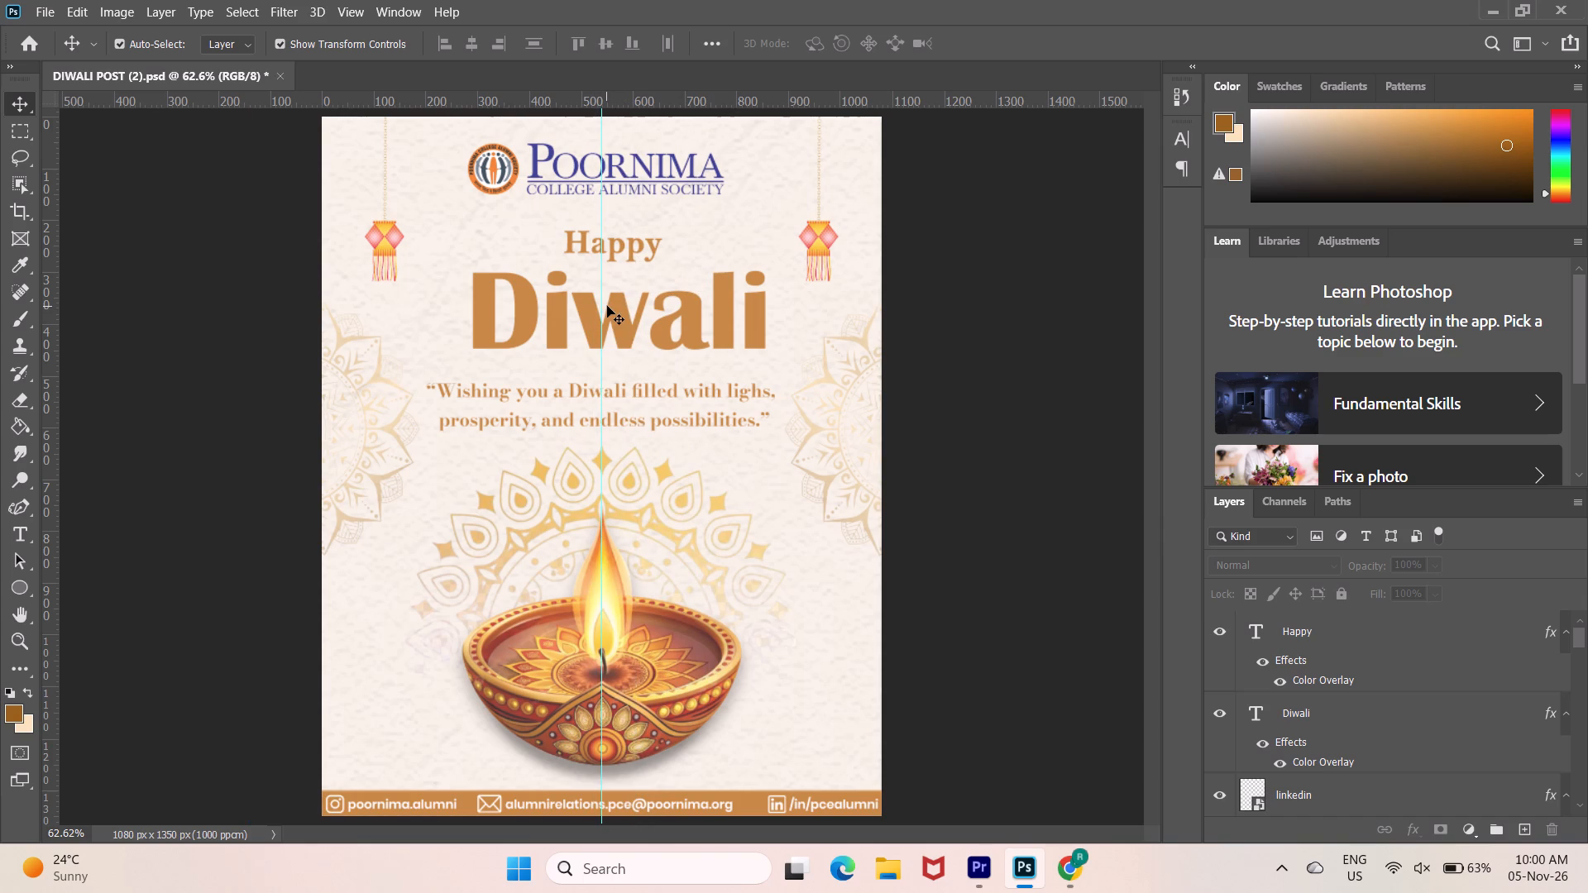
Nudge the large Diwali lettering left until it is centred on the vertical guide, and deselect it.
left_click(684, 313)
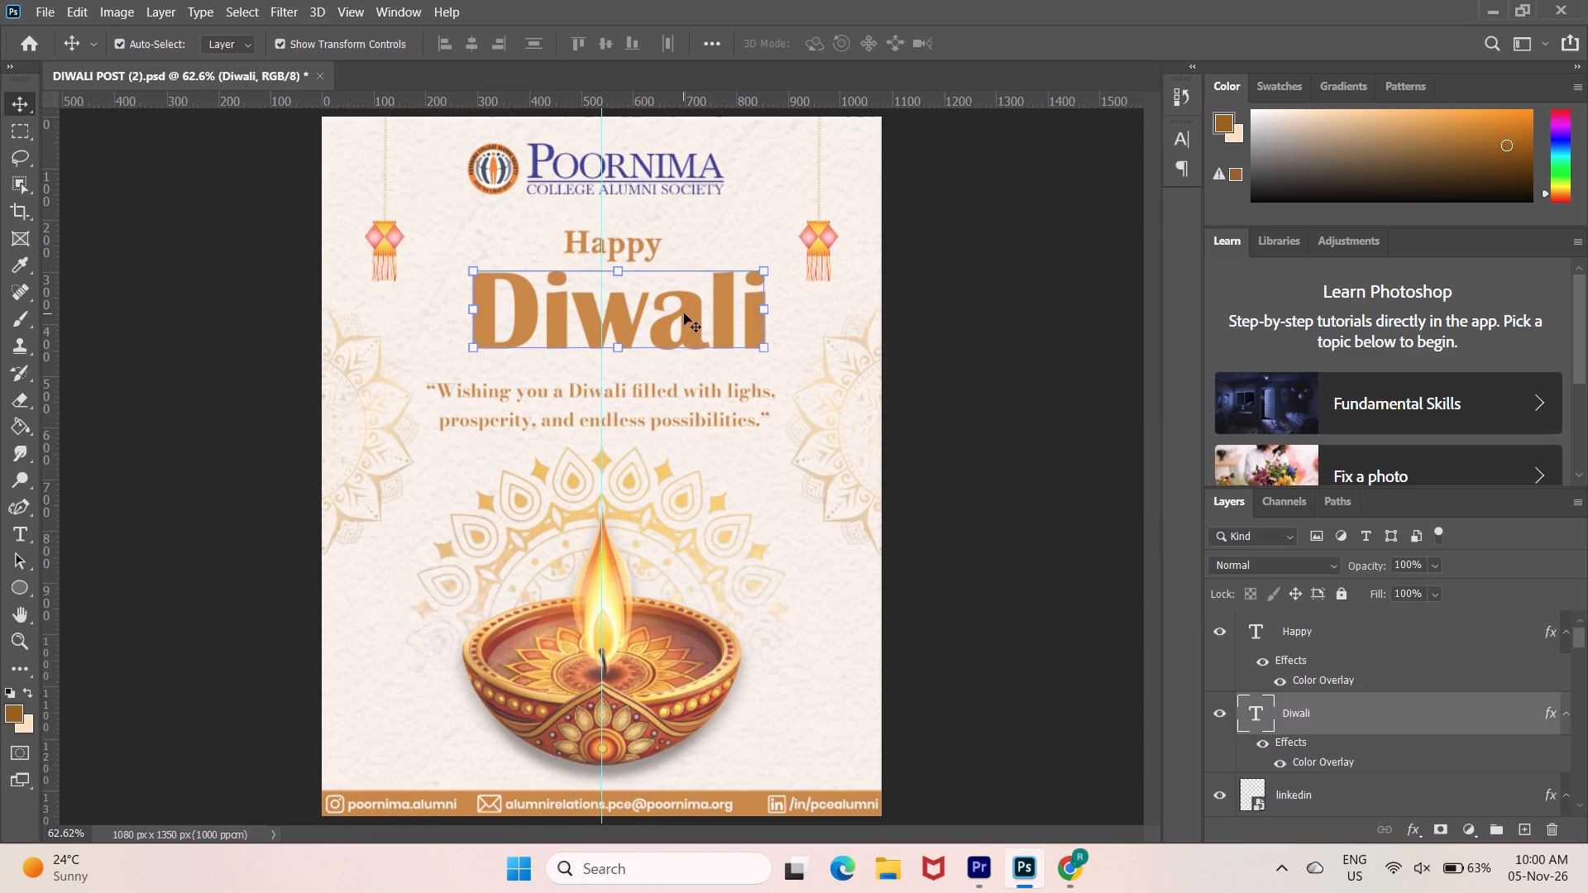
key("shift+Left")
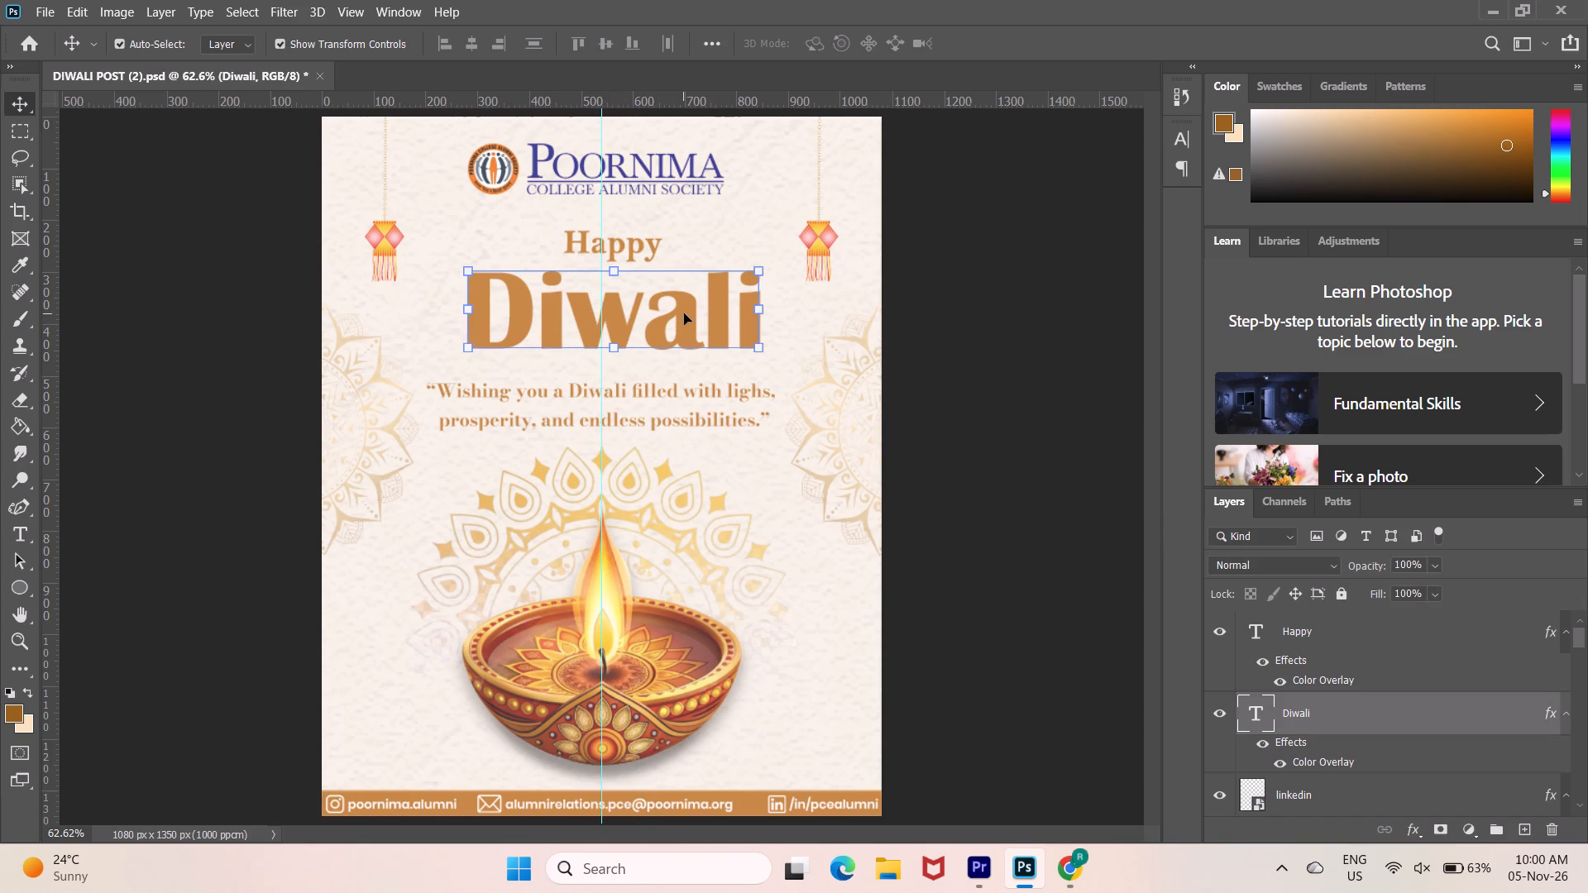
key("shift+Left")
key("shift+Left")
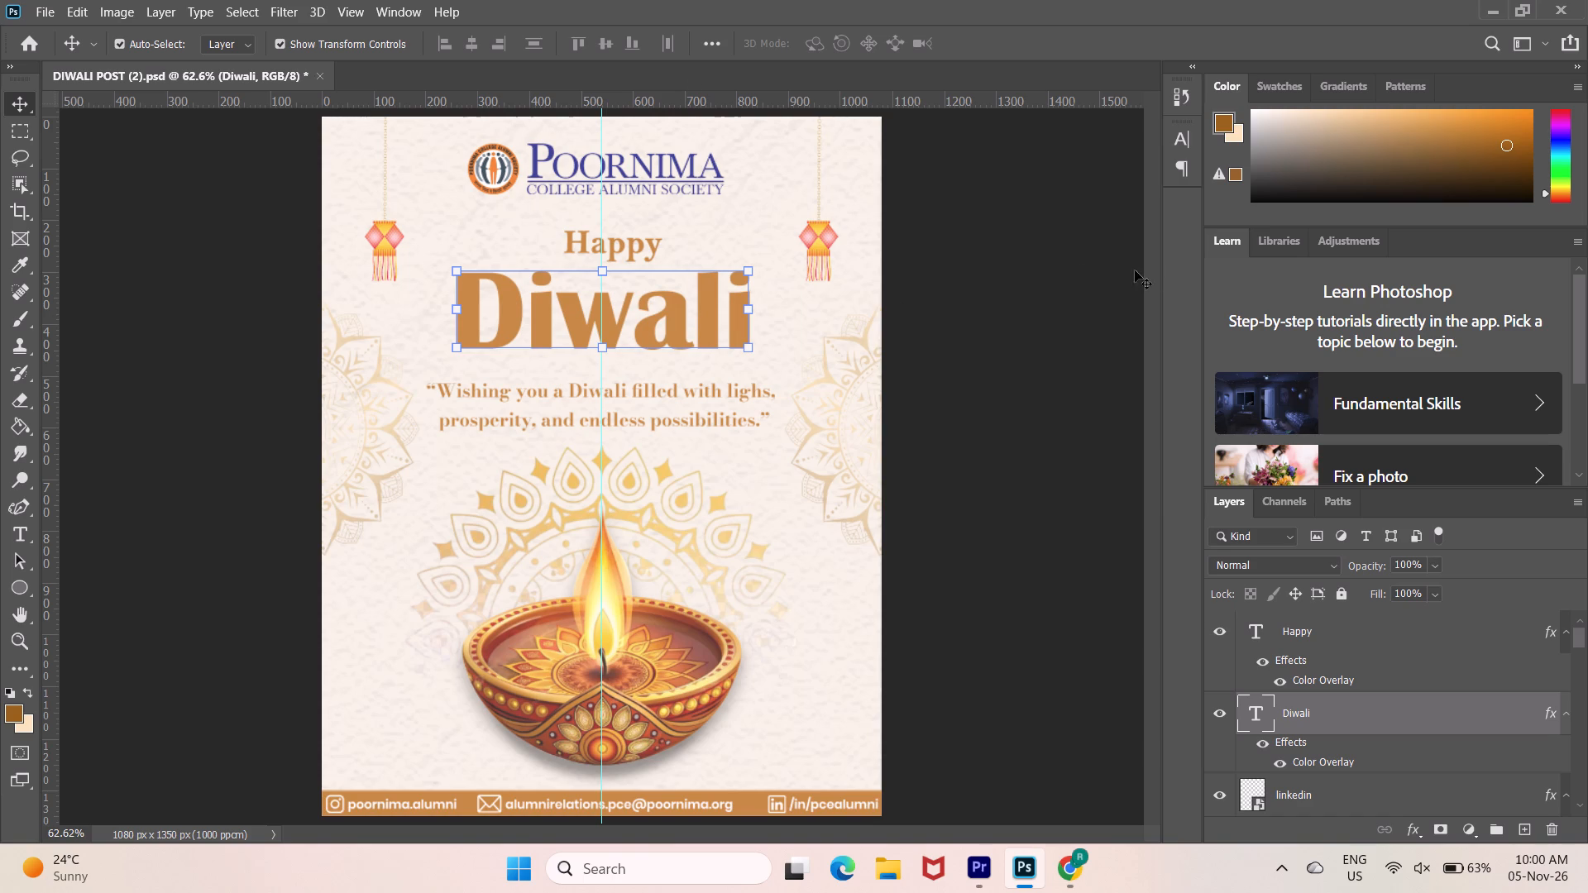
left_click(1064, 266)
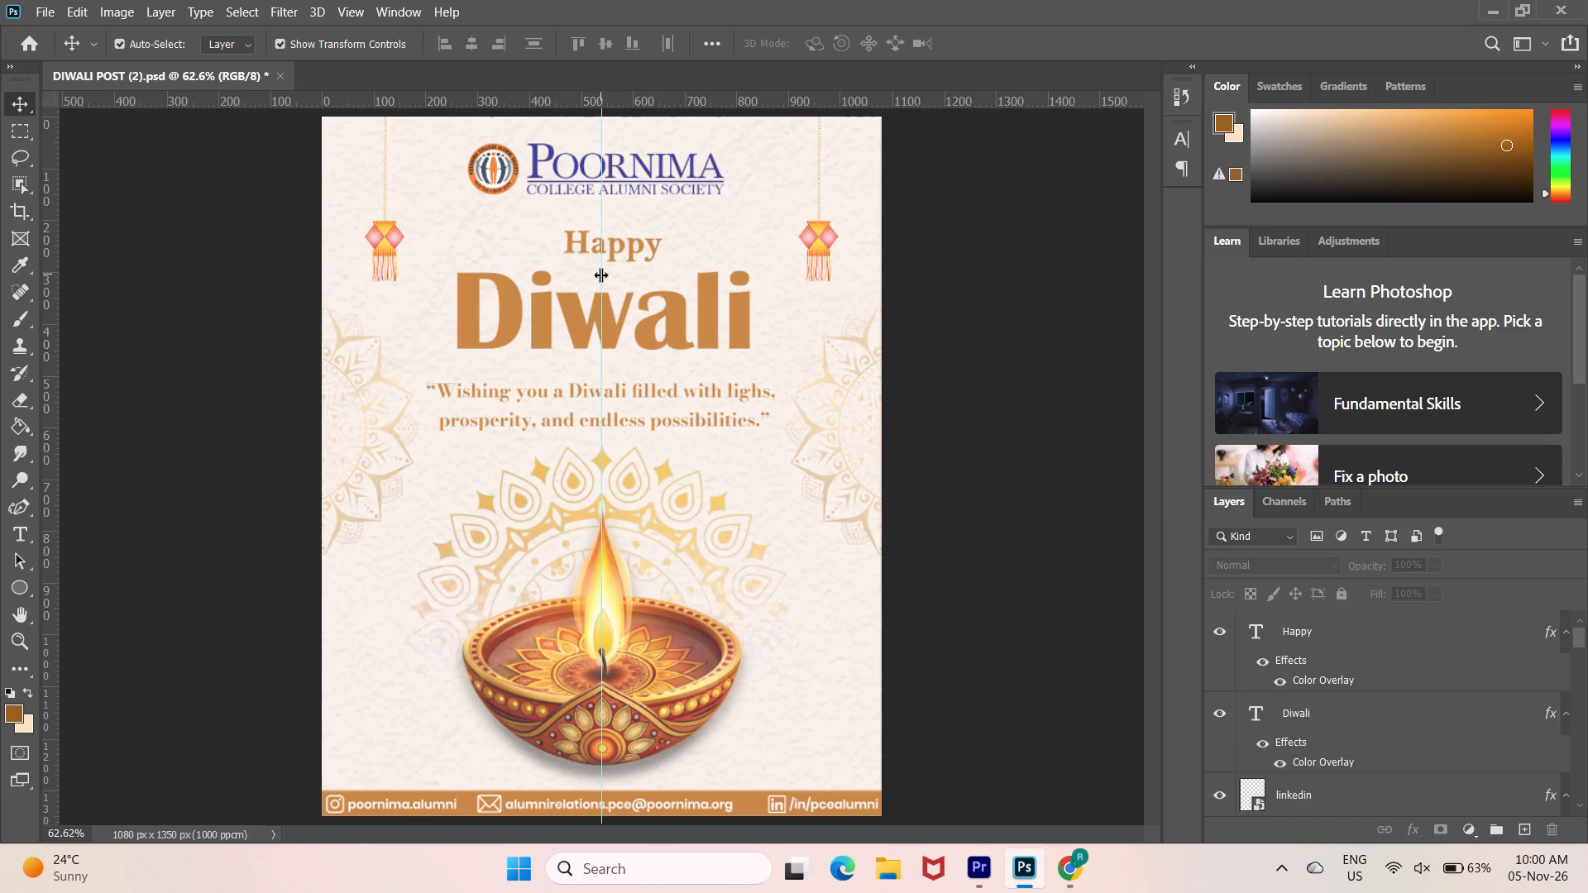
Set the Diwali lettering's font size to 6 pt and commit the edit.
left_click(617, 251)
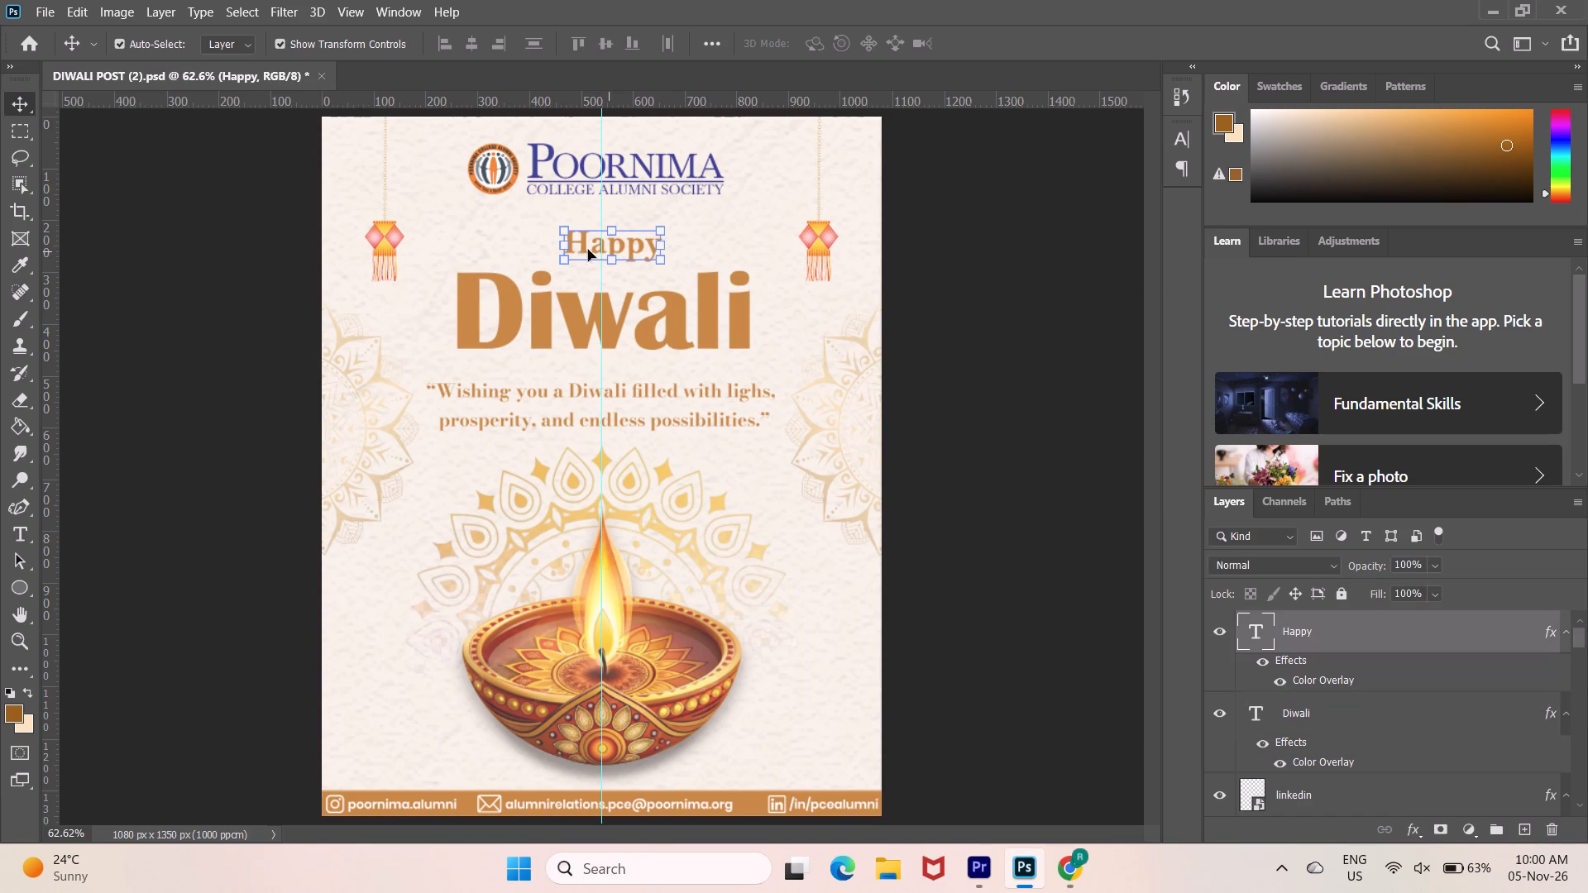
left_click(616, 318)
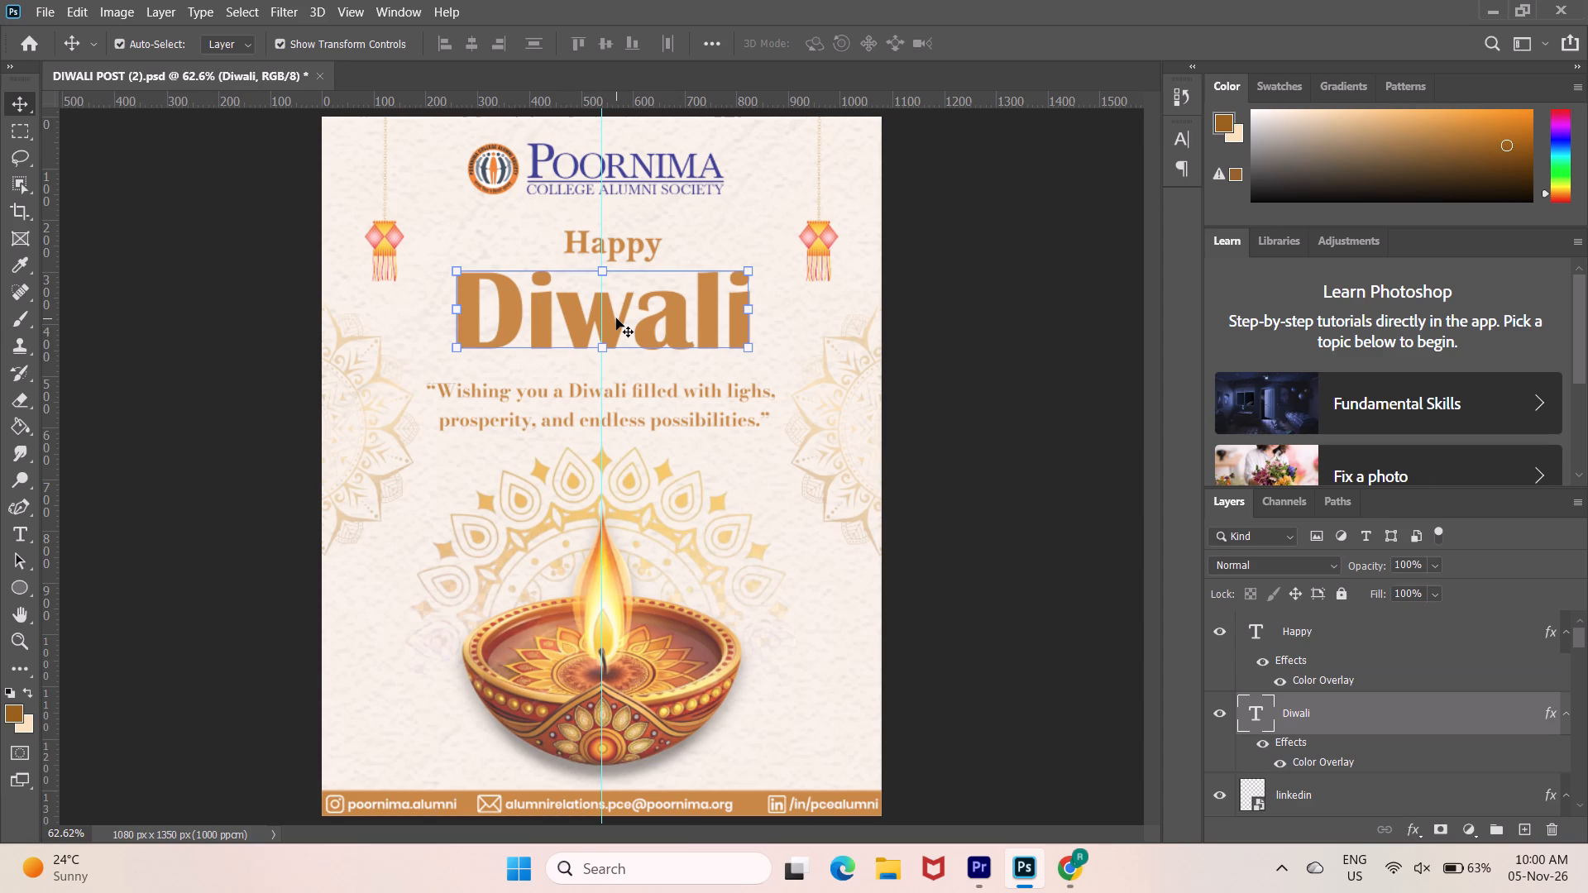
left_click(616, 318)
double_click(616, 318)
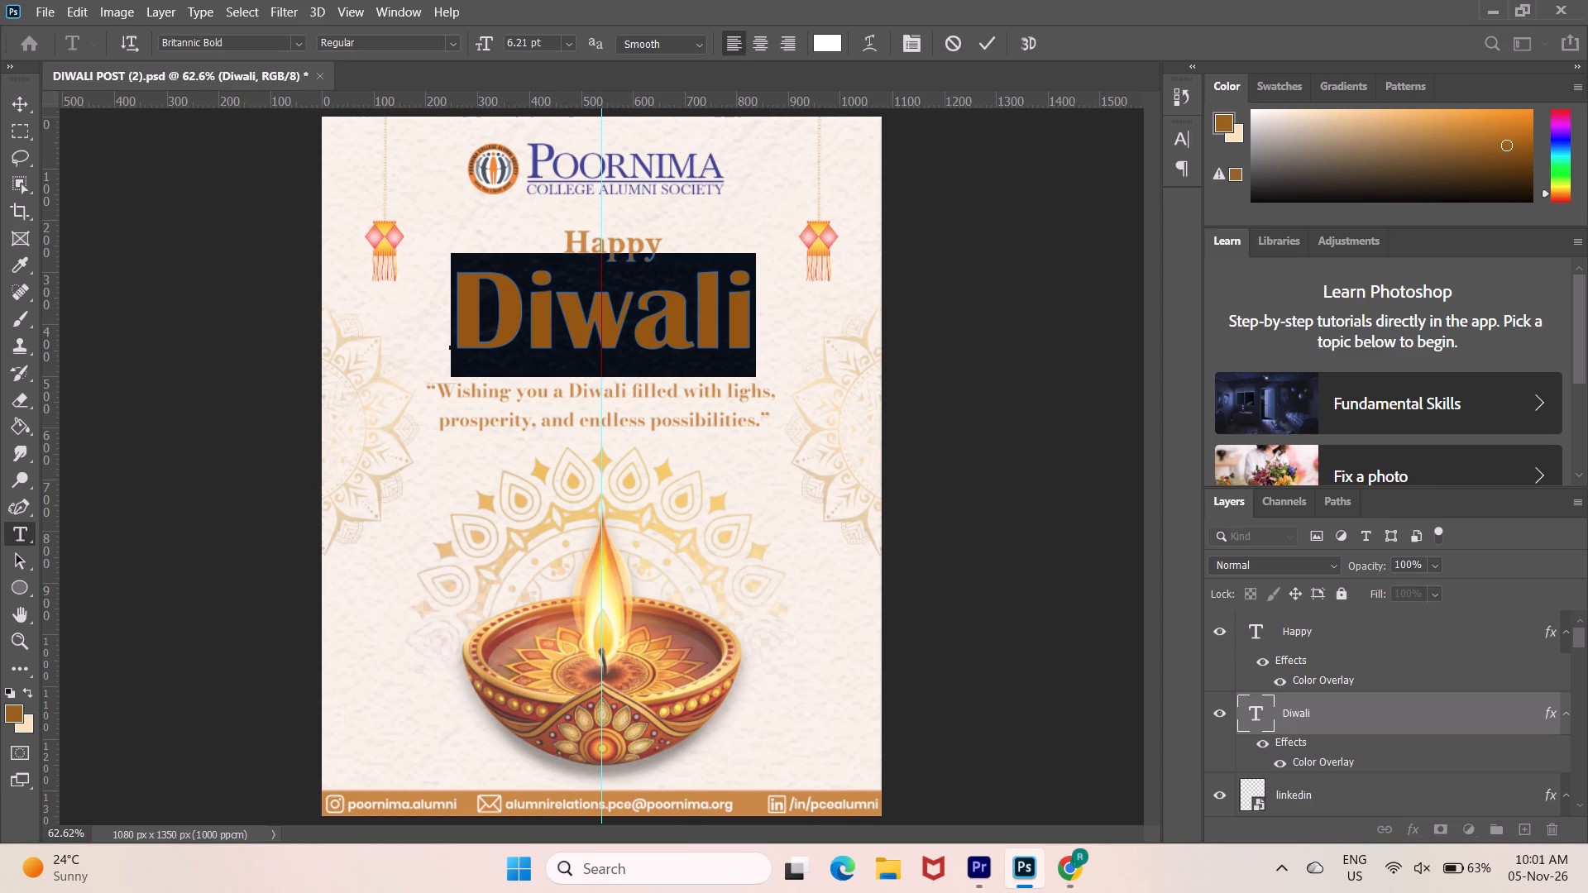
left_click_drag(529, 38, 513, 46)
left_click_drag(513, 46, 516, 45)
key("BackSpace")
left_click(977, 44)
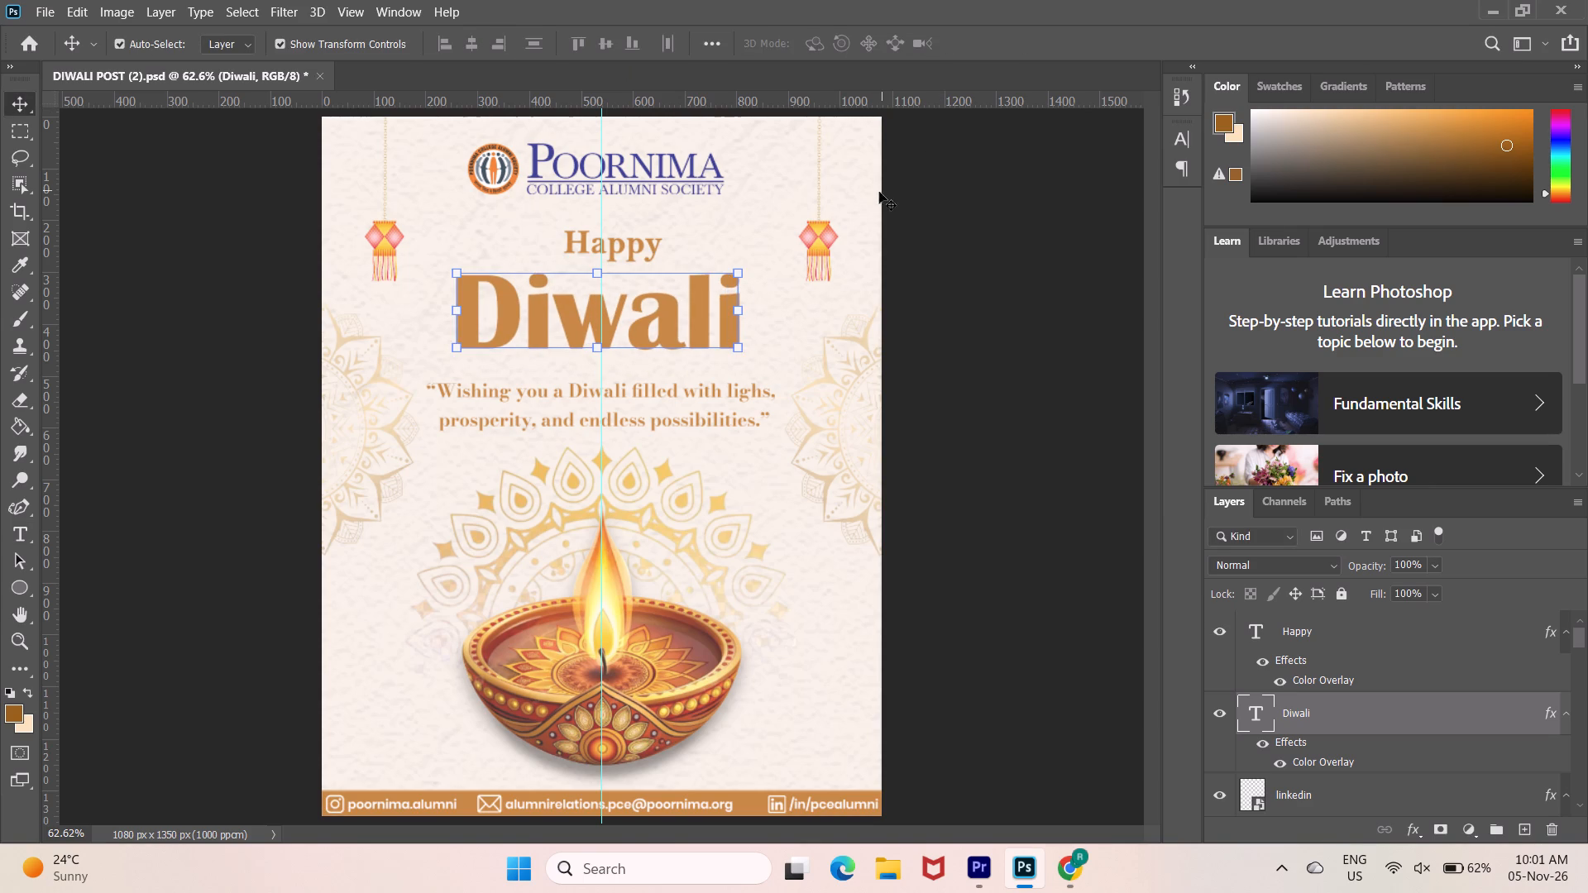
Recentre the resized Diwali lettering on the vertical guide and lower it by 10 px.
key("shift+Right")
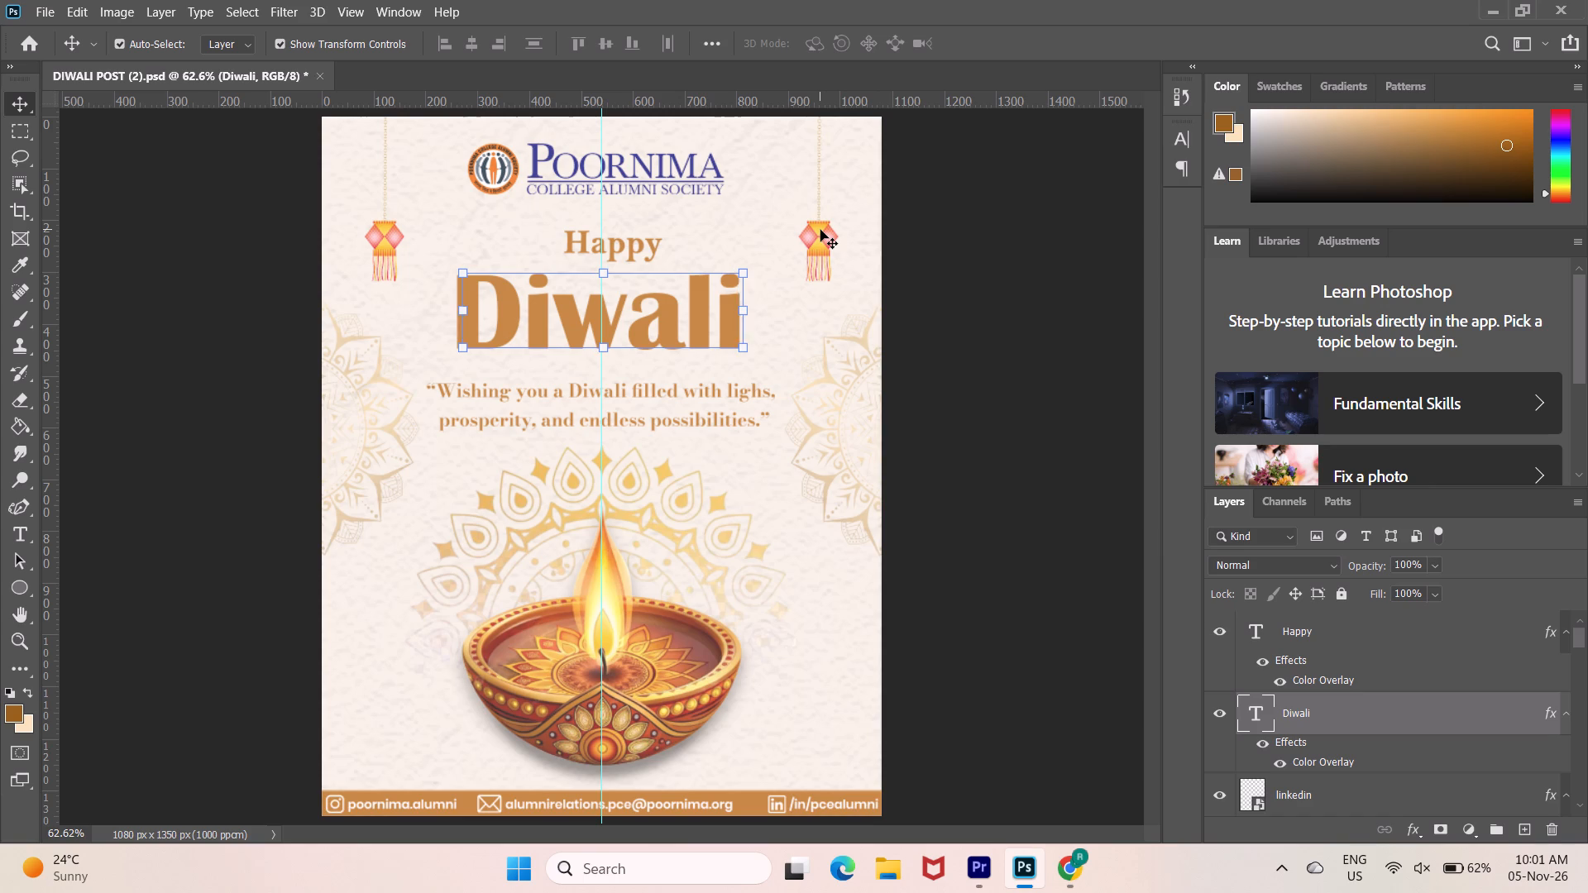
key("Left")
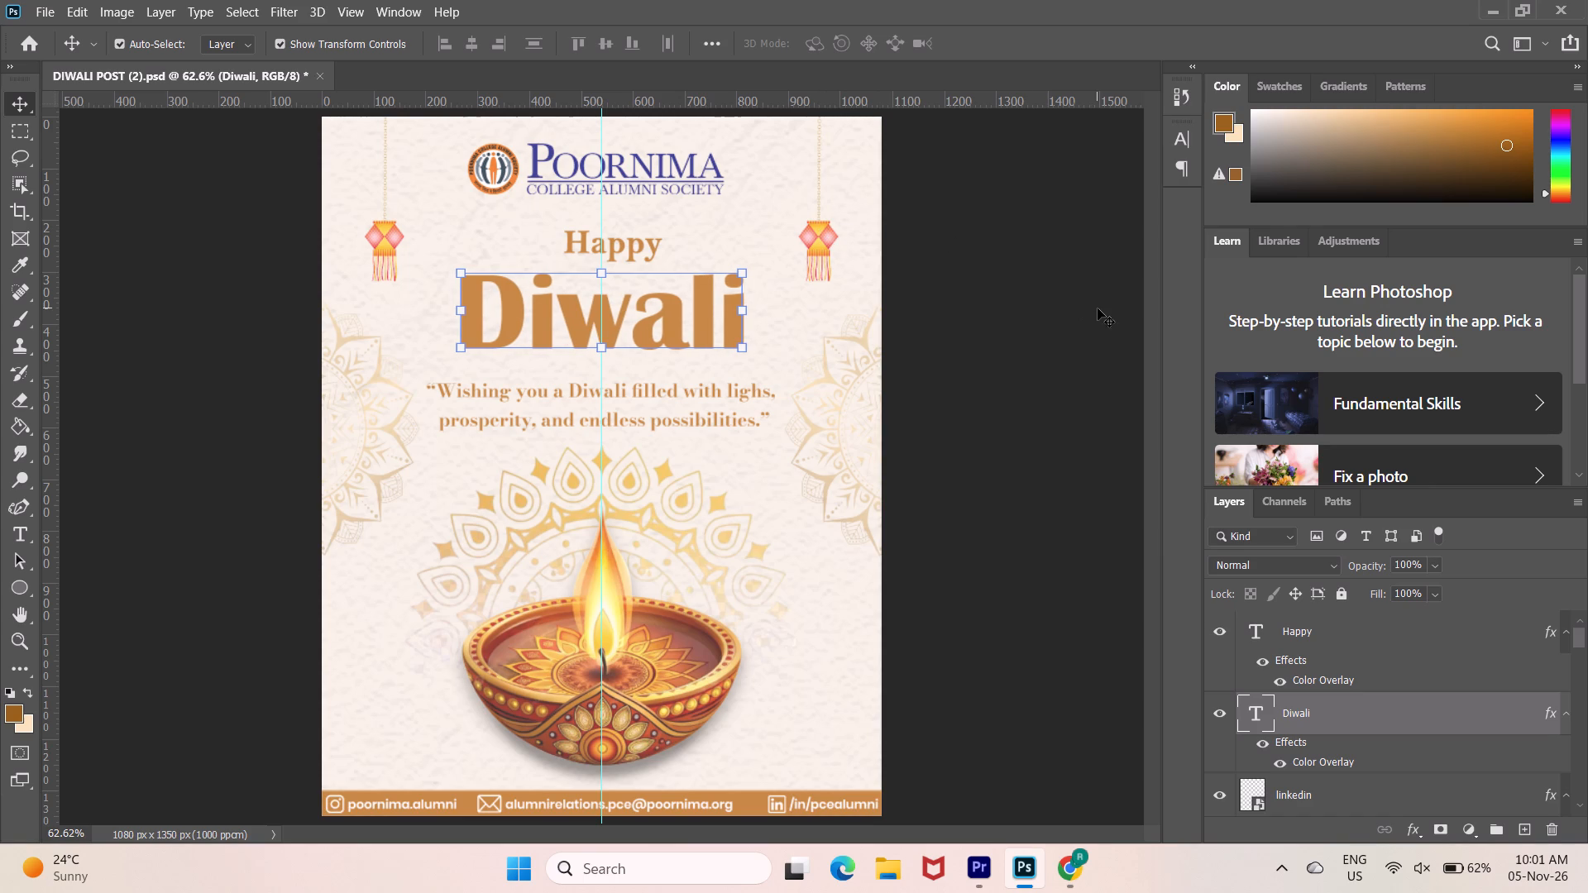
key("shift+Down")
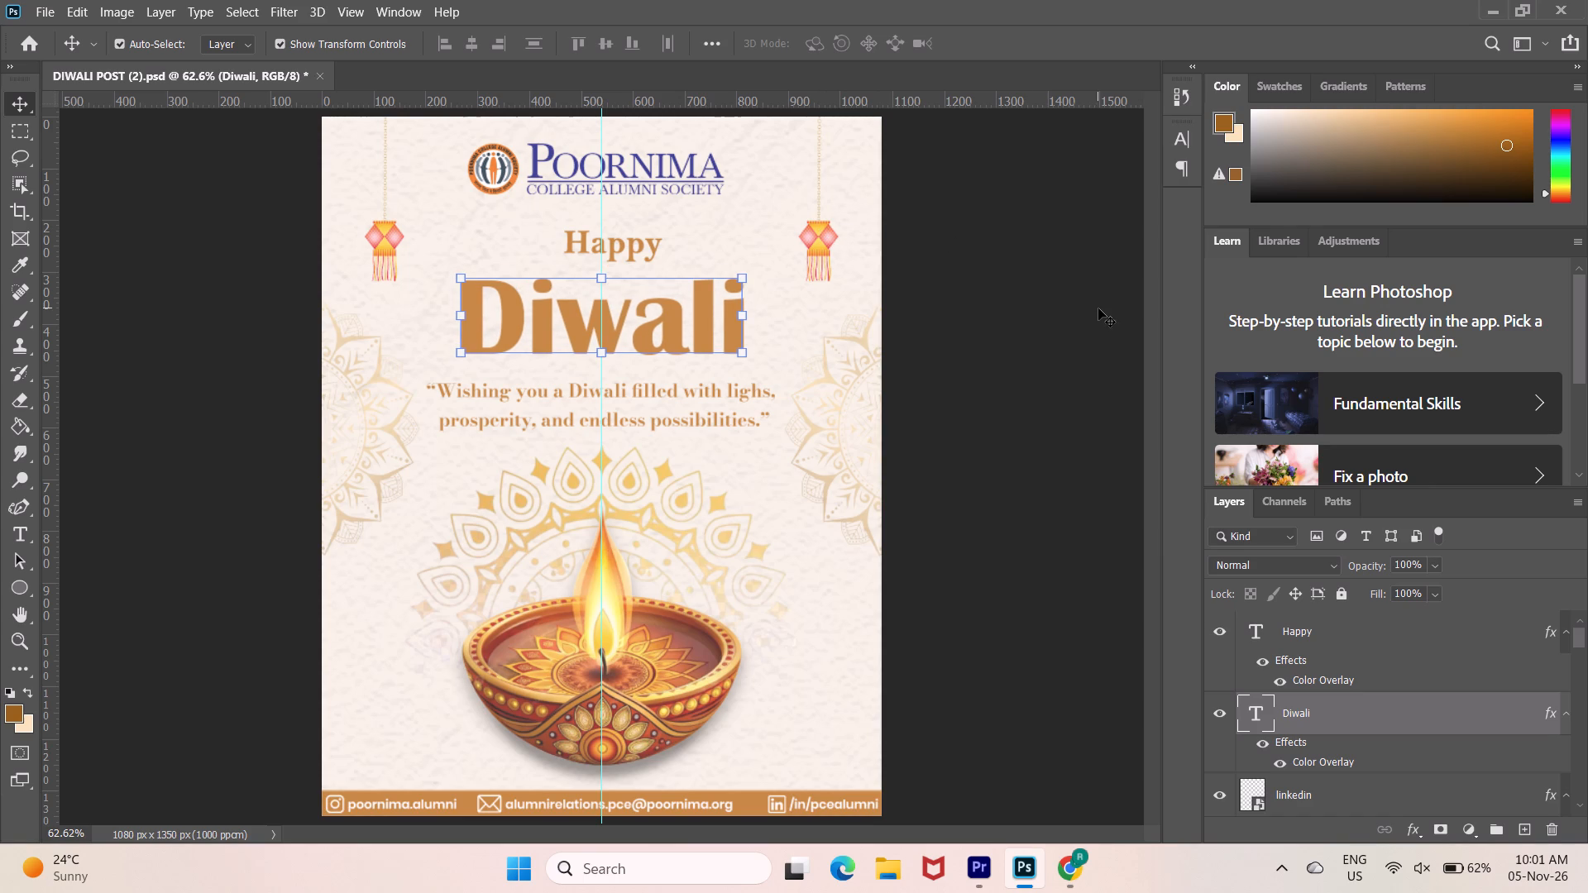
left_click(1100, 308)
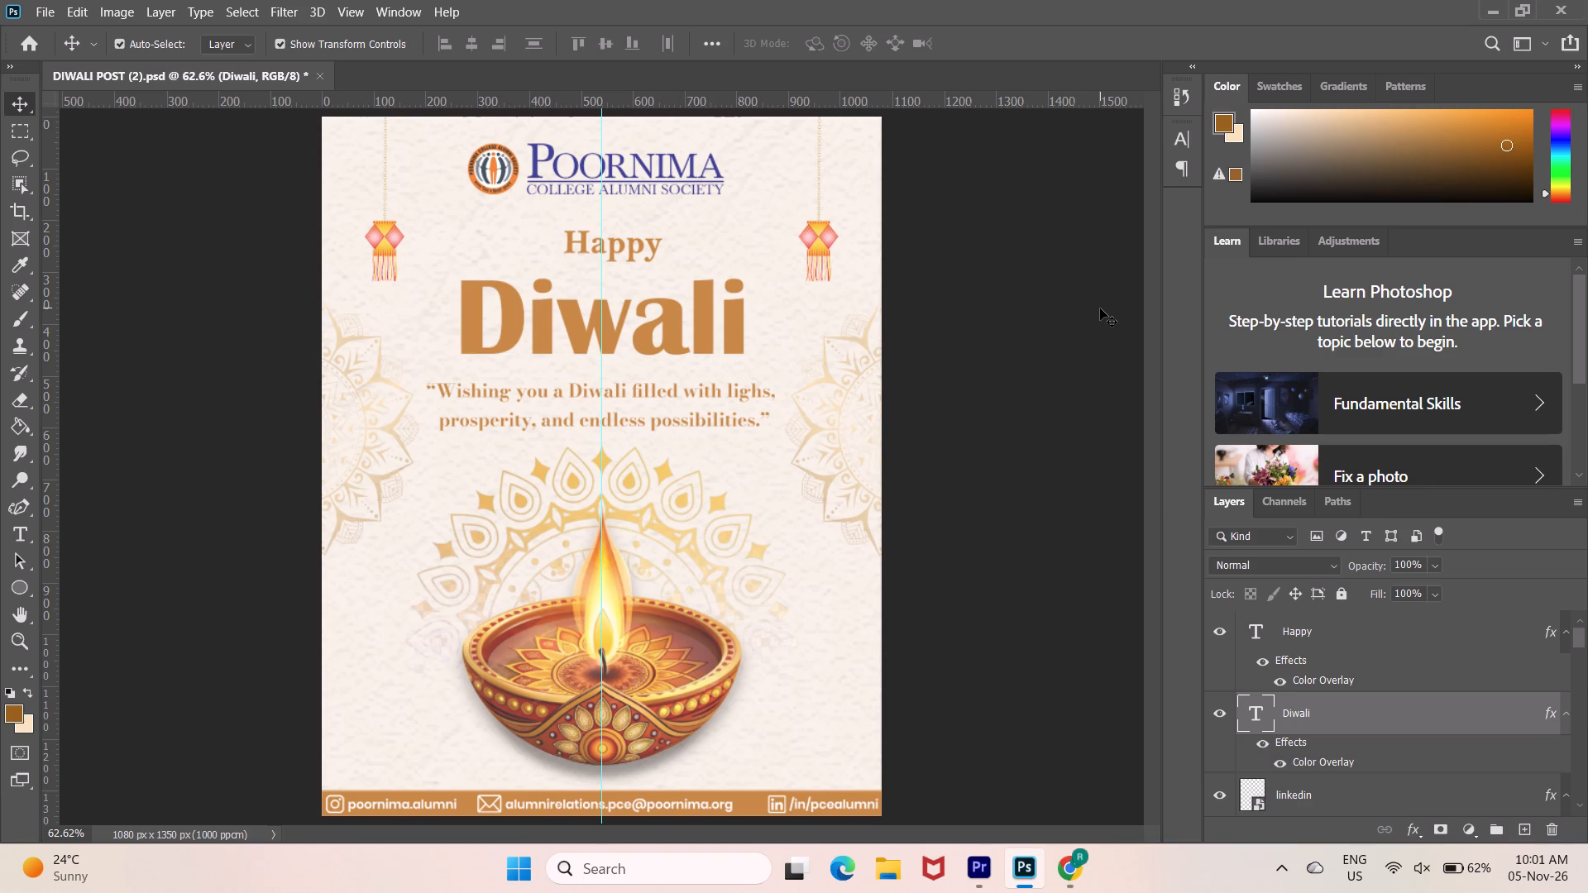
Scale the Happy text up to about 105% and commit the transform.
left_click(656, 246)
left_click(656, 246)
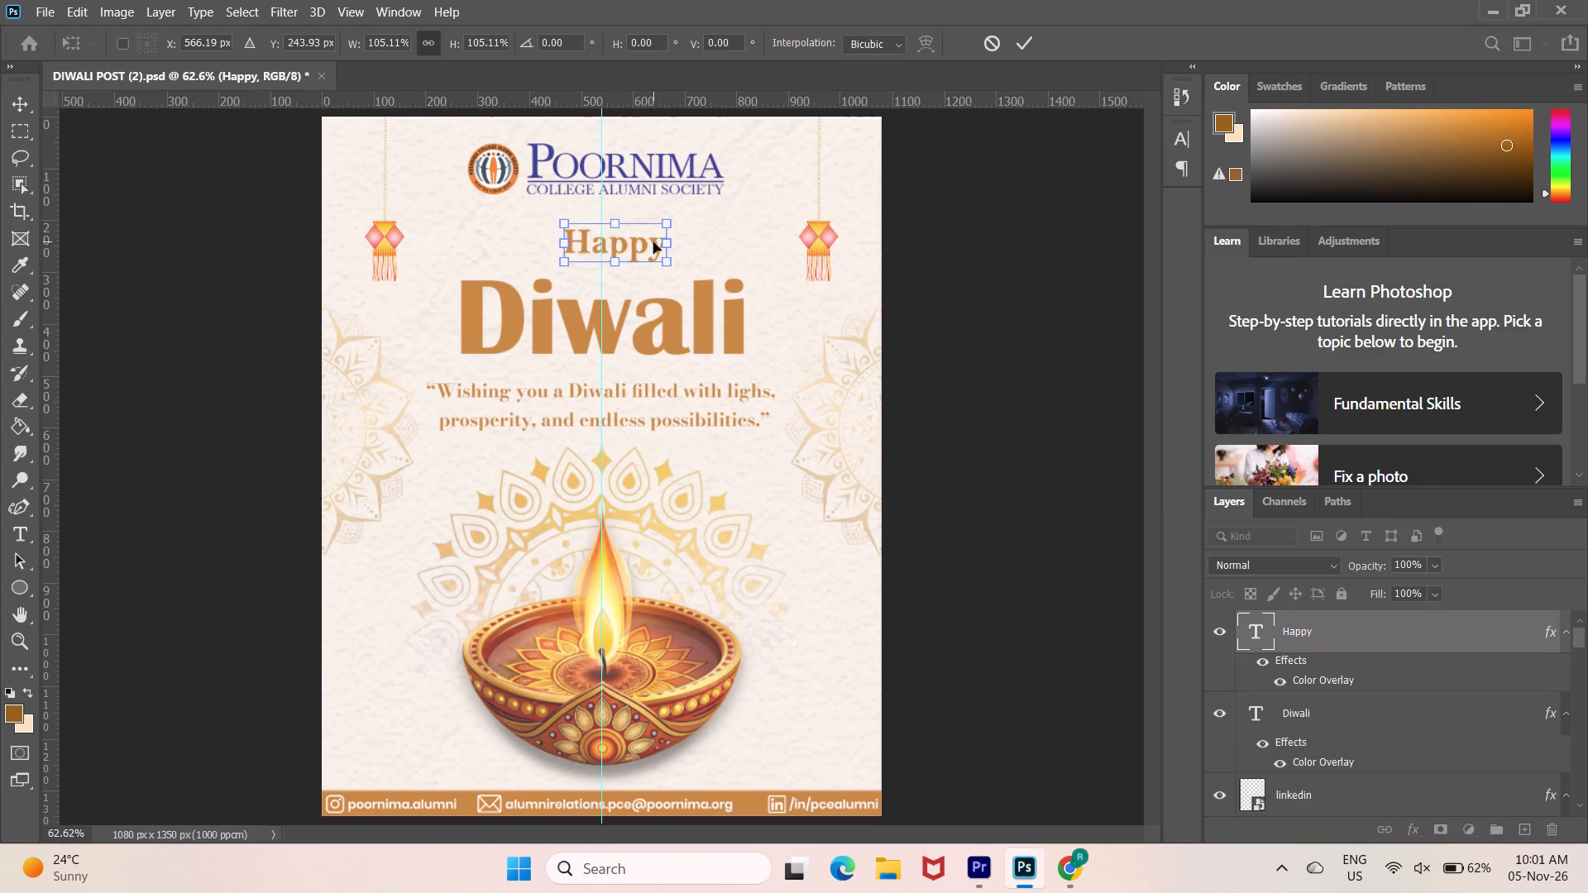
double_click(639, 244)
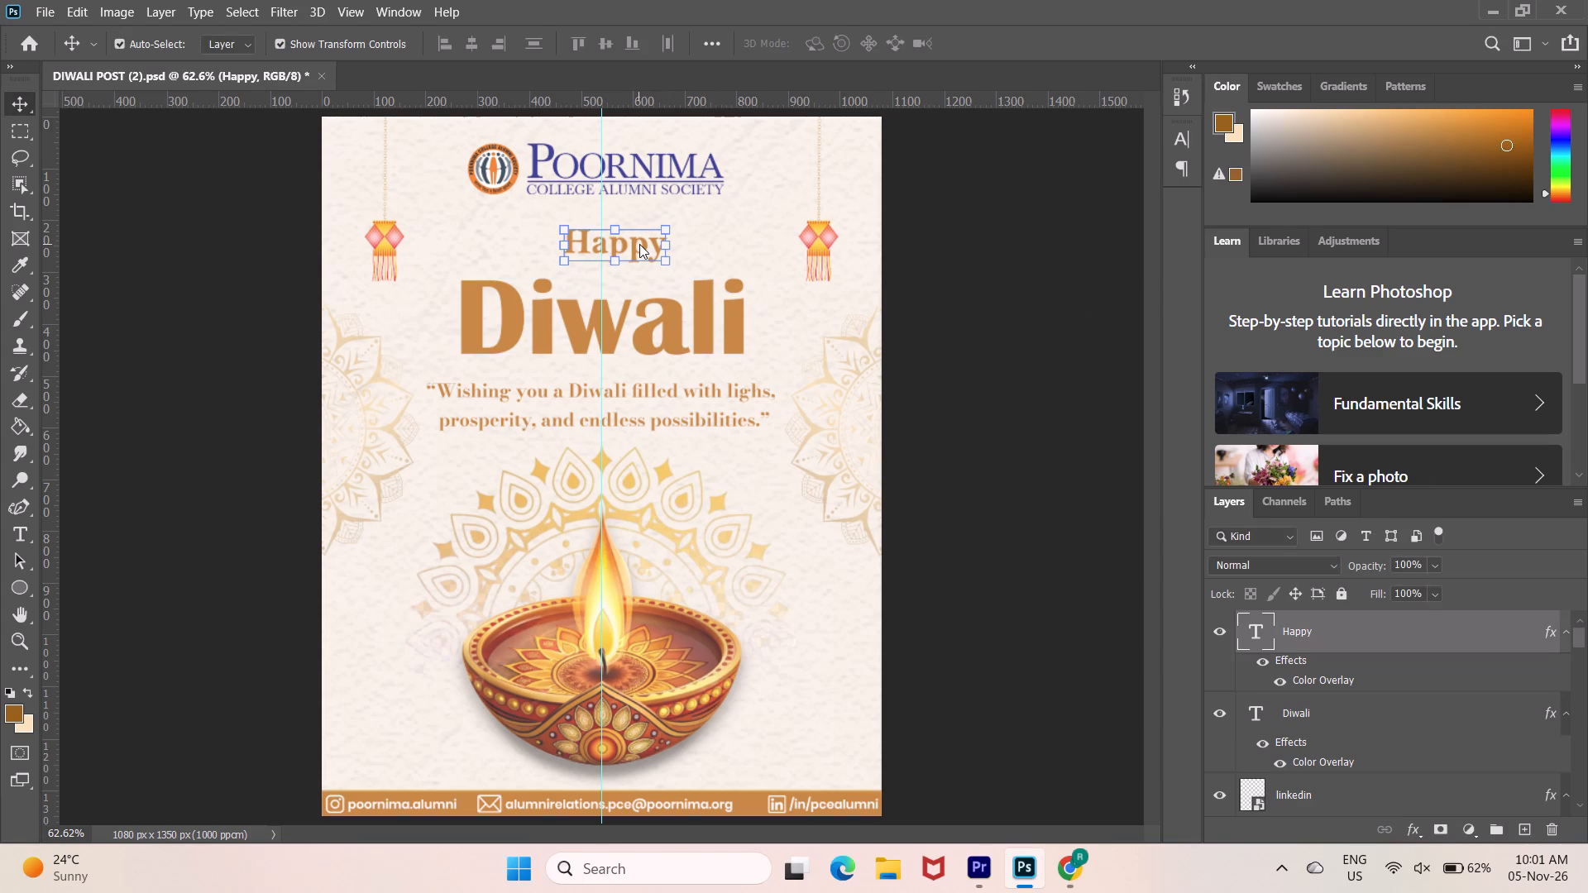
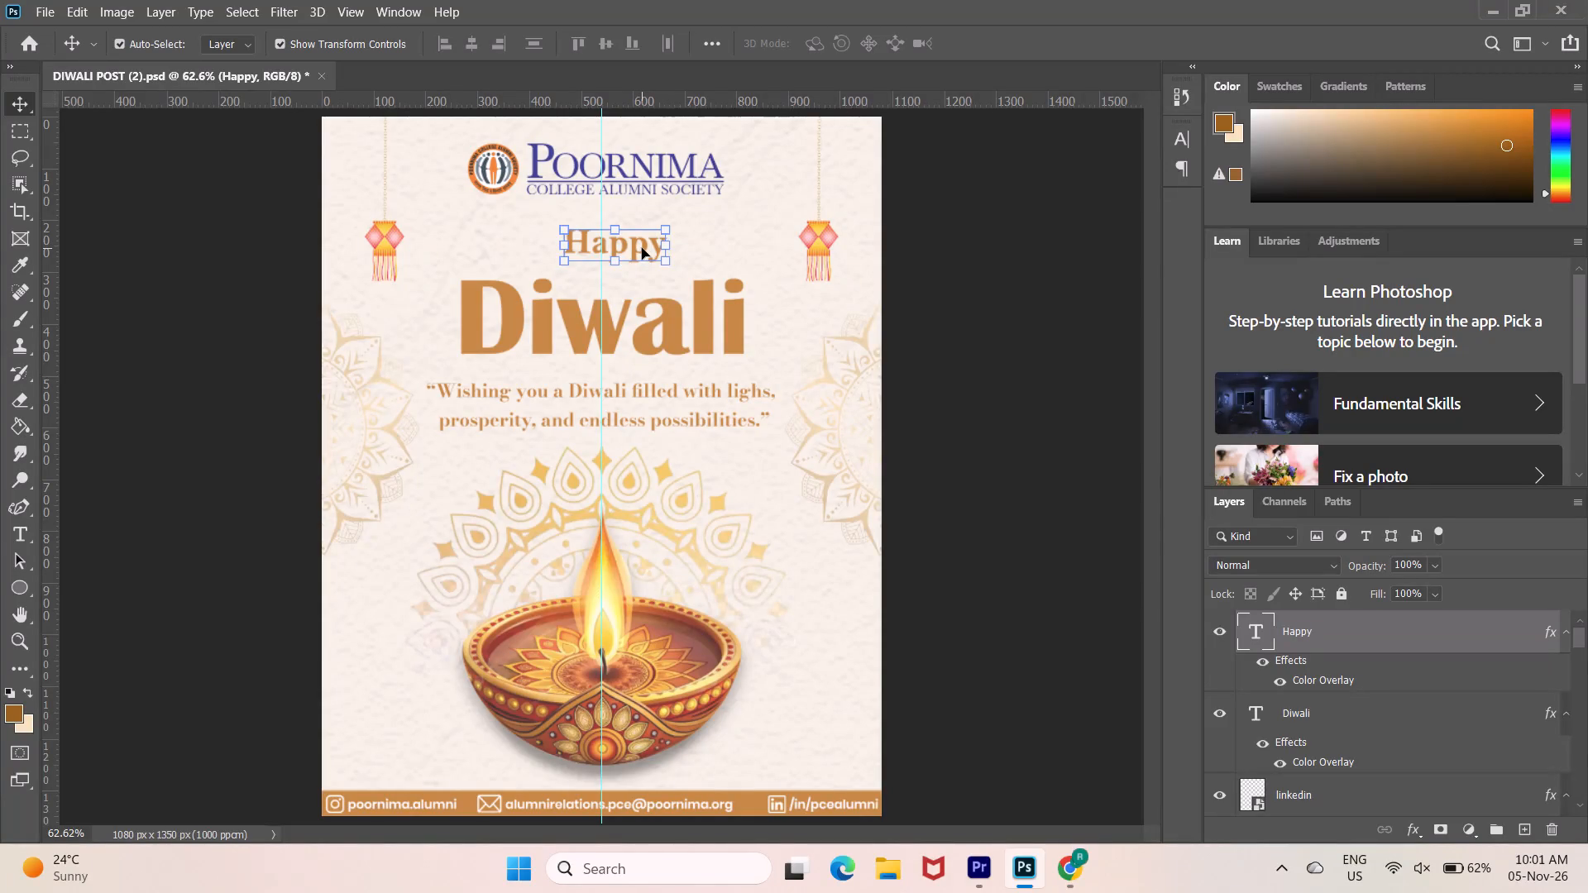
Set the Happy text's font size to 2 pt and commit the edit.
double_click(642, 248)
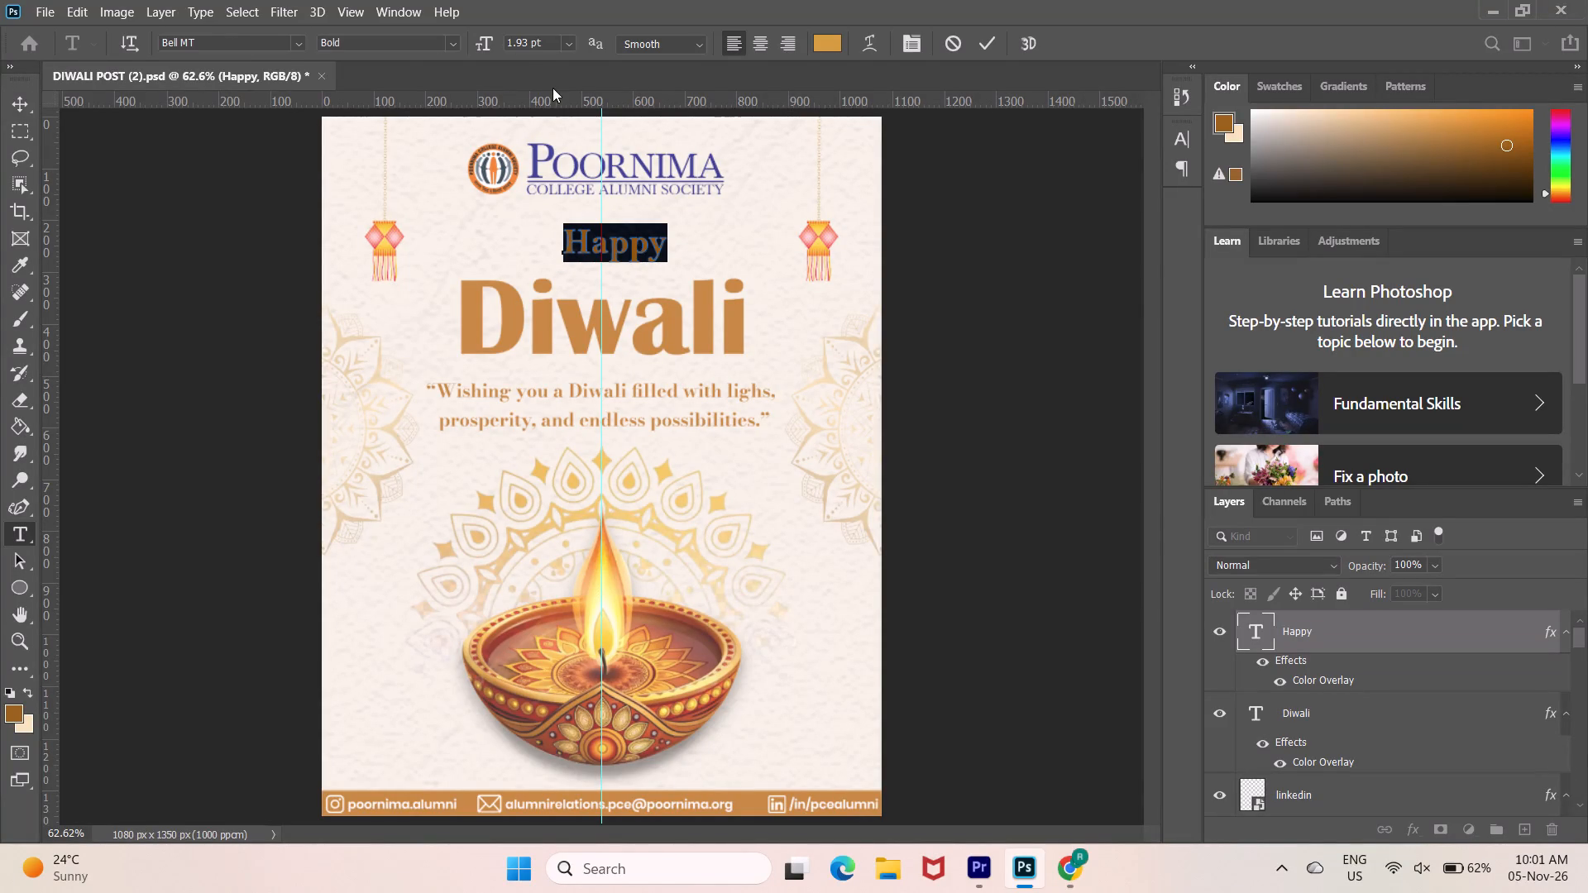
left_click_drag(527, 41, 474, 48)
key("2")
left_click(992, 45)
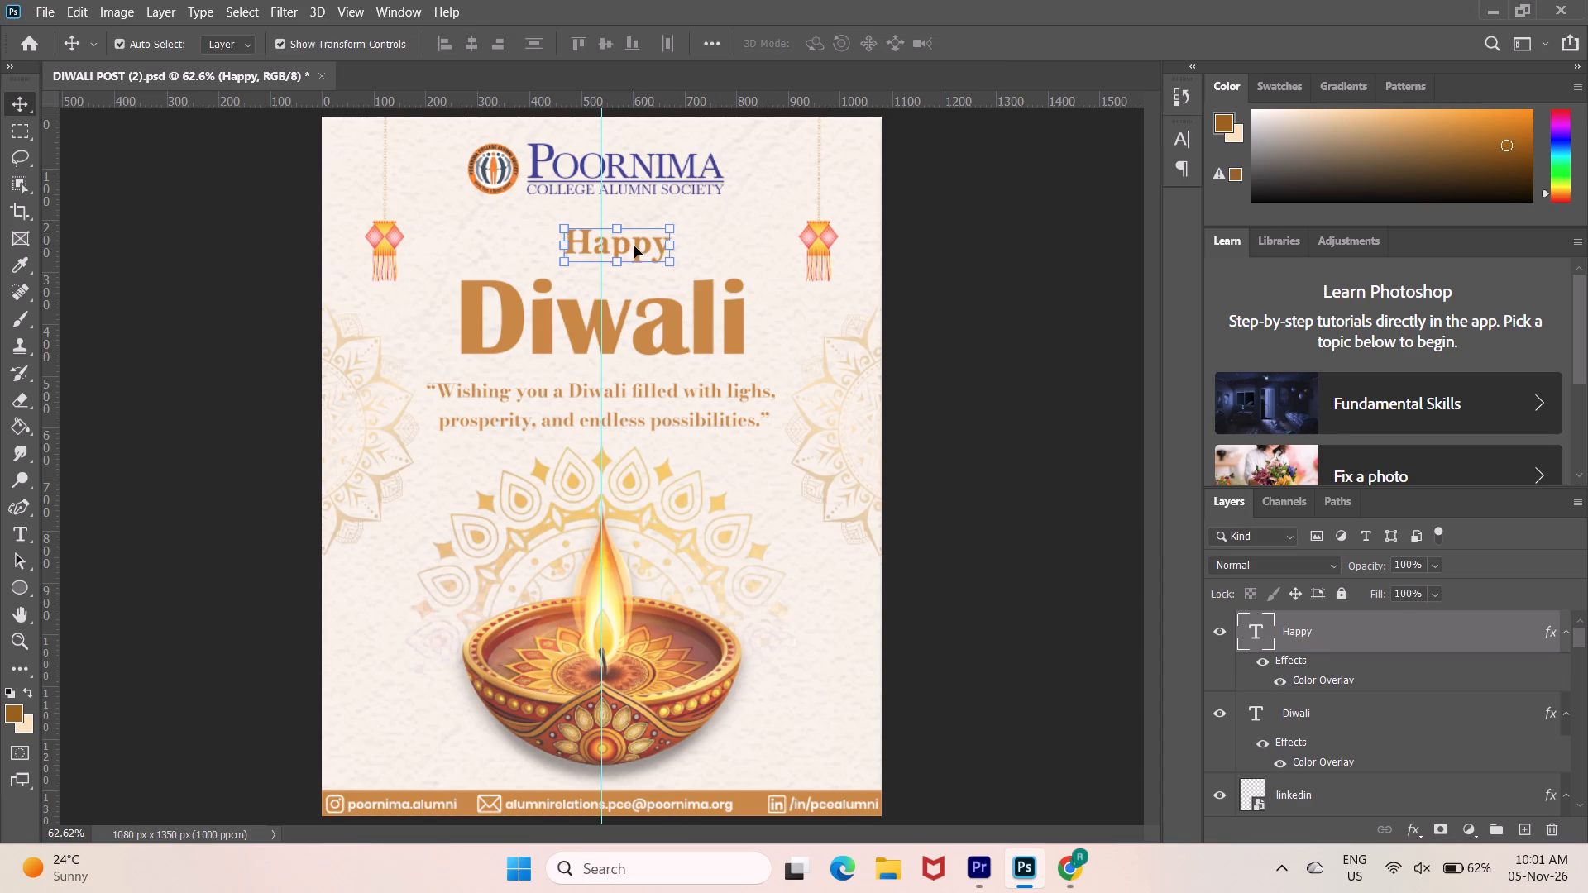
Nudge the Happy text 29 px left to centre it on the vertical guide.
key("shift+Left")
key("shift+Left")
key("shift+Left")
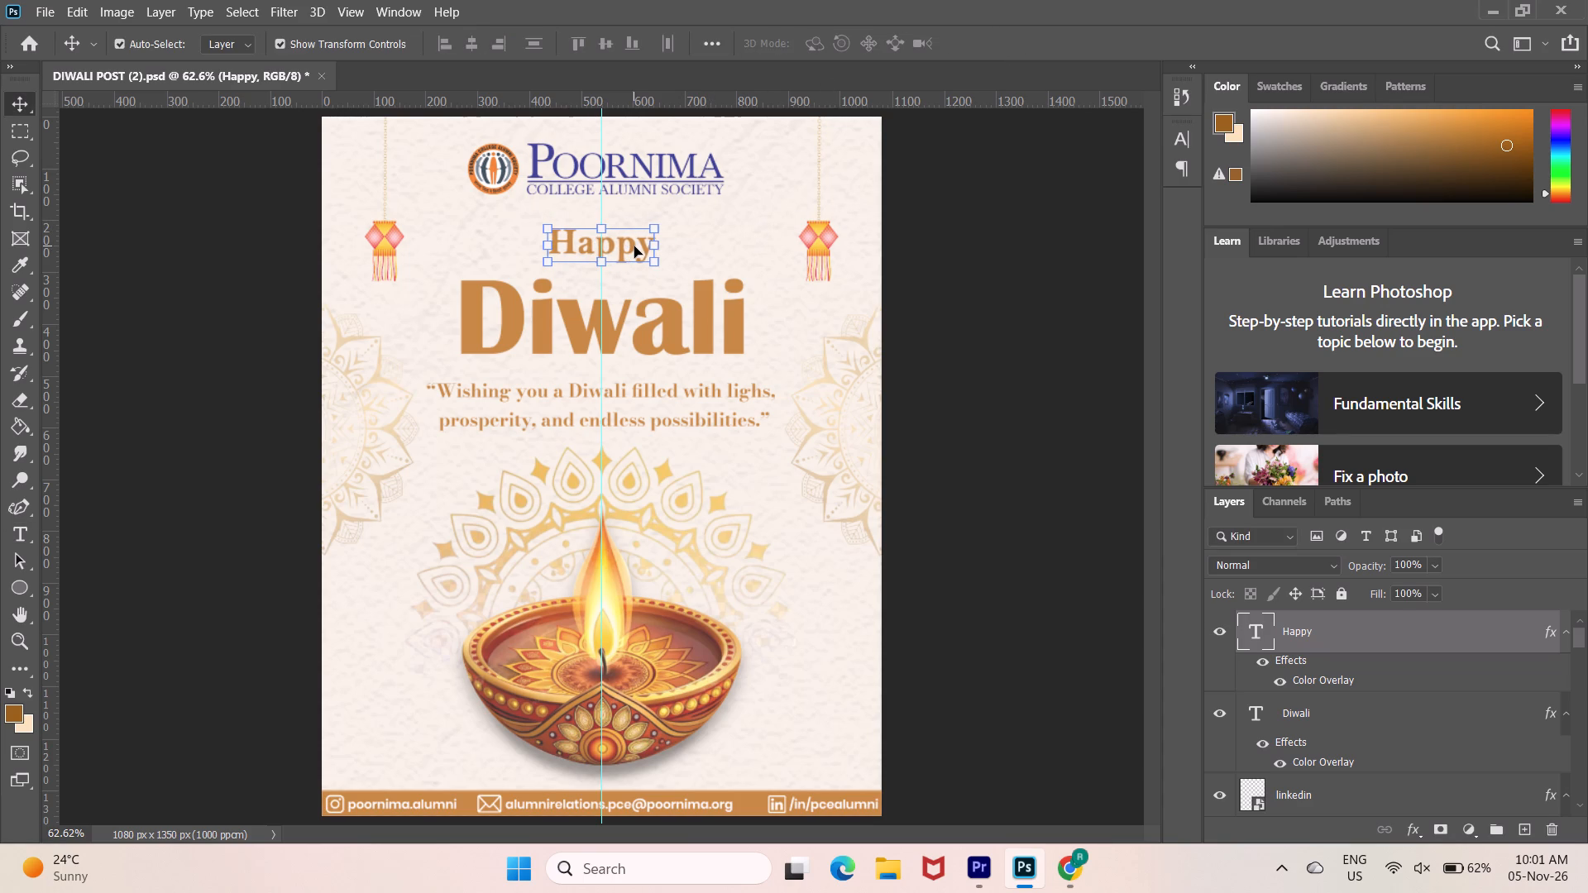
key("Right")
Set the Happy text's font size to 2.3 pt and commit the edit.
double_click(625, 246)
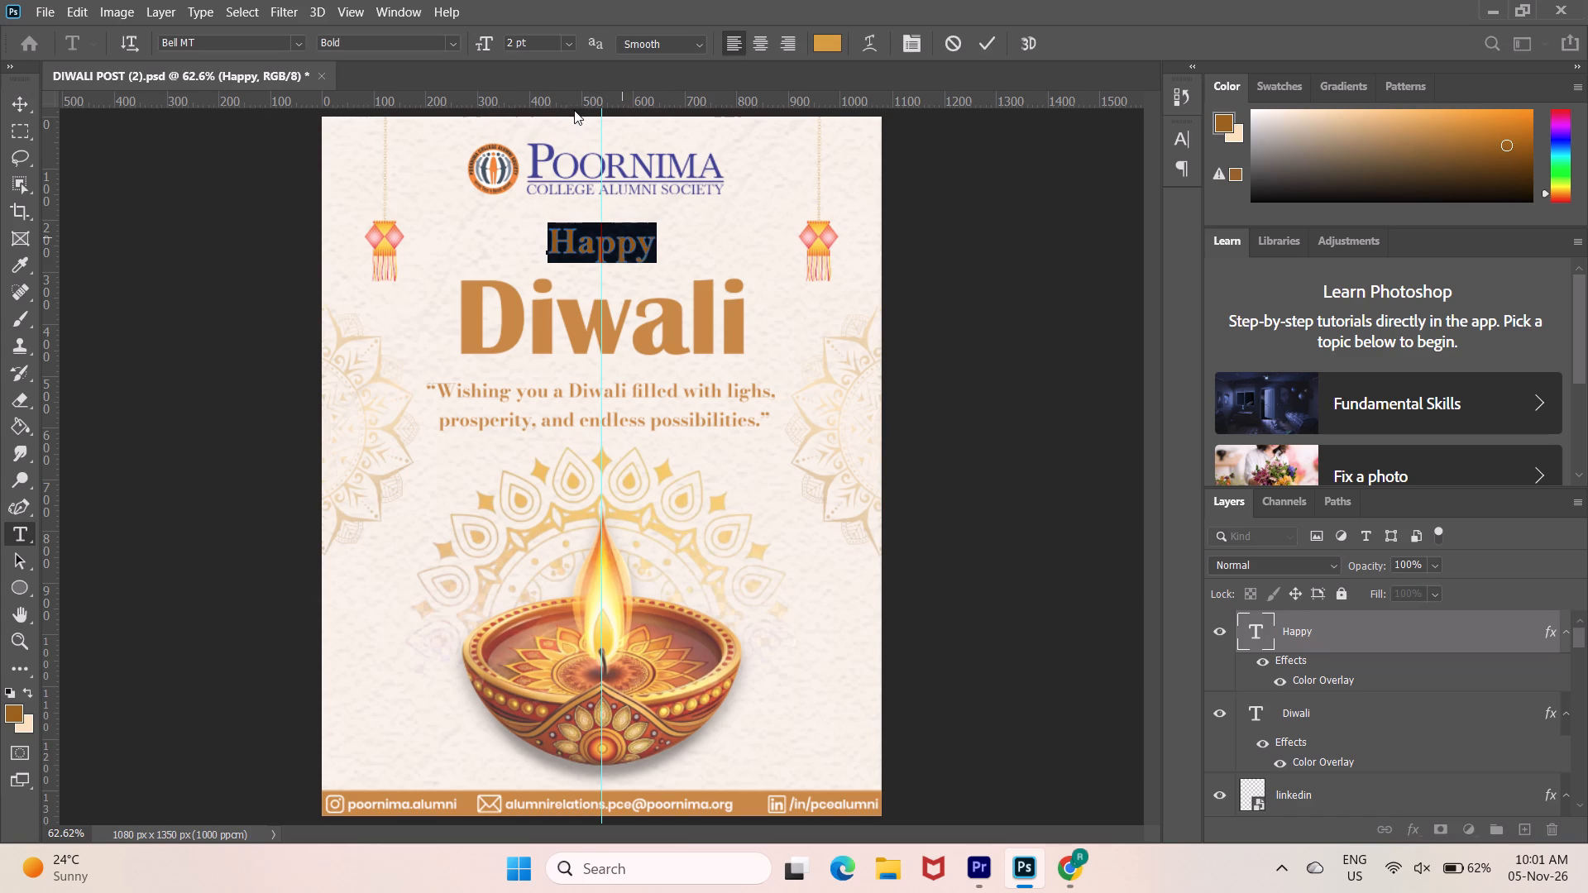
left_click(514, 40)
key("BackSpace")
type(".3")
left_click(991, 45)
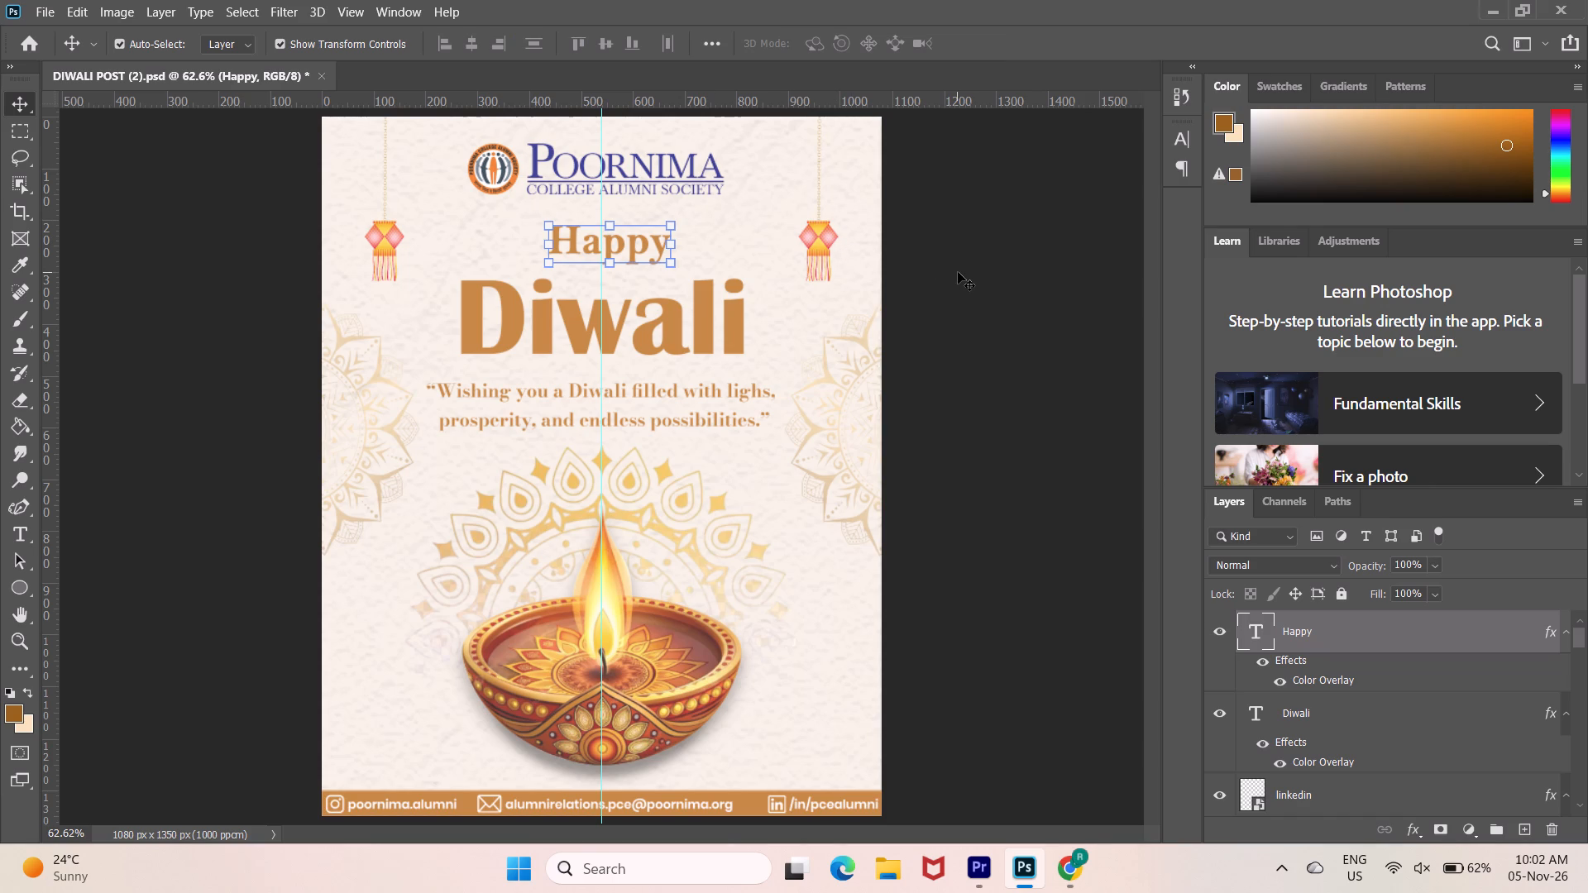
Recentre the Happy text by nudging it 13 px left, lower it by 10 px, and deselect it.
key("shift+Left")
key("Left")
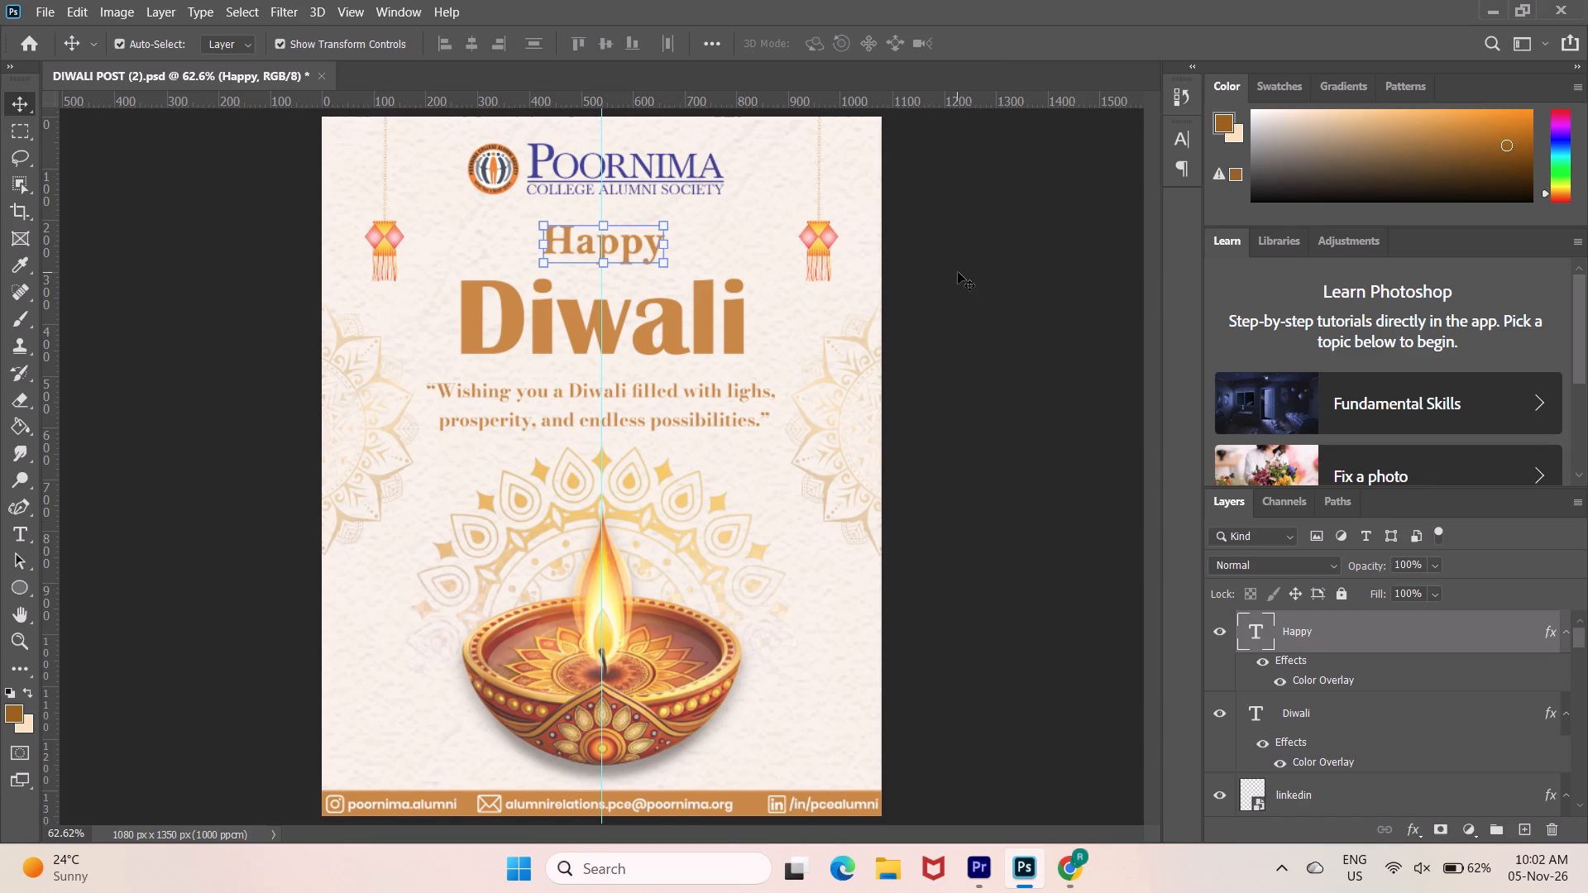
key("Left")
key("Left")
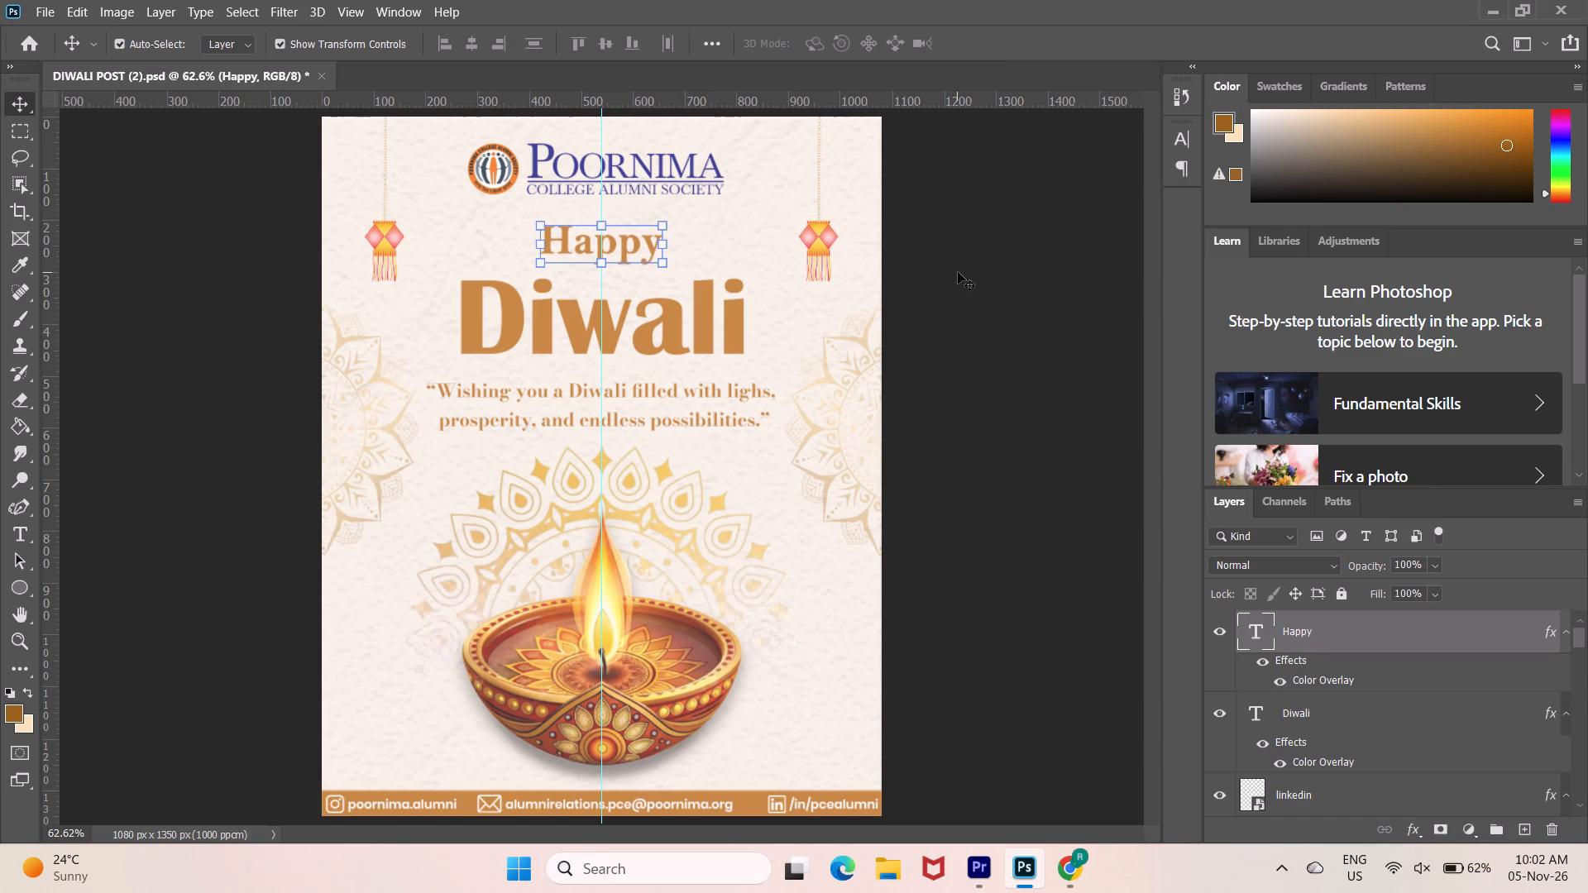
key("shift+Down")
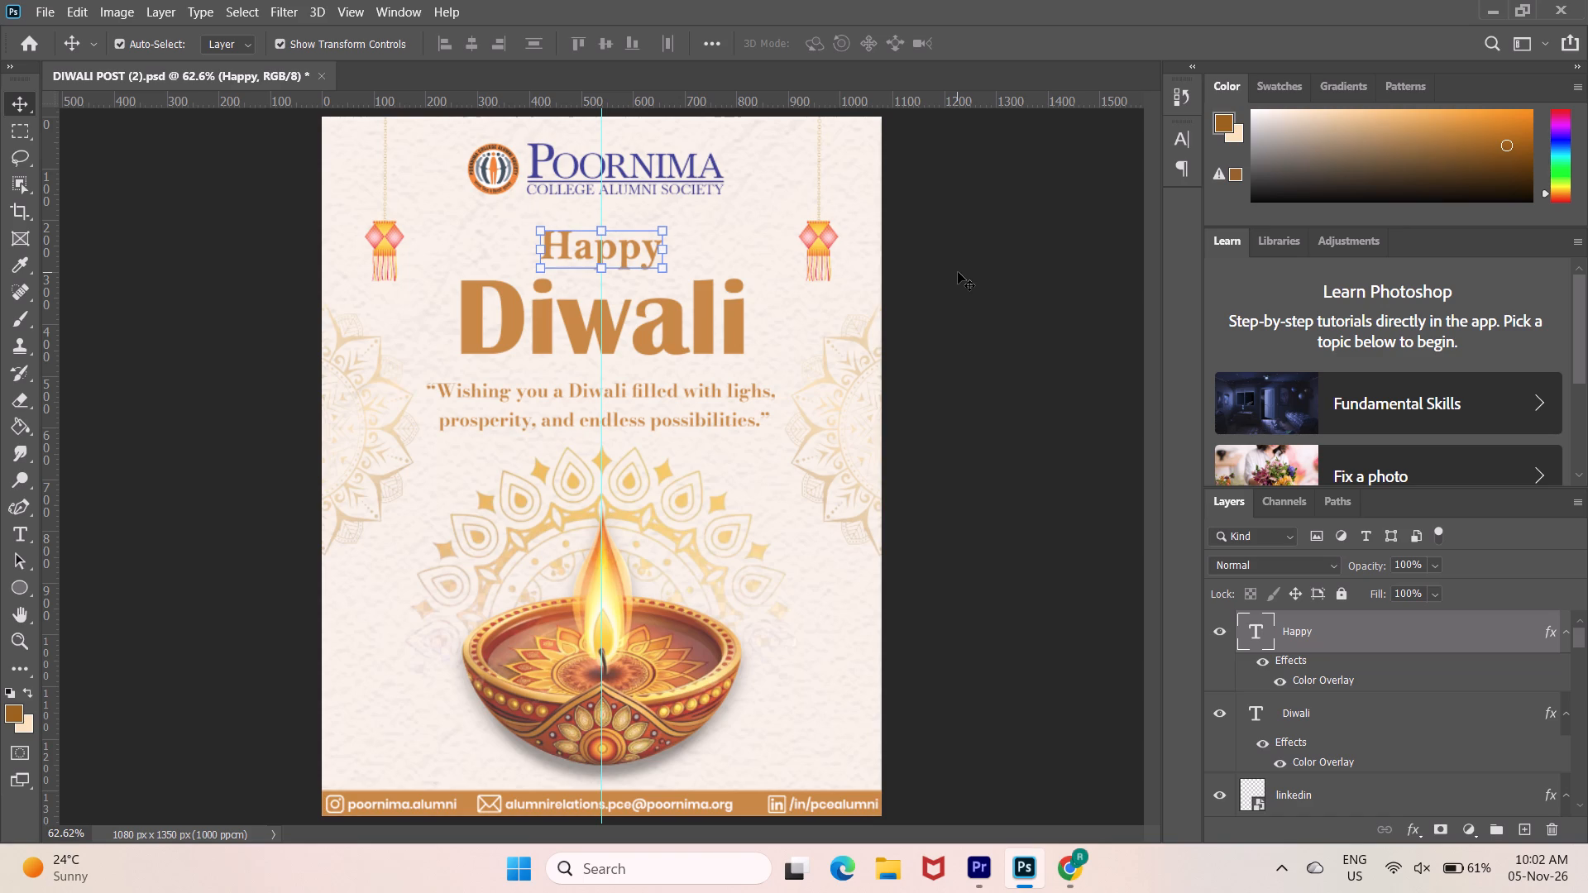
left_click(1100, 277)
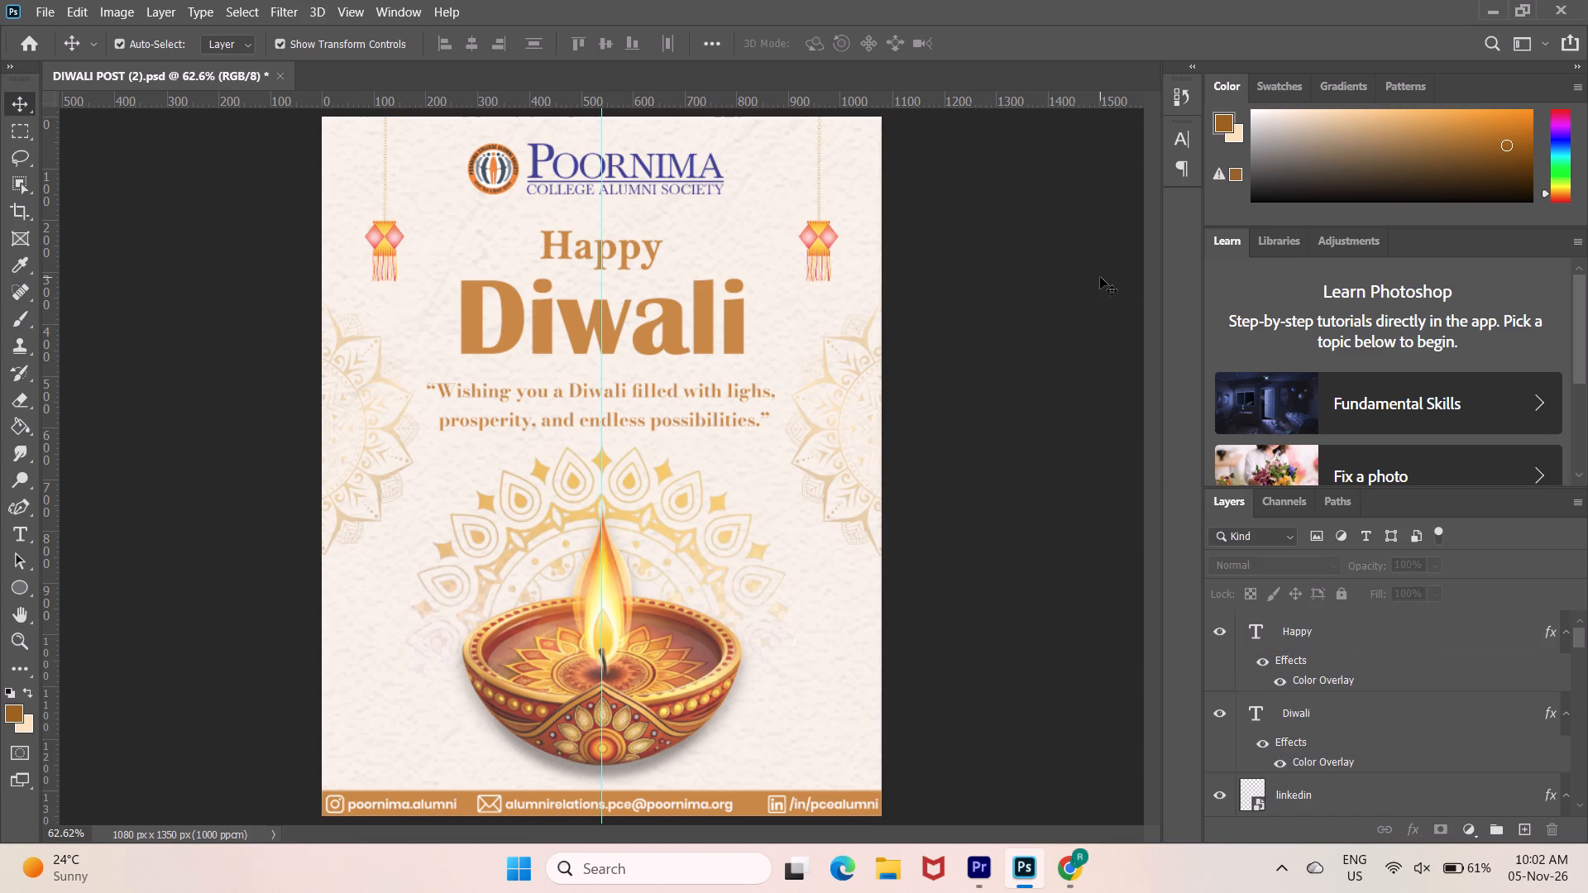
left_click(1100, 277)
Move the vertical centre guide off the poster, into the empty area left of the canvas.
left_click_drag(602, 379, 114, 472)
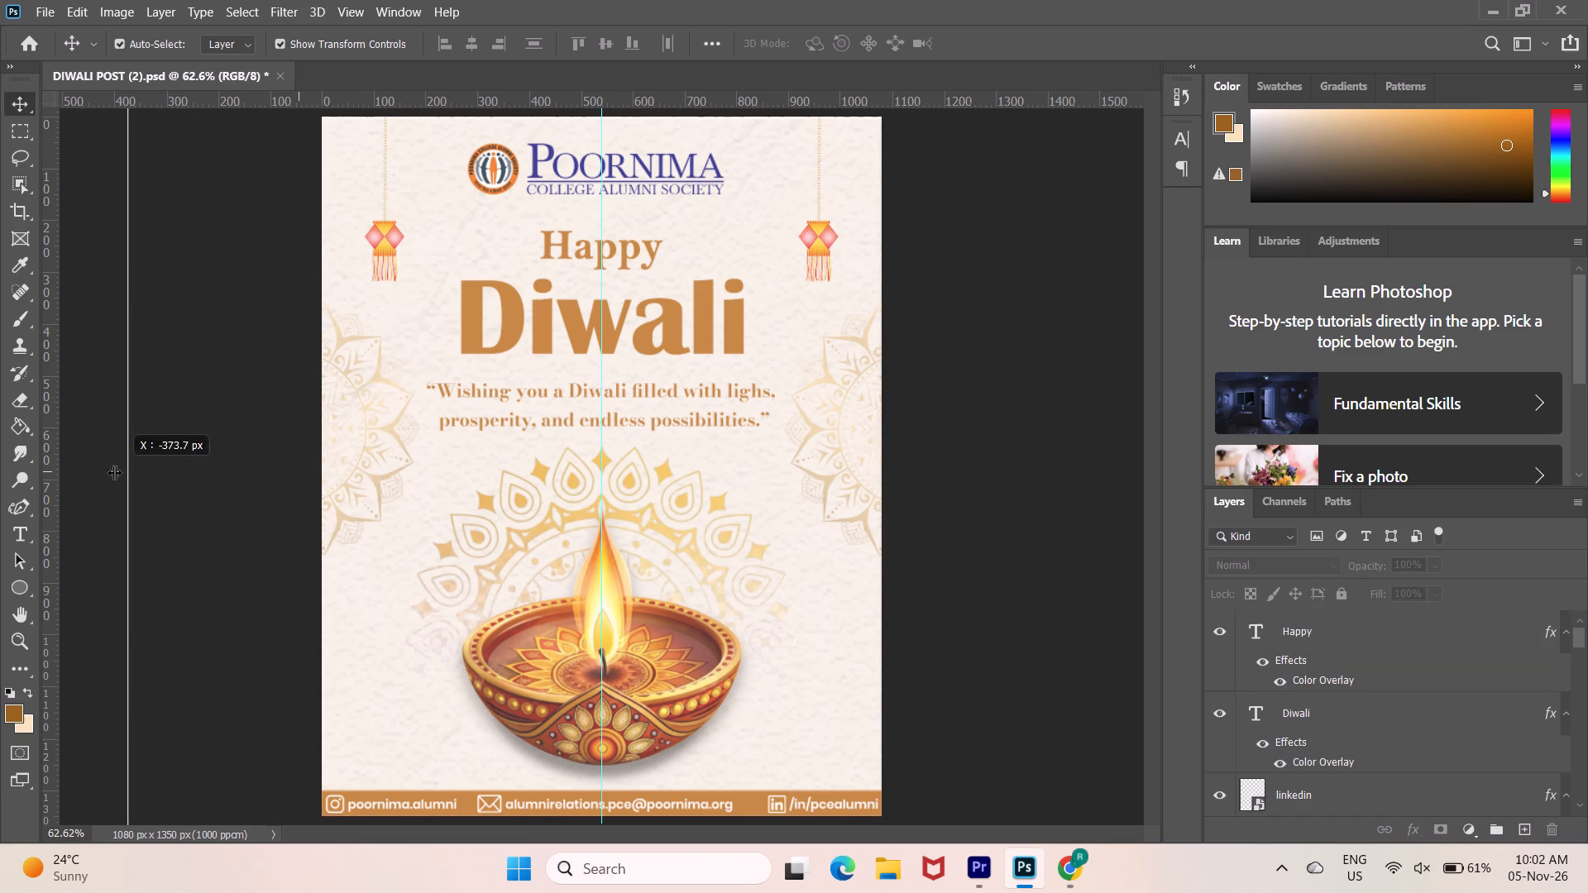
left_click_drag(114, 472, 112, 470)
left_click(1006, 331)
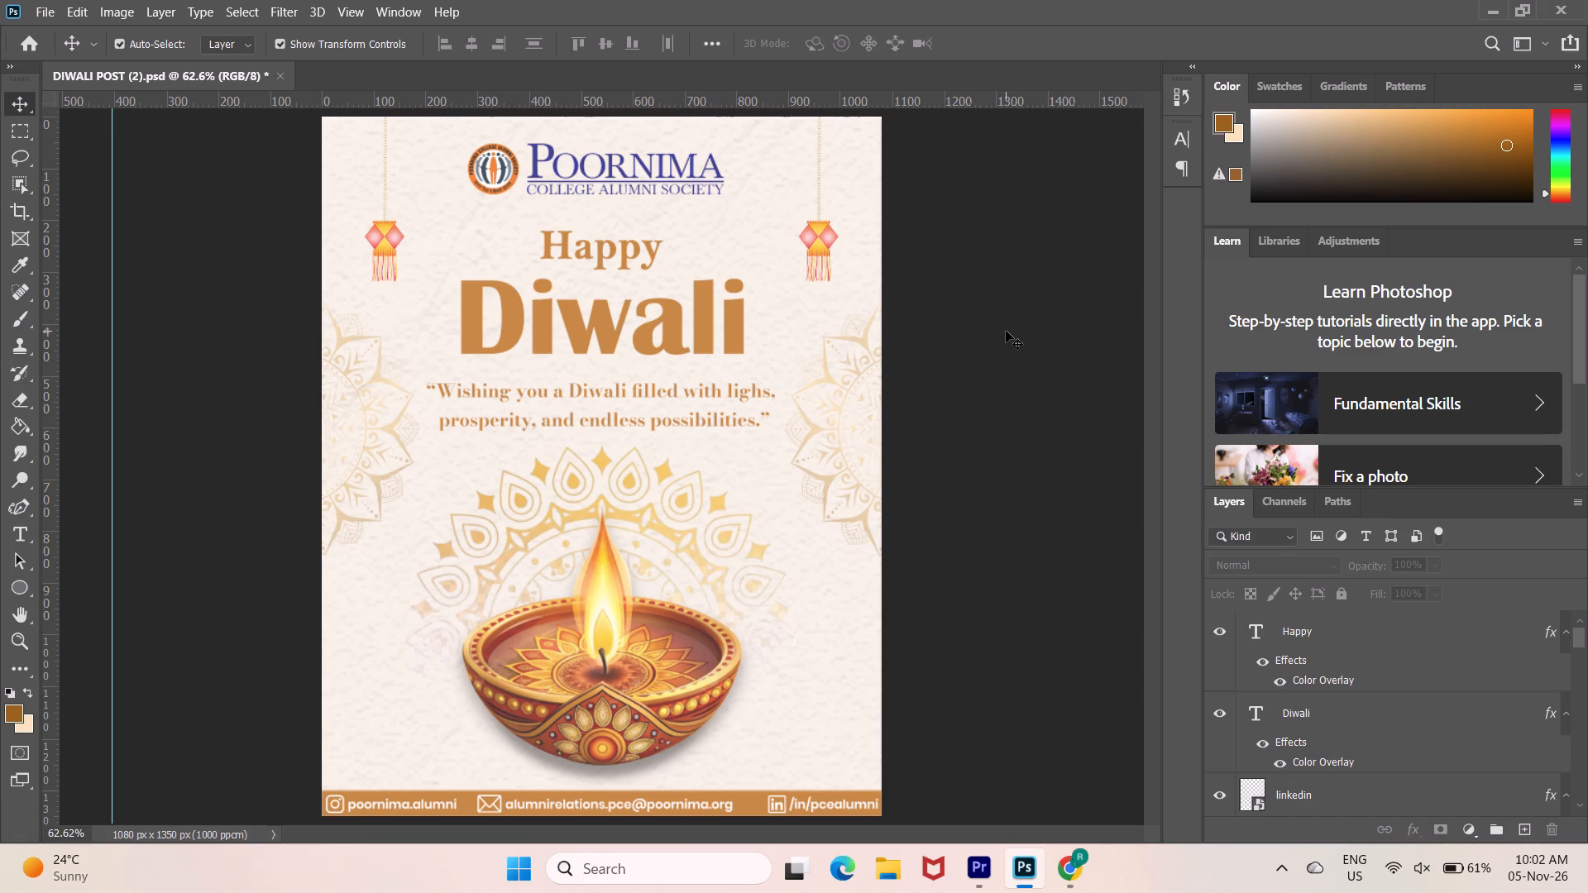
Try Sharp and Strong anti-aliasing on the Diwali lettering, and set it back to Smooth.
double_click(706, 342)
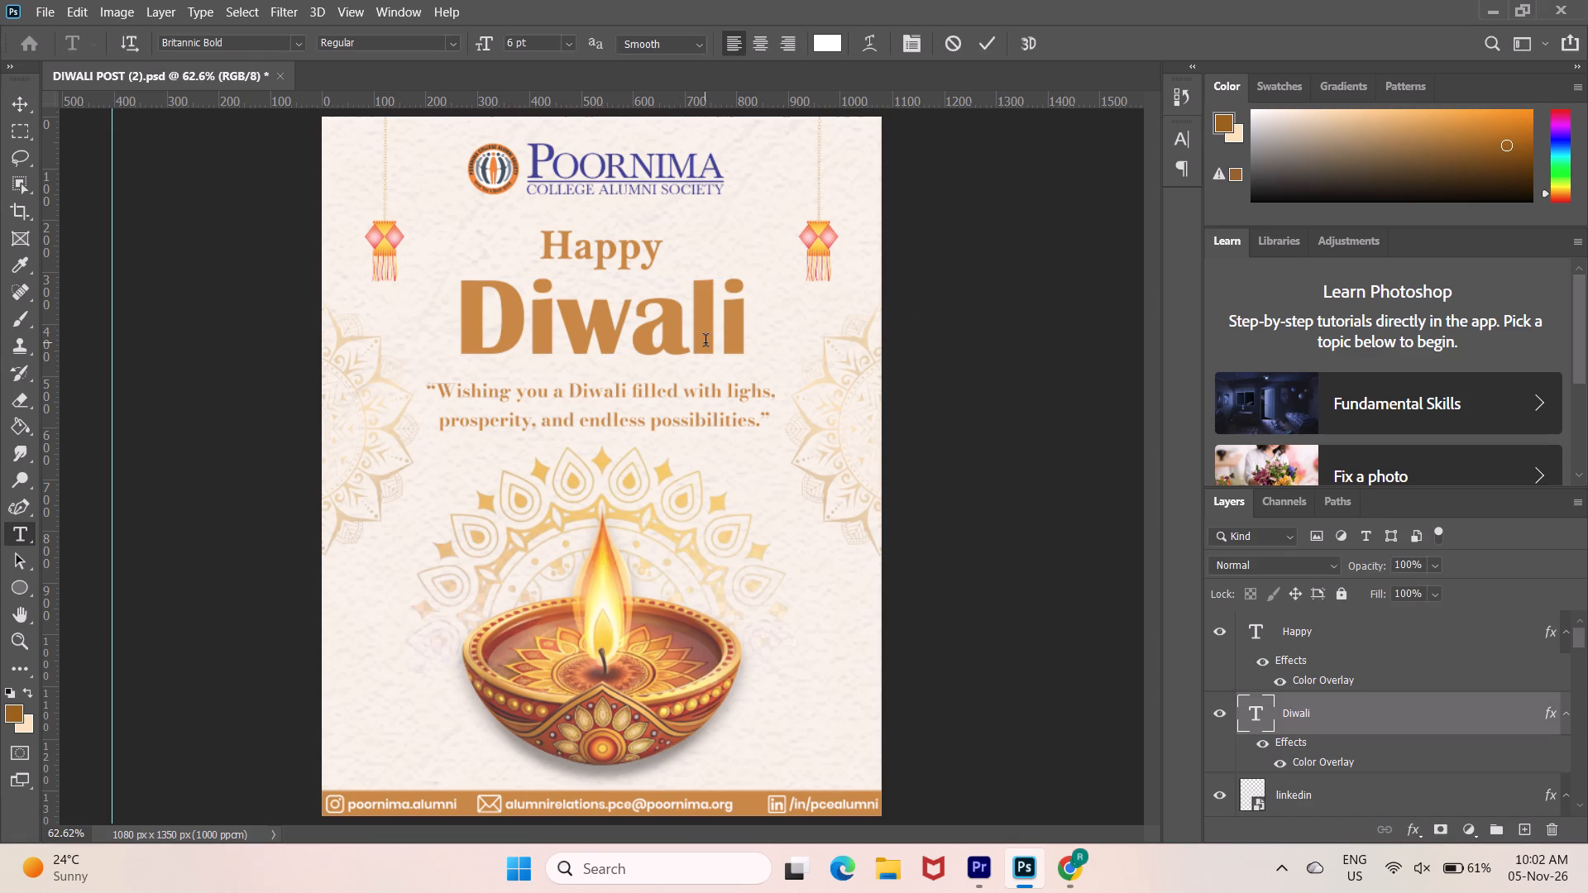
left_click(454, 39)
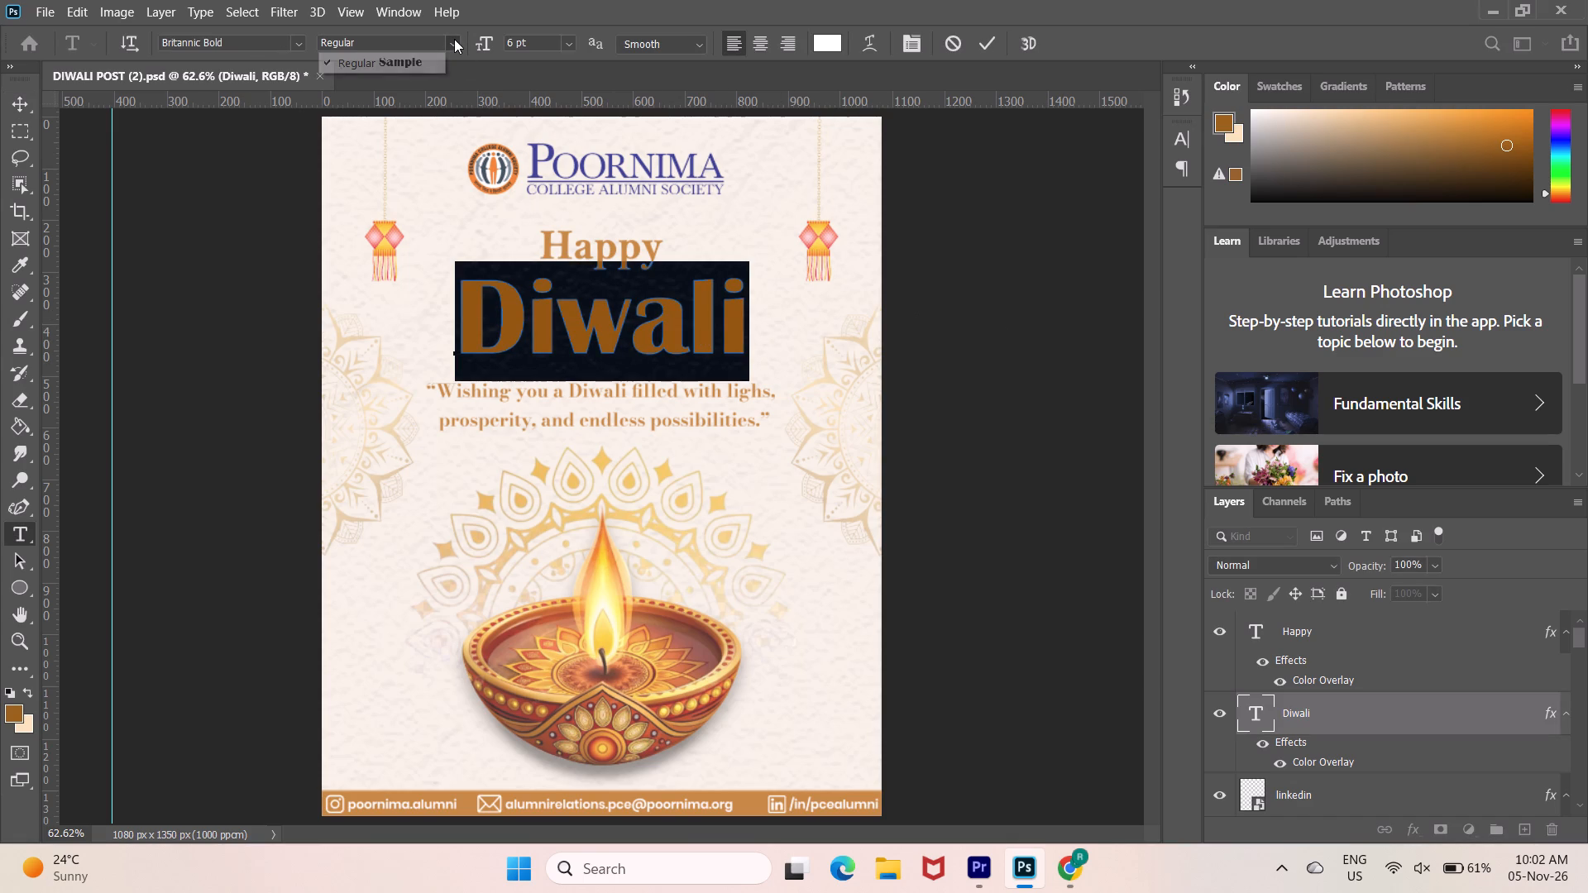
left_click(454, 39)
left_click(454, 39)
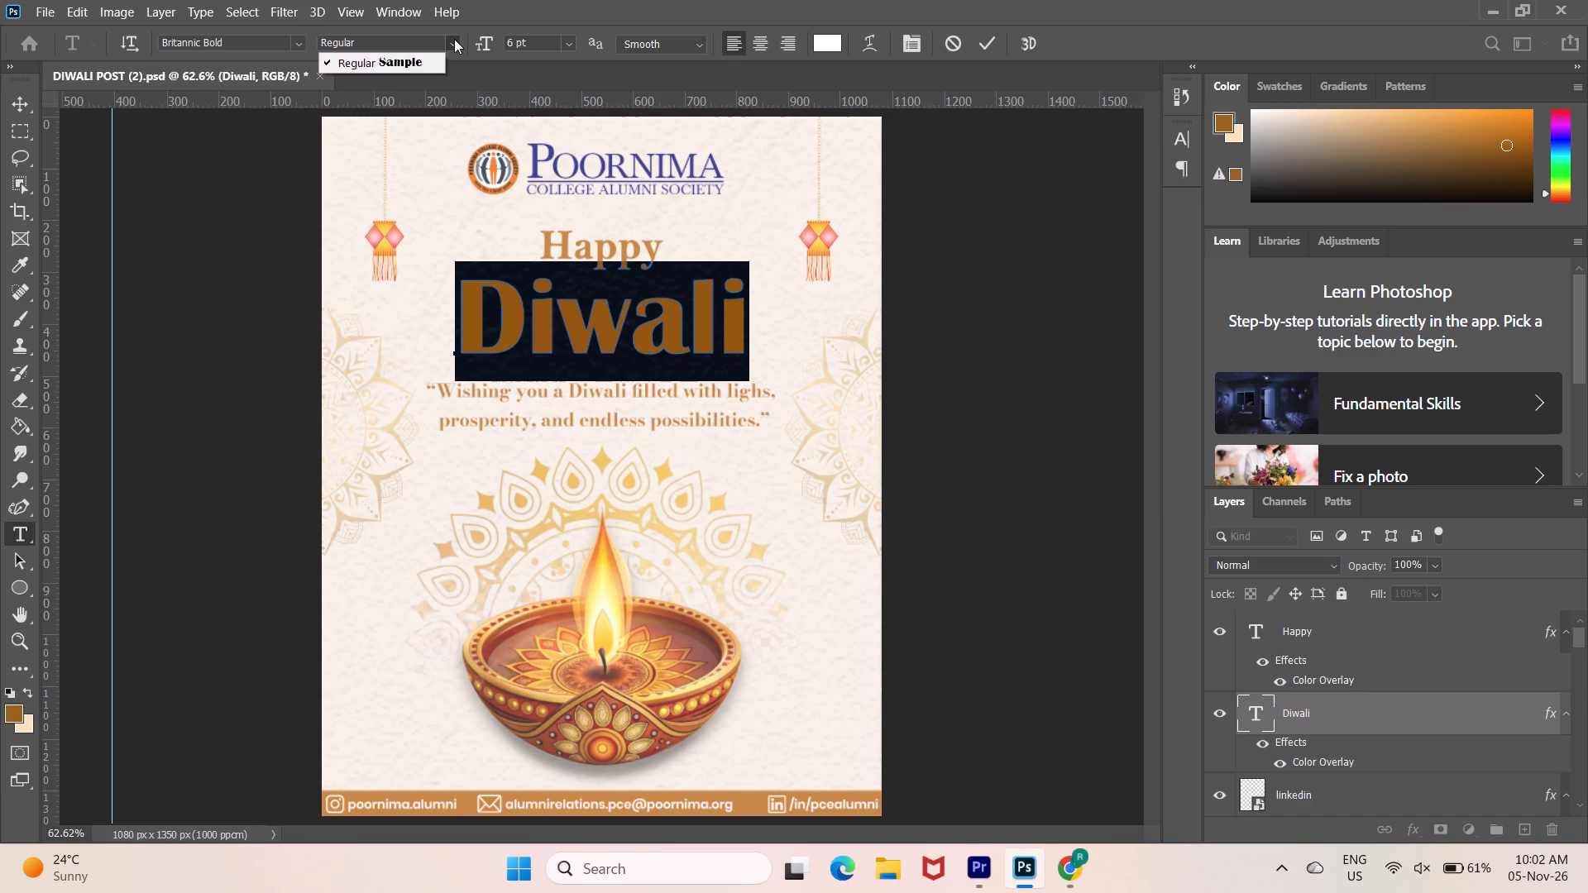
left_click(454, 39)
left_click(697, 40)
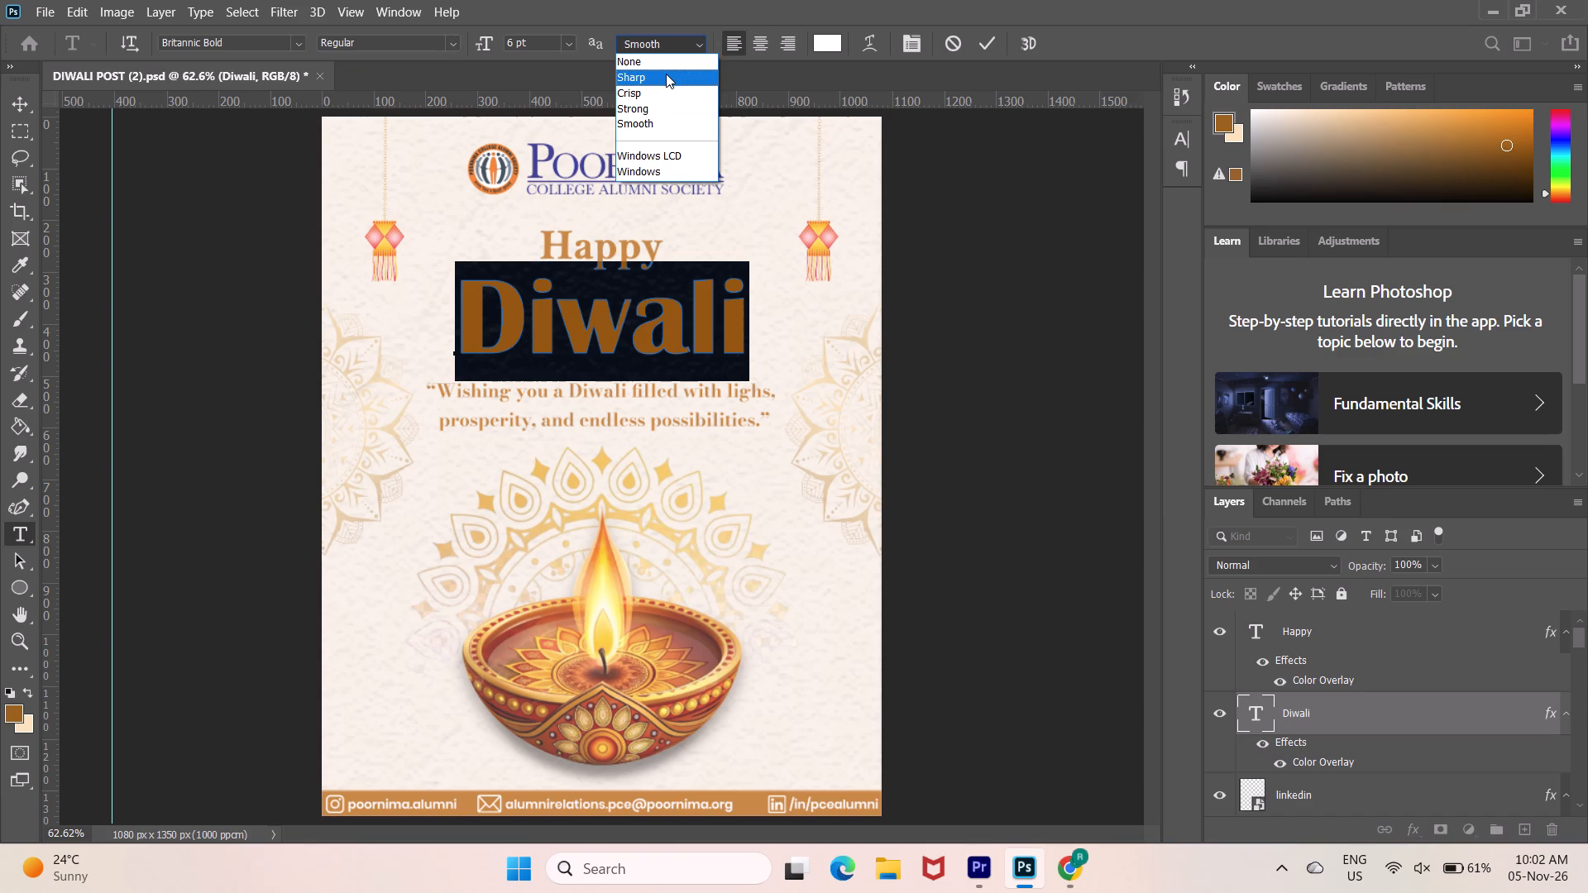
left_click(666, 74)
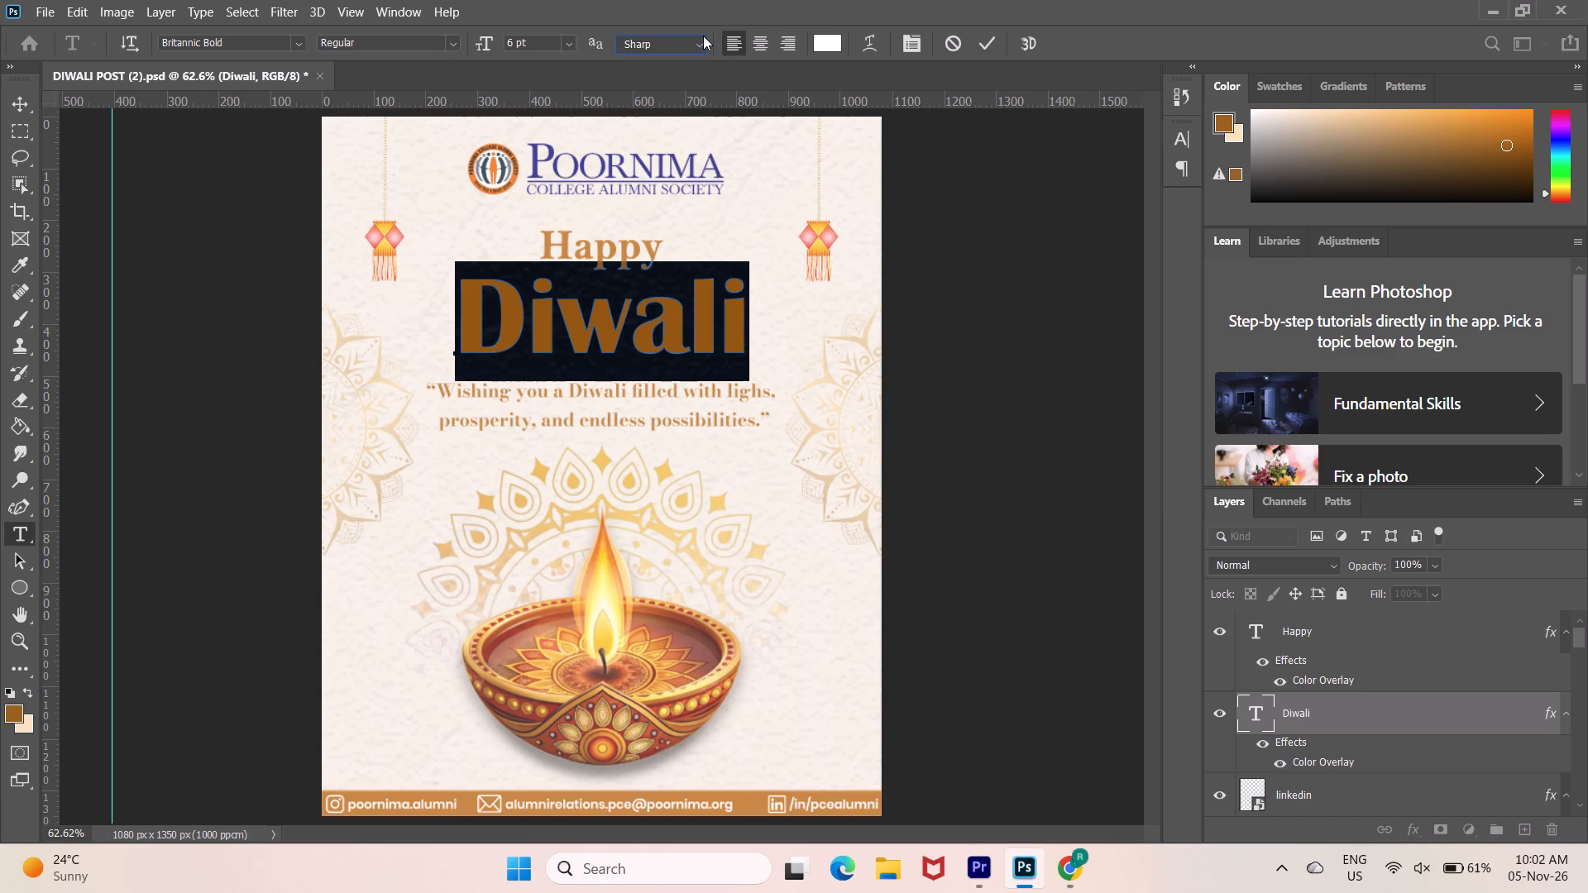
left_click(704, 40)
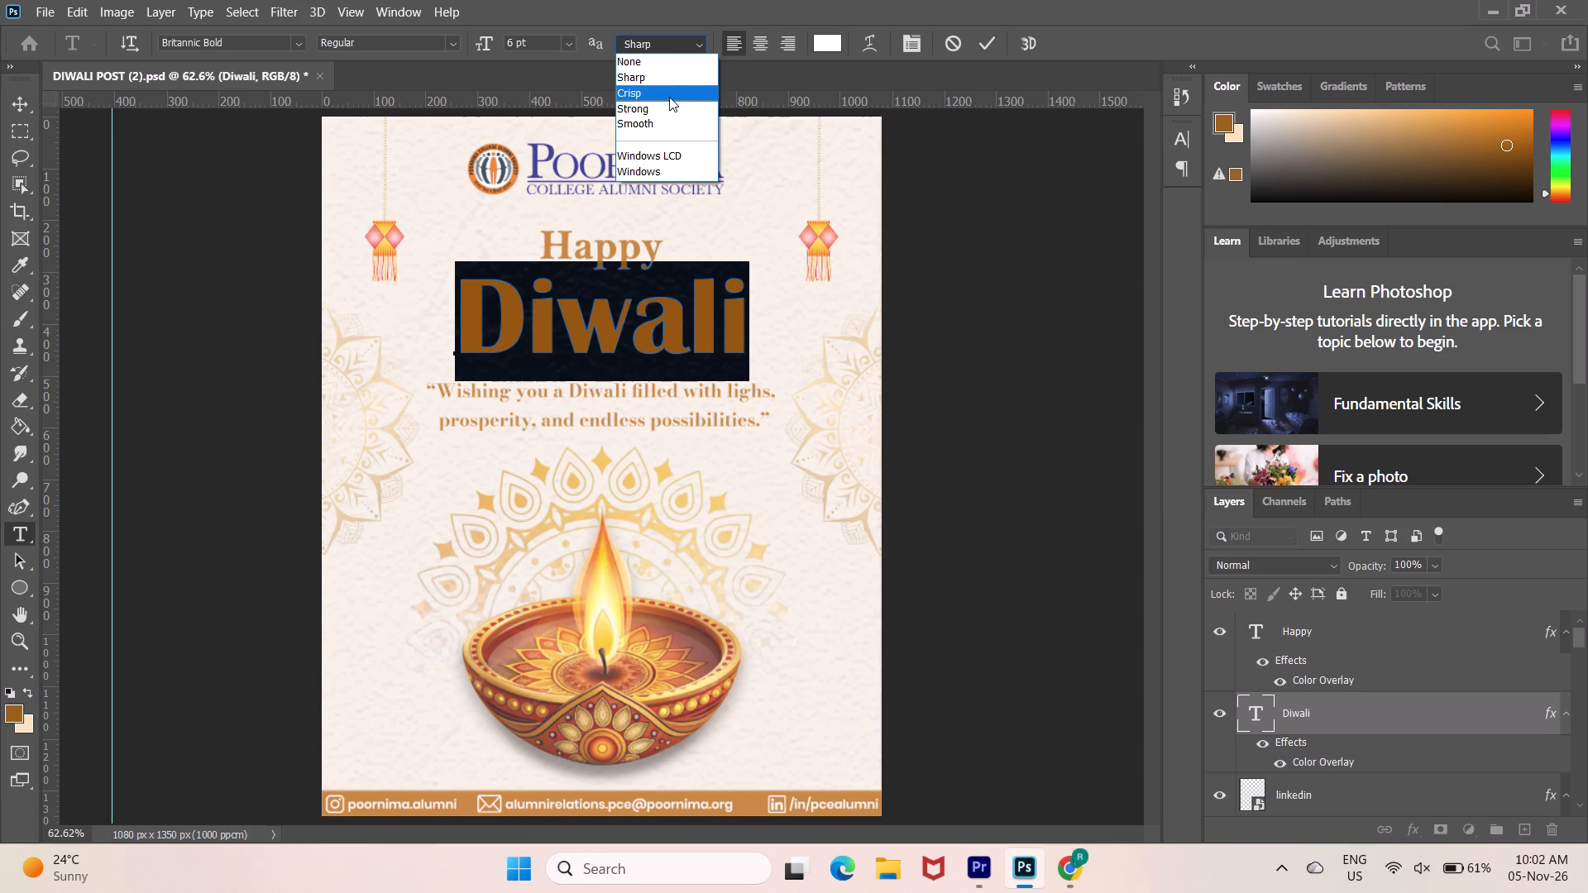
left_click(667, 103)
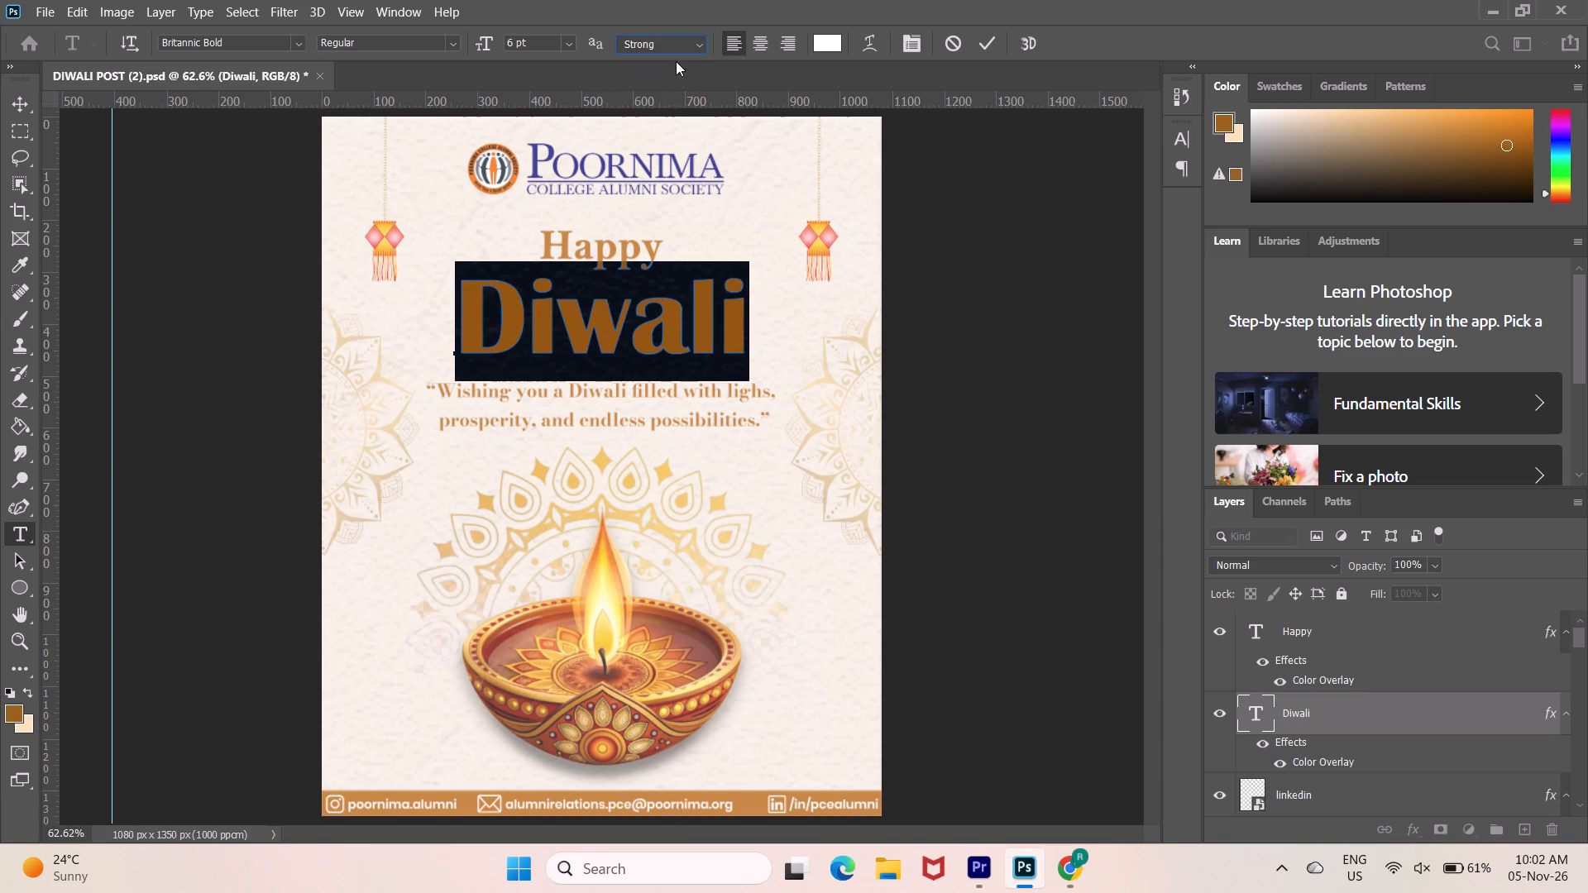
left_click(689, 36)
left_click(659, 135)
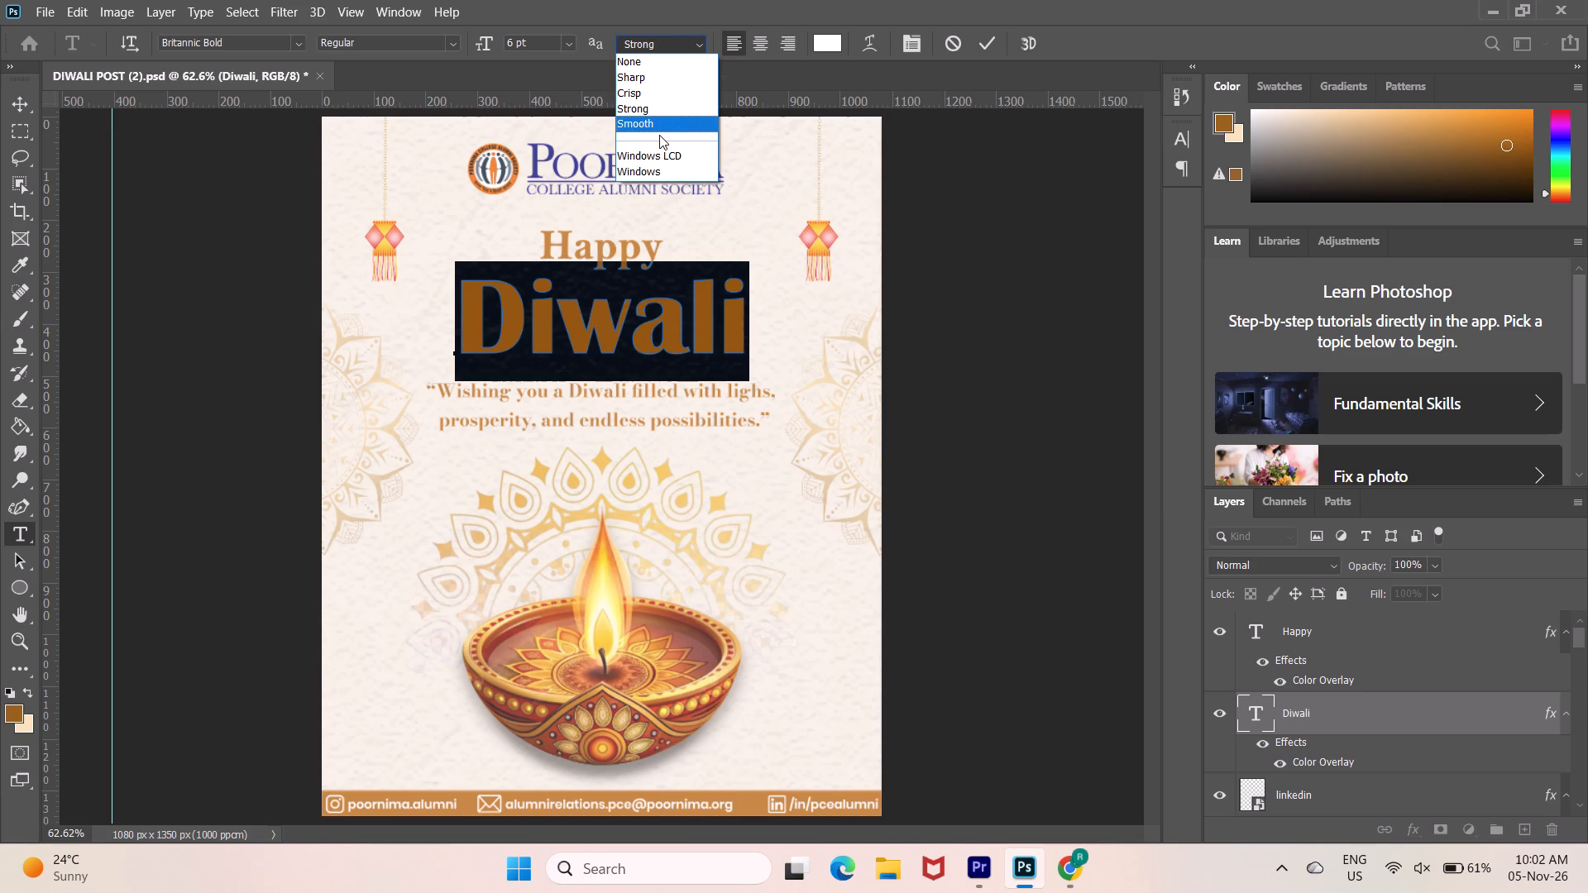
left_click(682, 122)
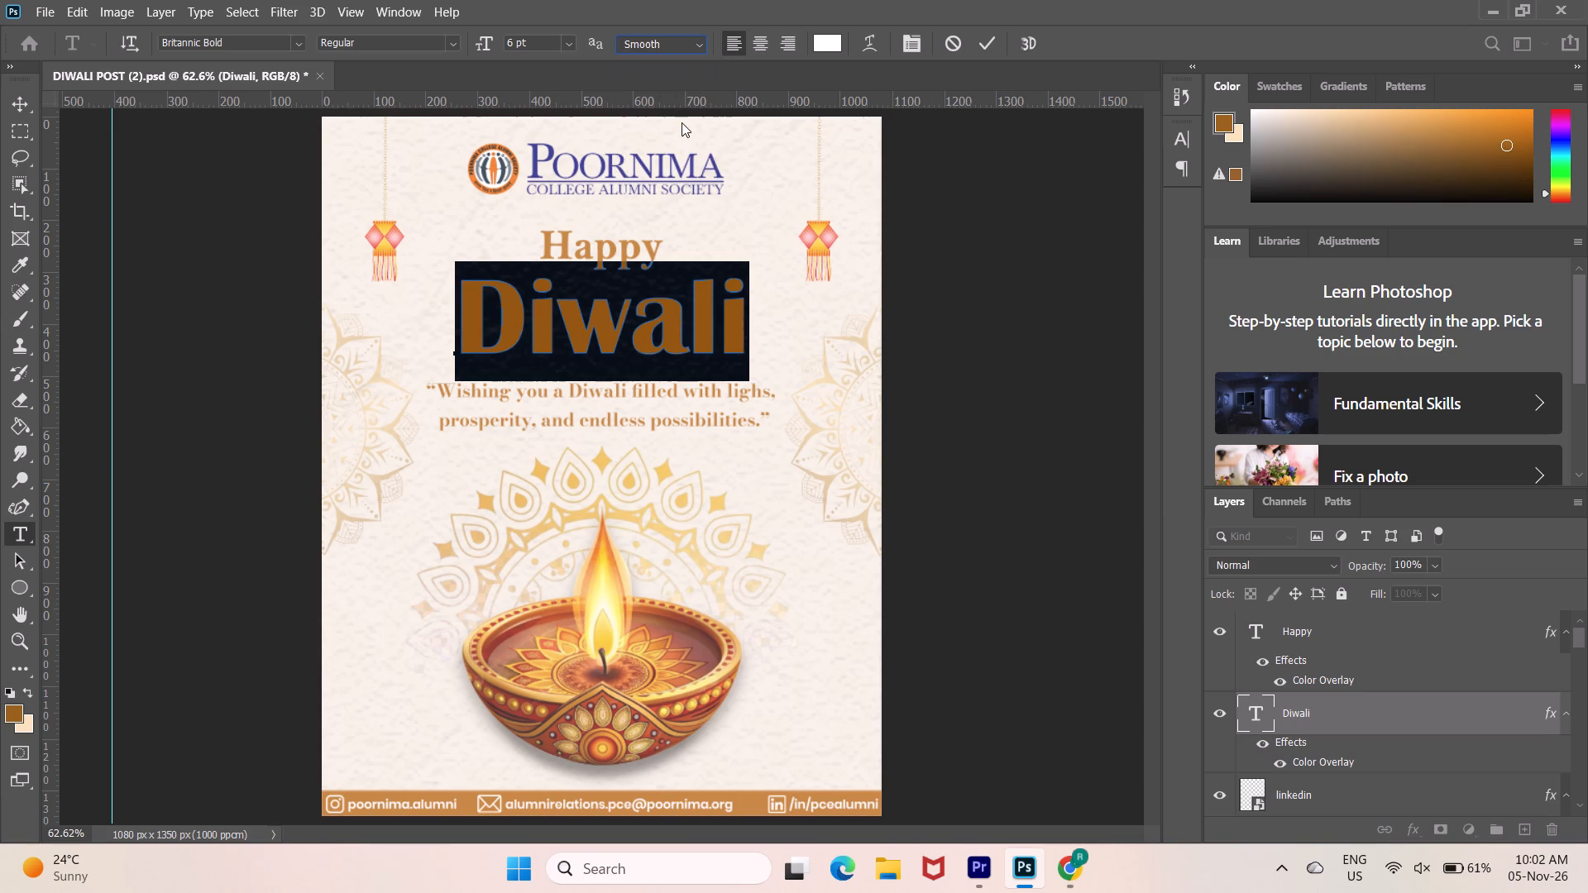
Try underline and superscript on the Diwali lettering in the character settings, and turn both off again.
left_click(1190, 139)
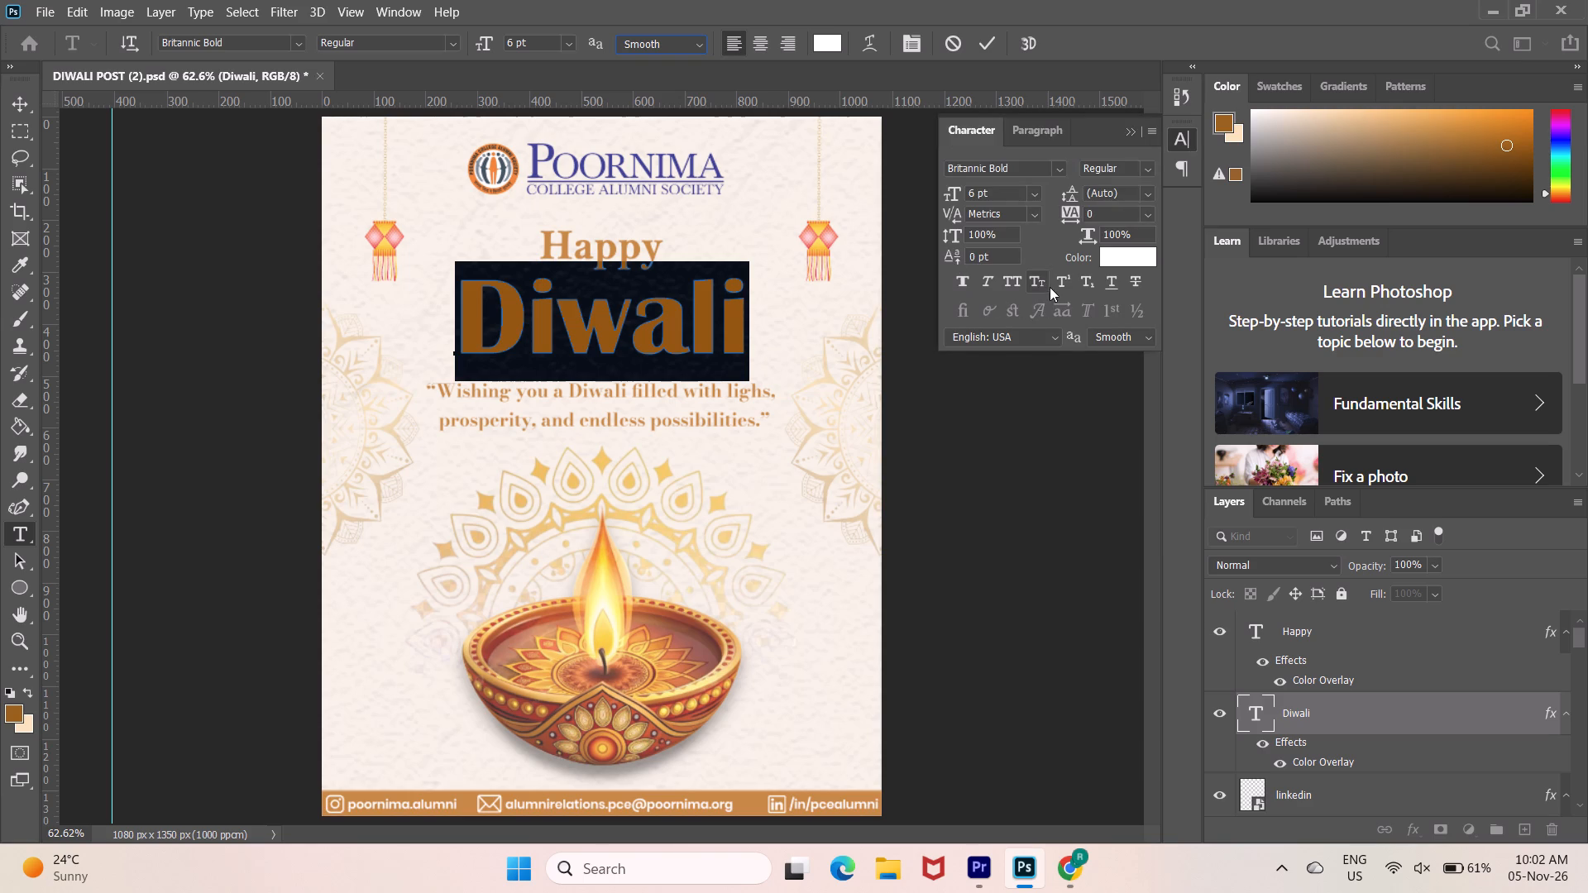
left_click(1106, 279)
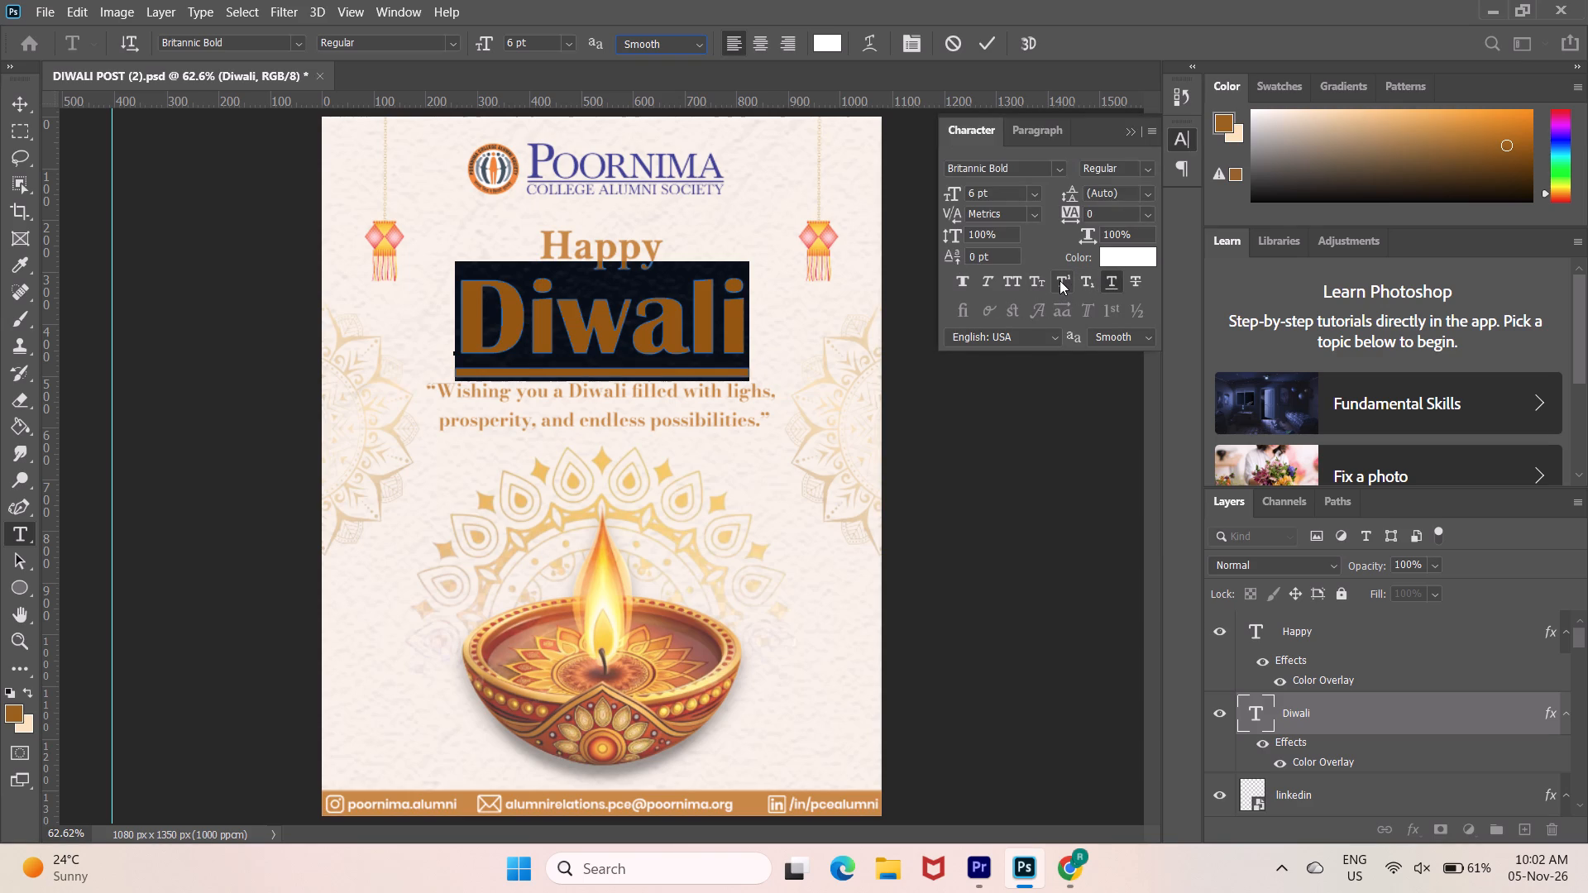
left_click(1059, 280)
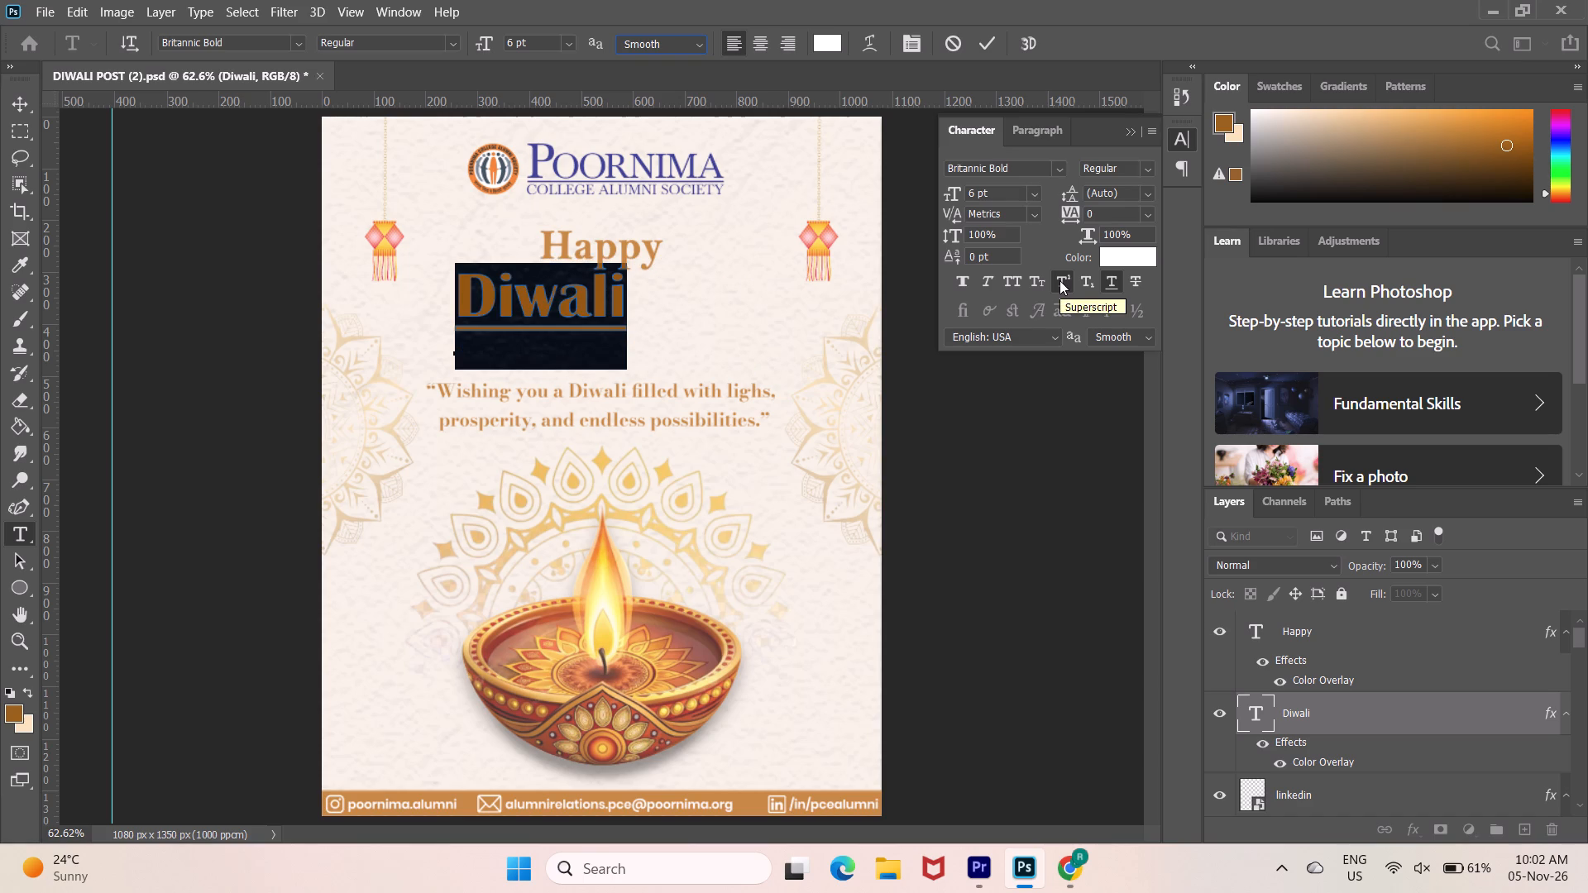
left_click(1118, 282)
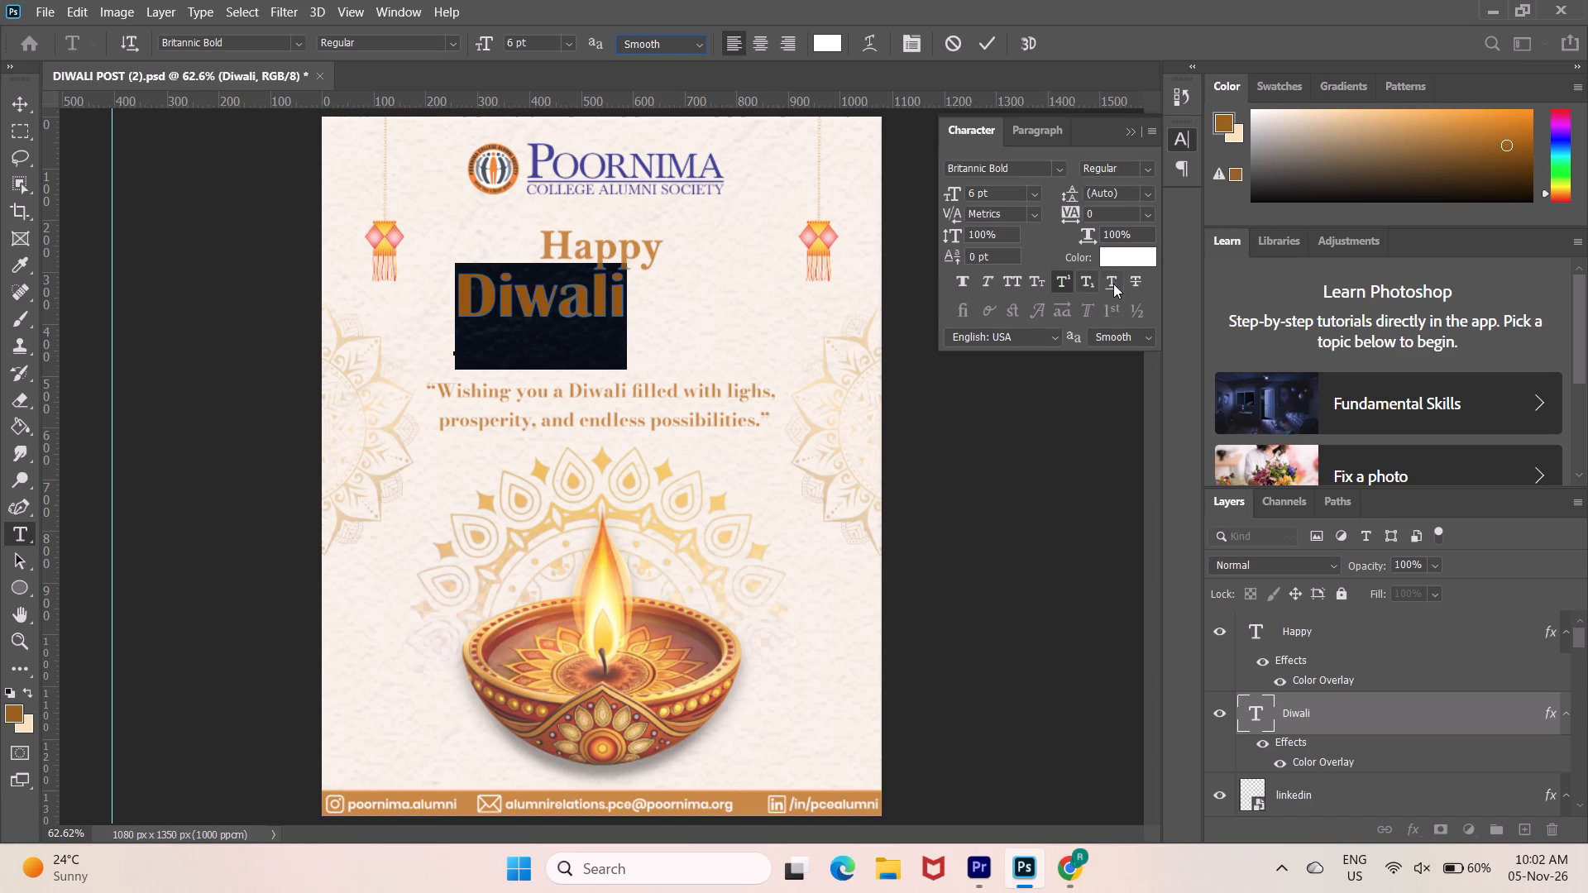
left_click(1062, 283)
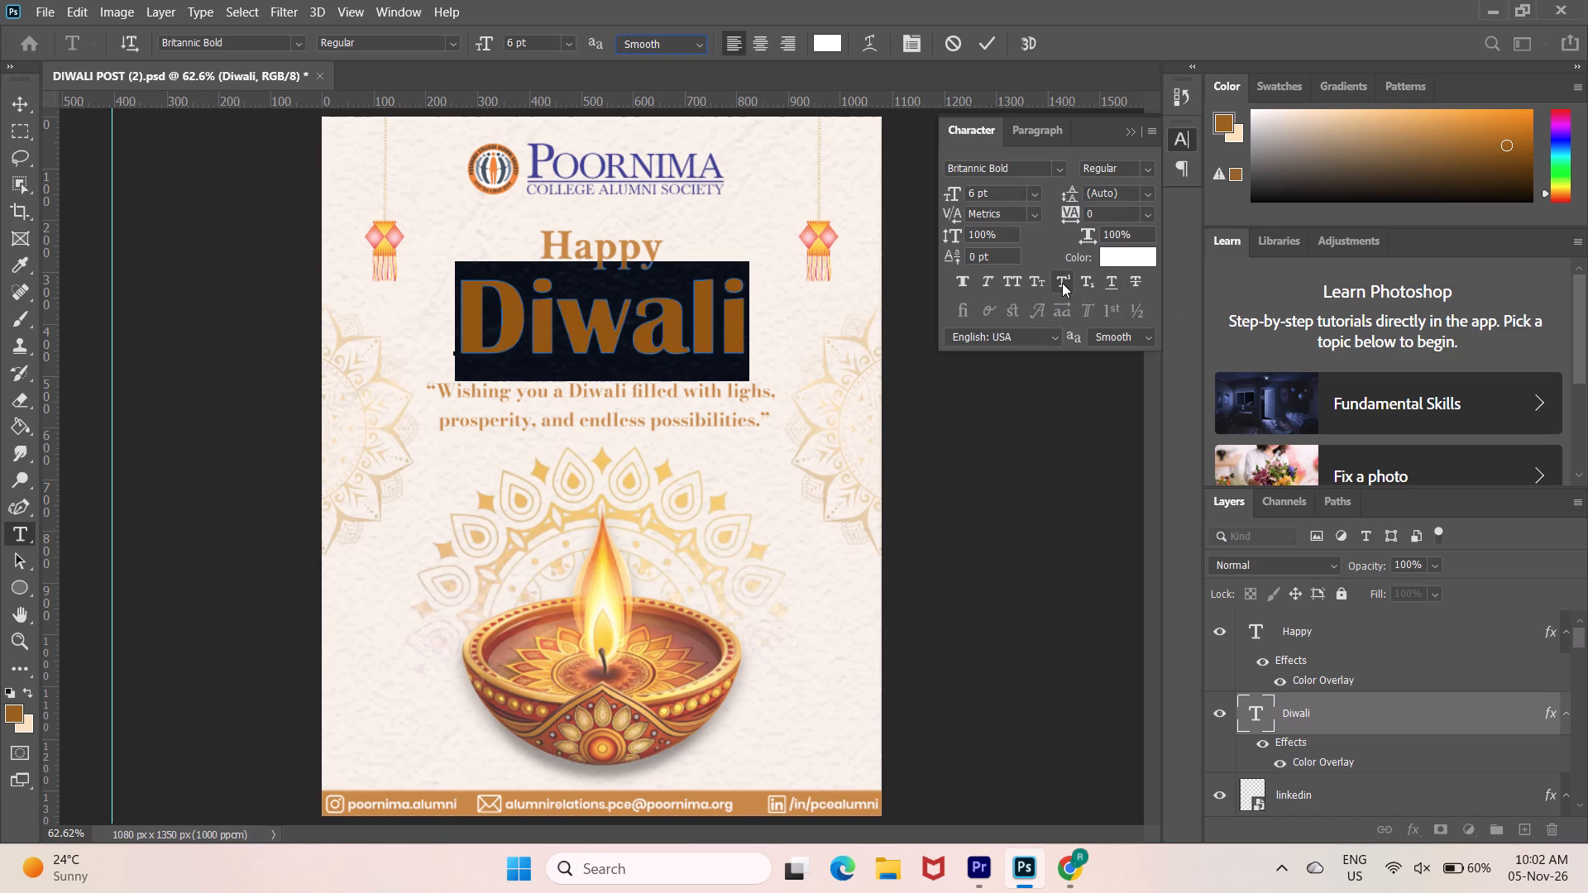
Compare the Diwali lettering with and without All Caps, and leave All Caps applied.
left_click(1008, 283)
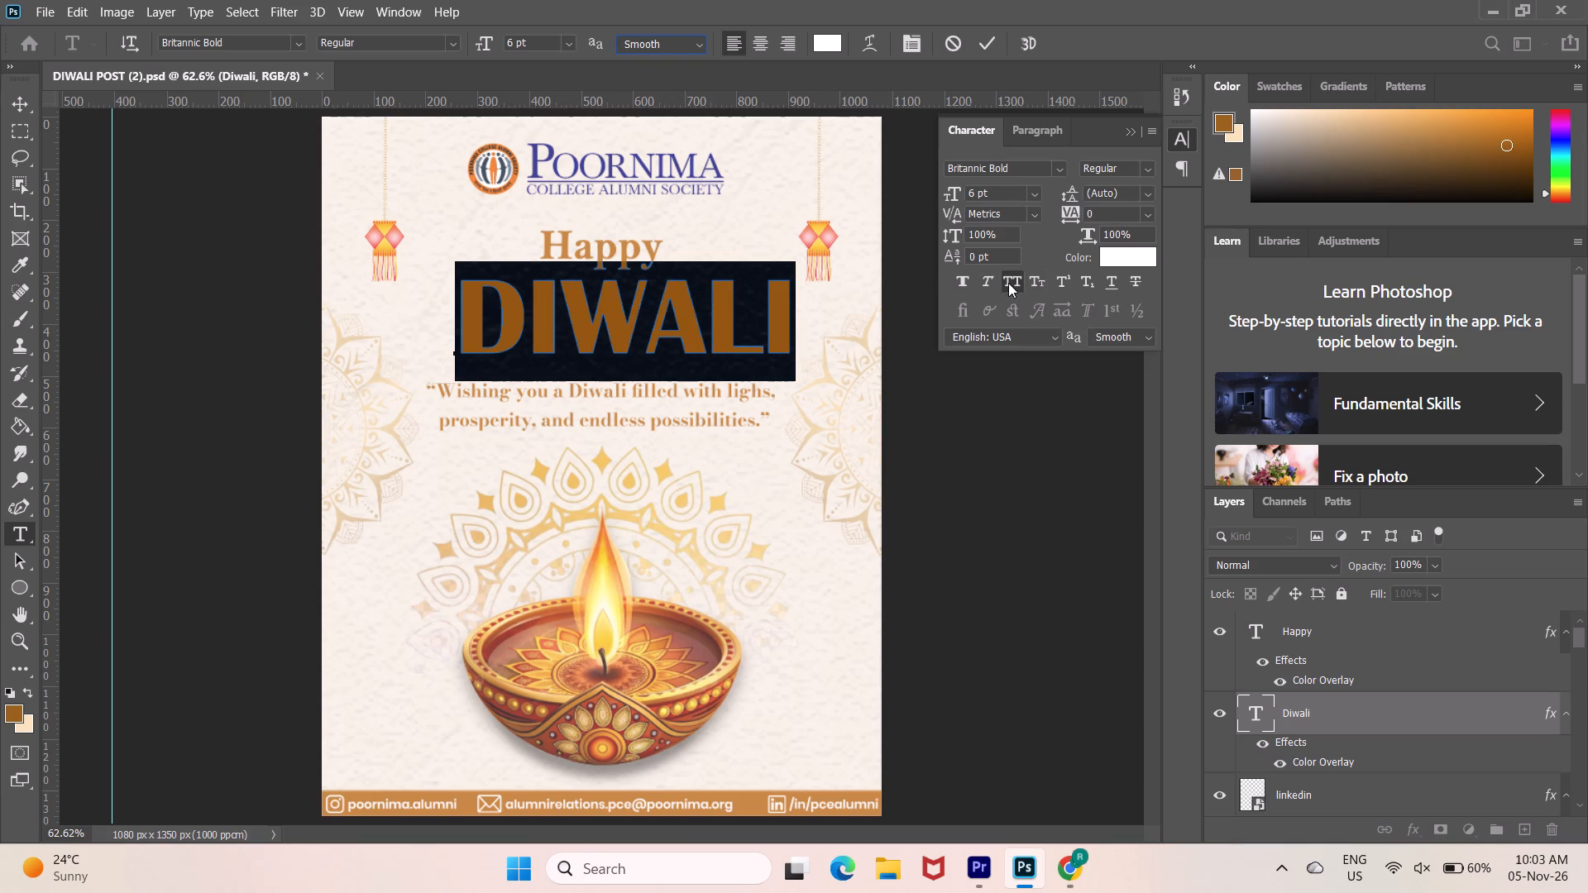
left_click(1008, 283)
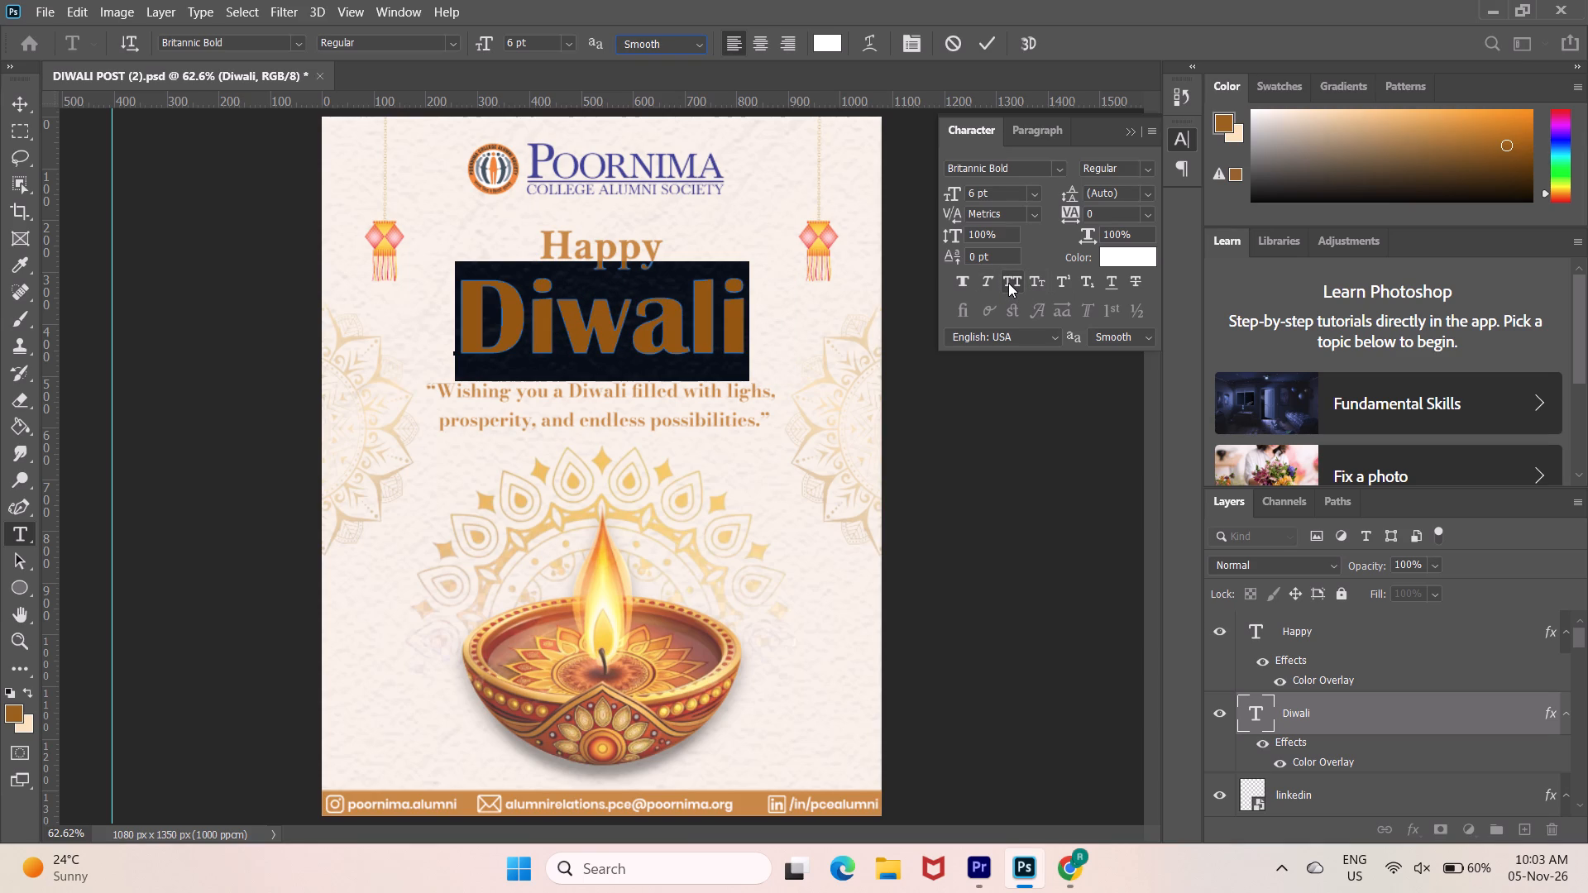
left_click(1008, 283)
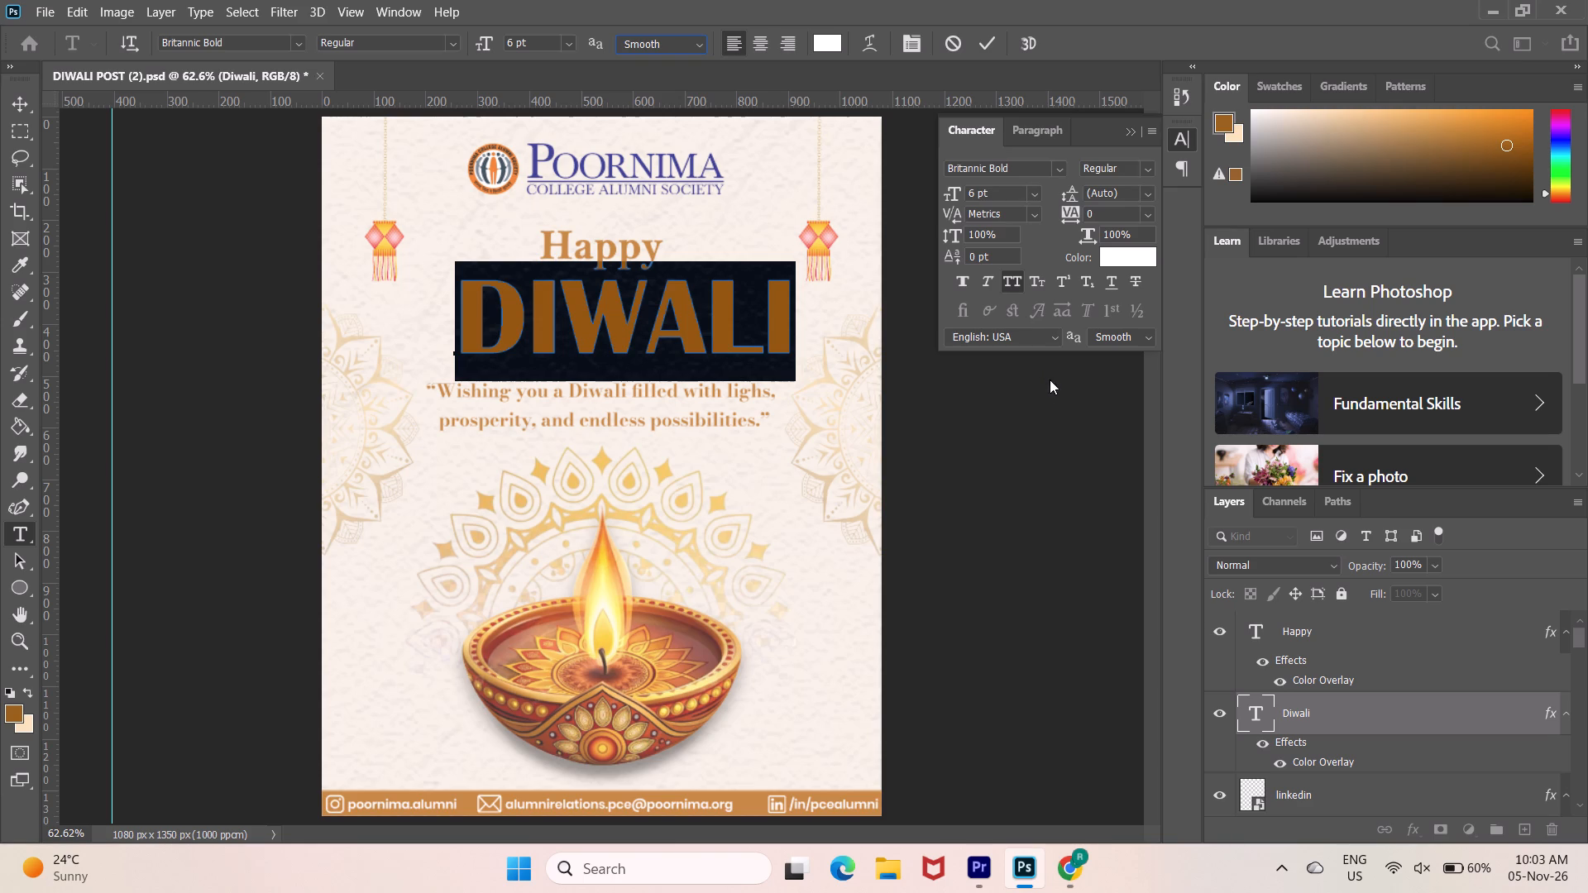
Commit the Diwali text edit and close the character and paragraph settings.
left_click(1064, 402)
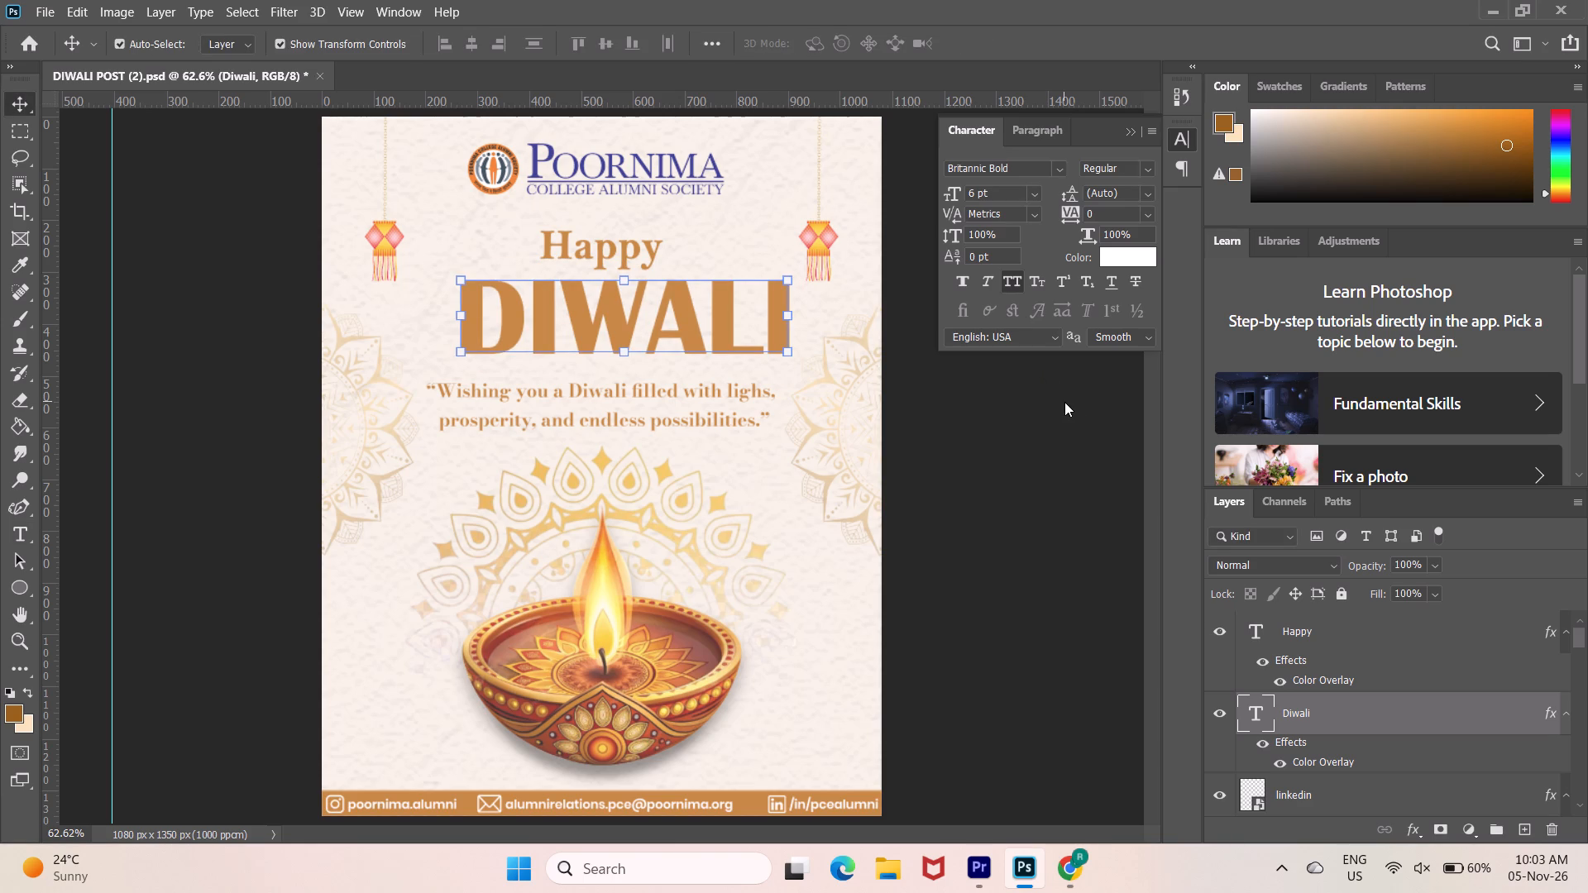
left_click(1150, 170)
left_click(1150, 170)
left_click(1045, 128)
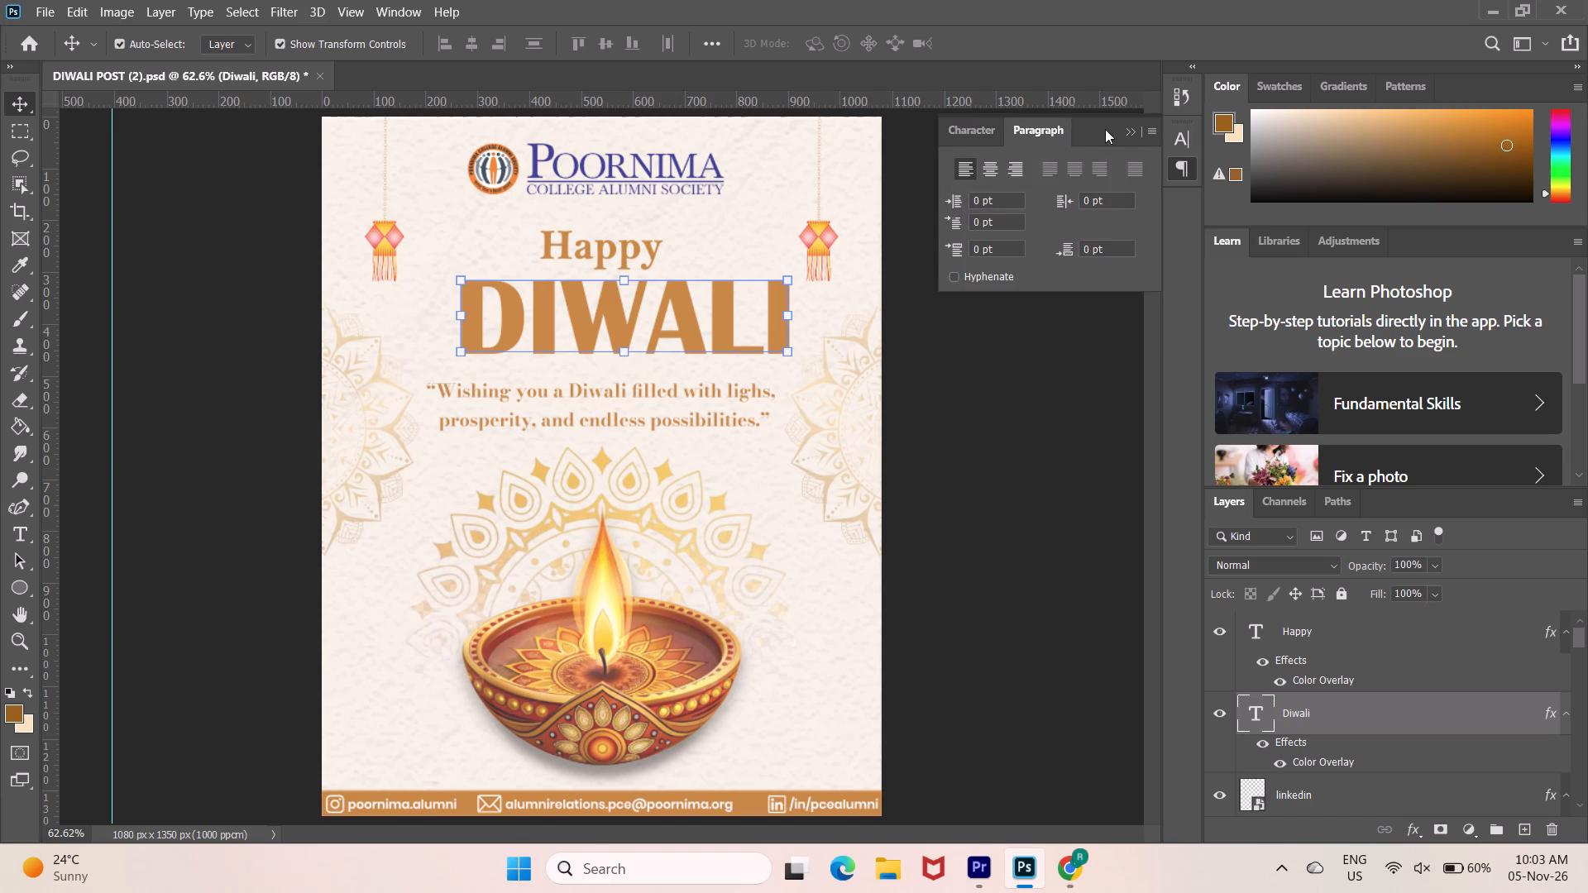
left_click(1179, 143)
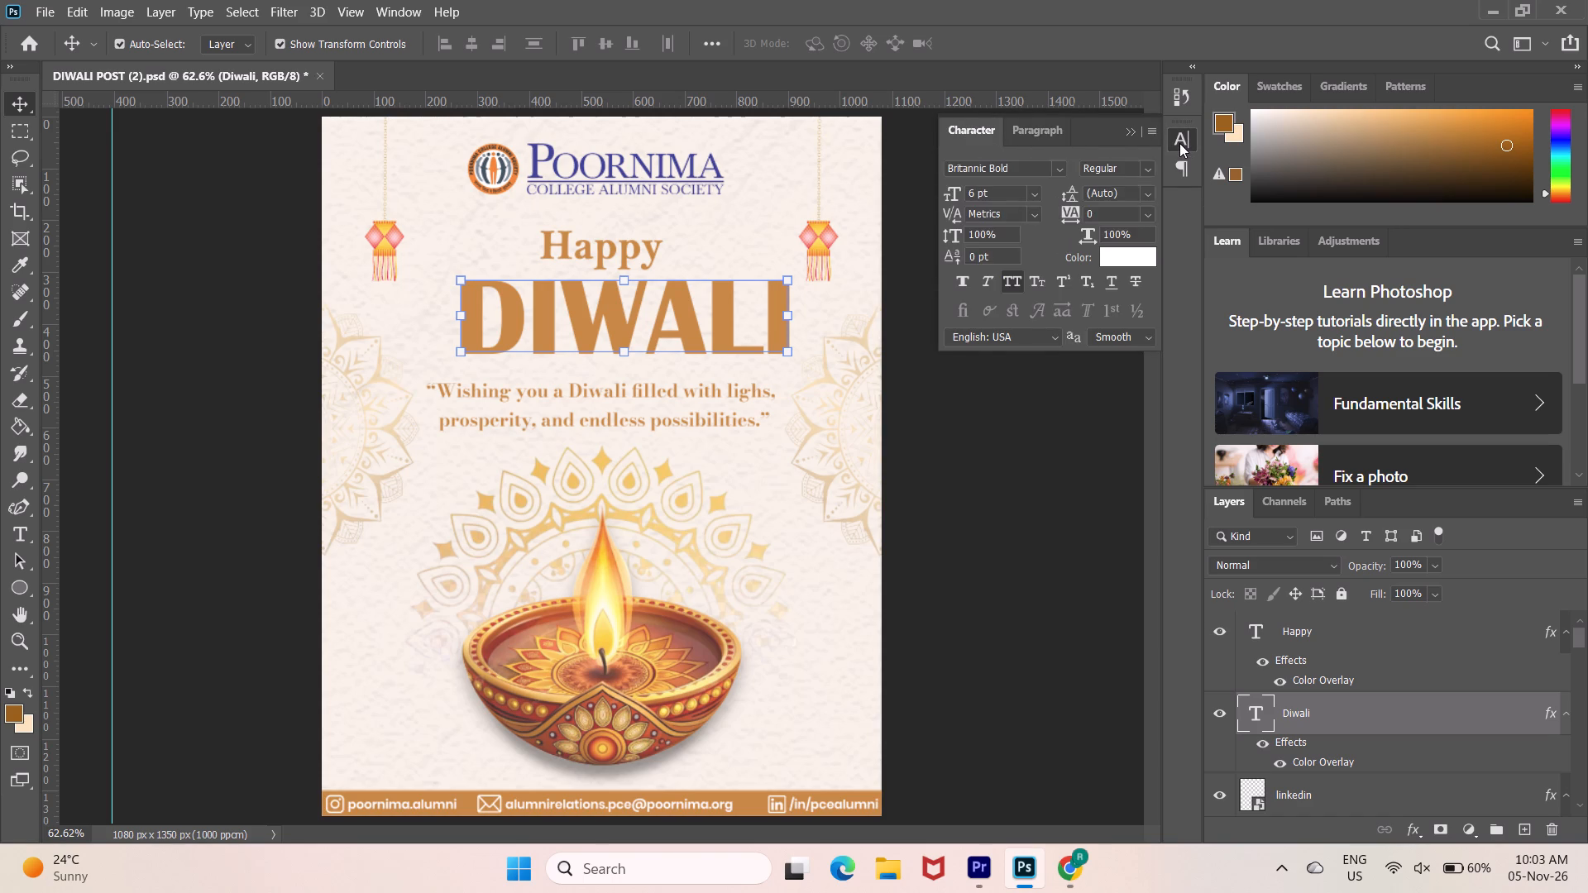
left_click(1179, 143)
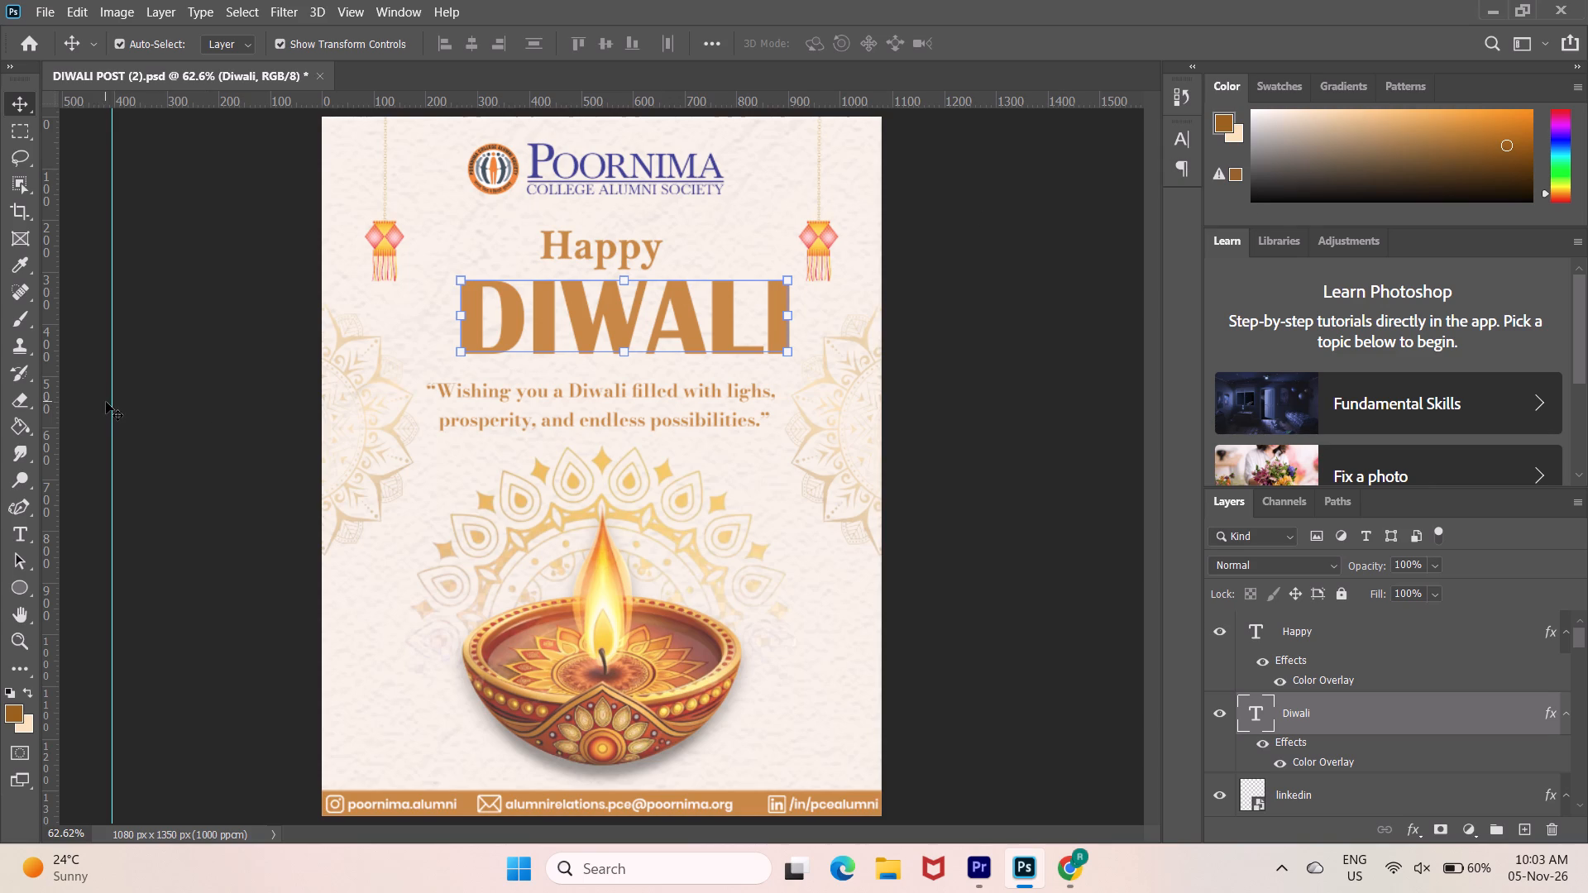
Move the vertical guide from the empty area beside the canvas back onto the poster's horizontal centre.
left_click_drag(112, 405, 476, 483)
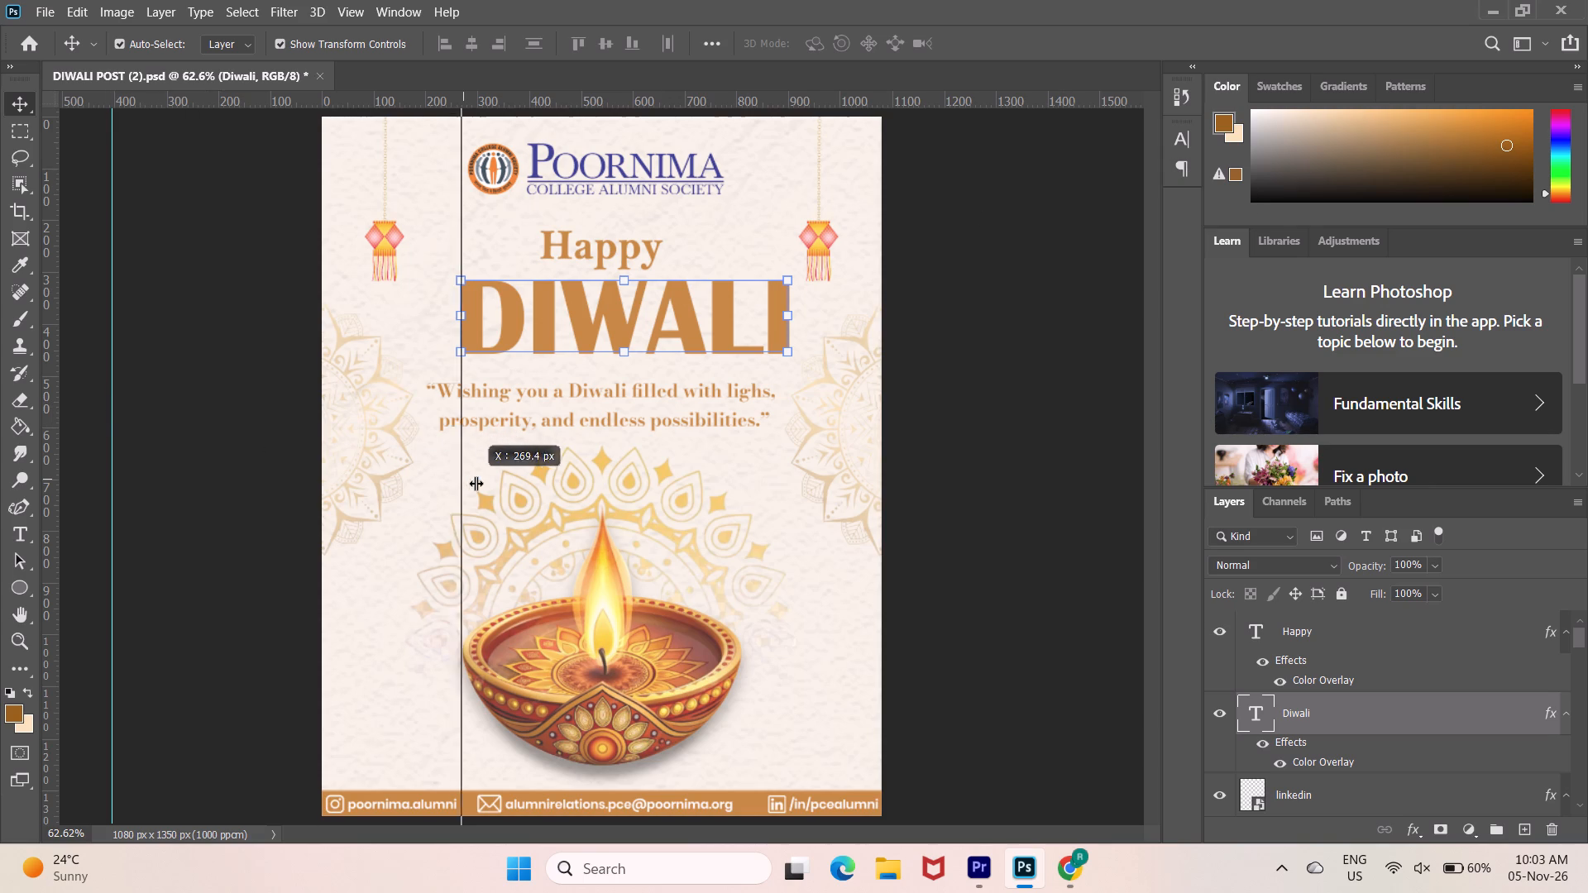
left_click_drag(476, 483, 634, 509)
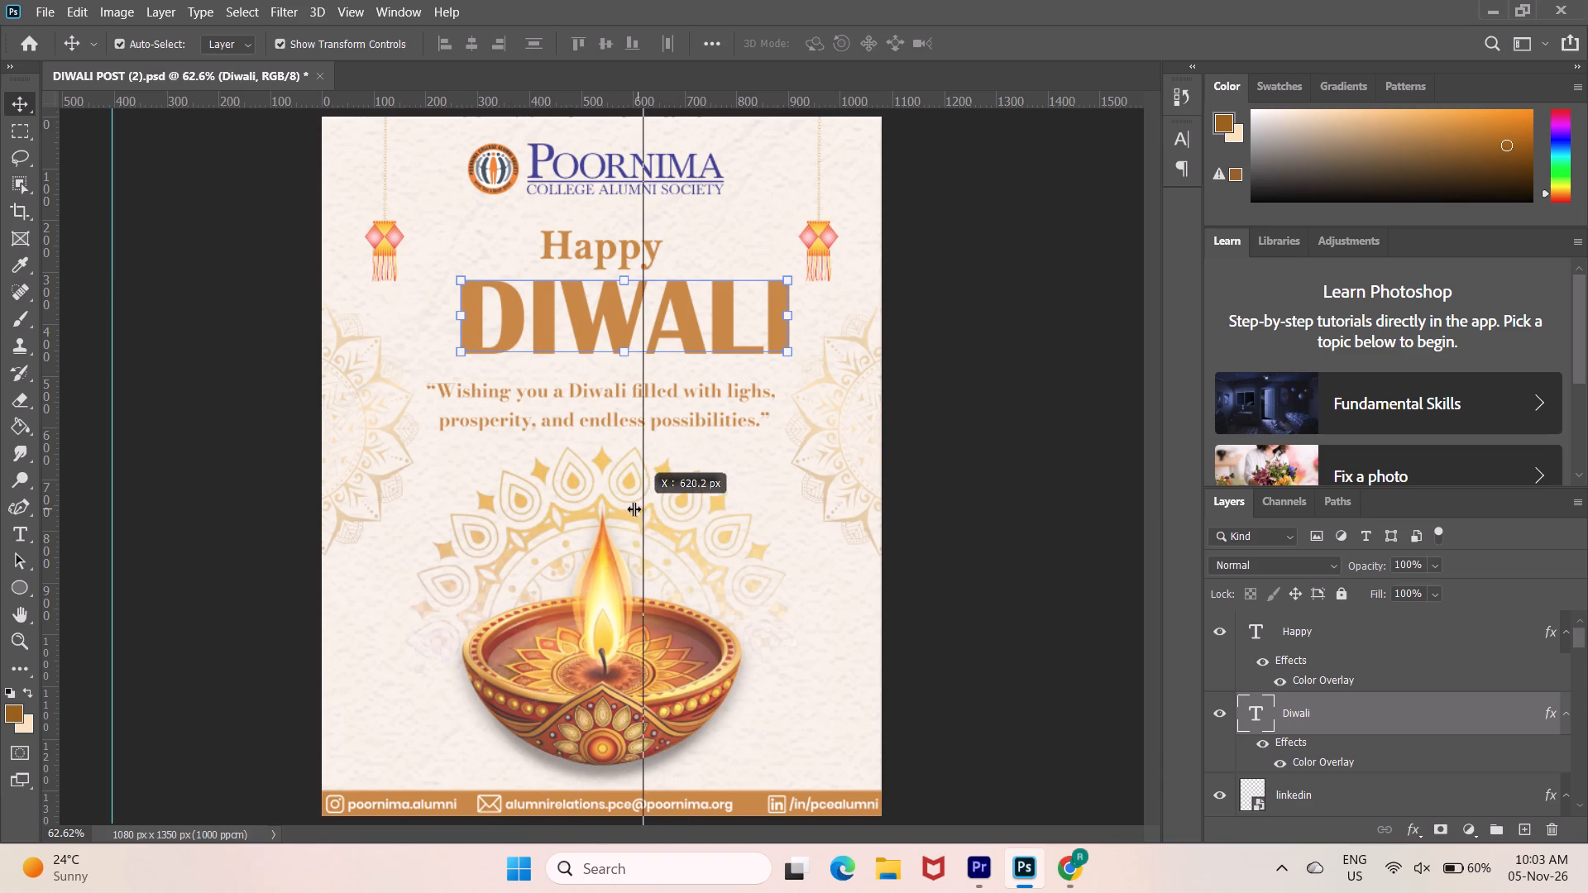
left_click_drag(634, 509, 602, 502)
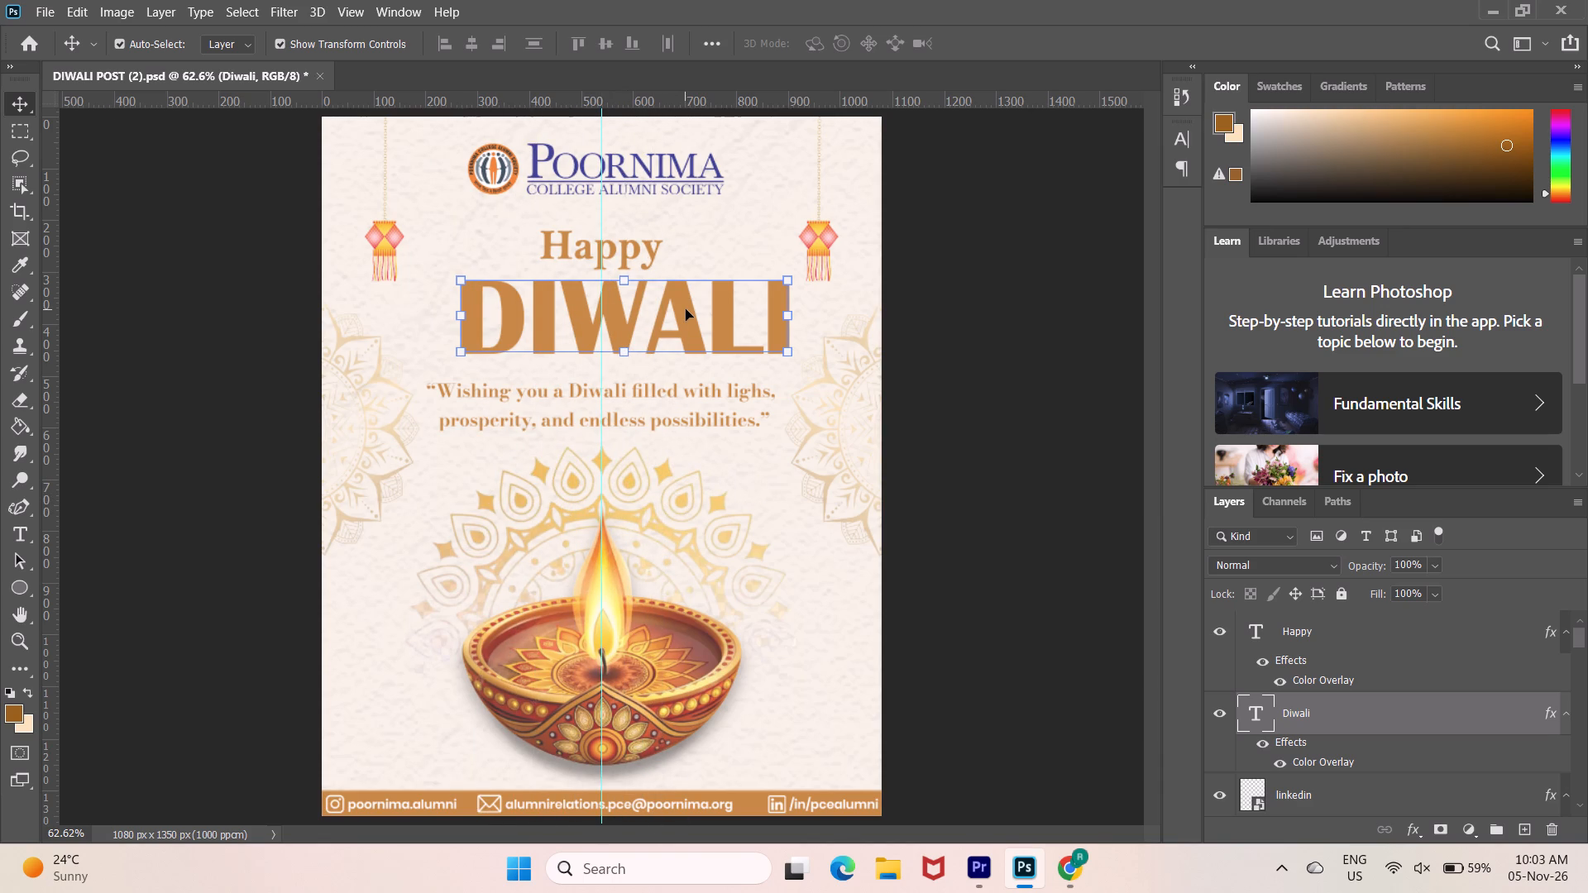
Nudge the DIWALI lettering about 43 px left to centre it on the guide, and 10 px down.
key("shift+Left")
key("shift+Left")
key("shift+Left")
key("shift+Left")
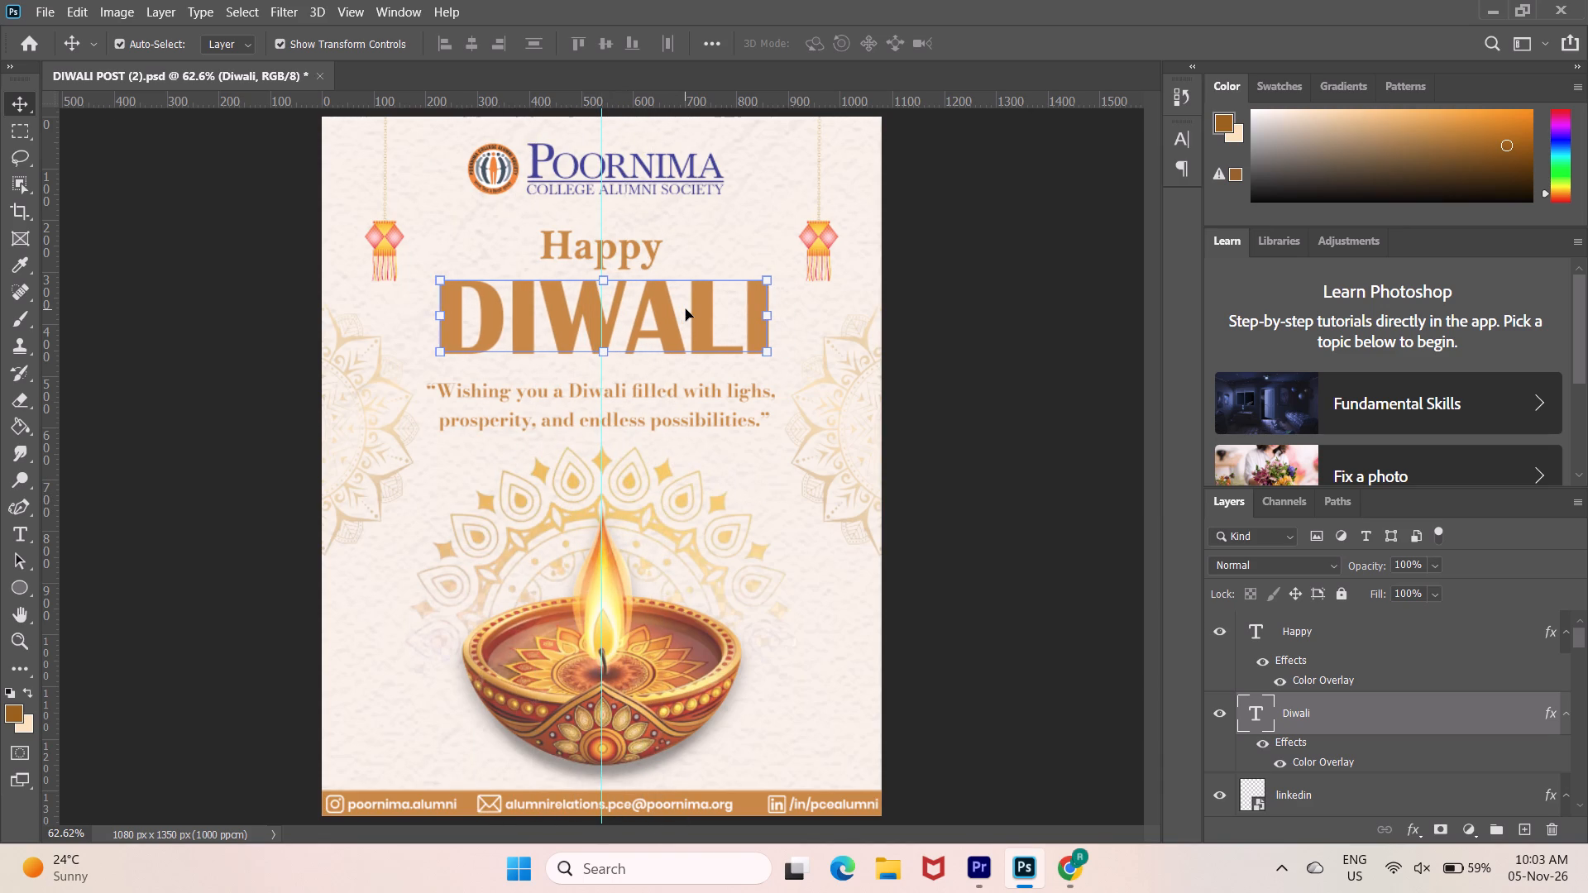
key("Left")
key("Left")
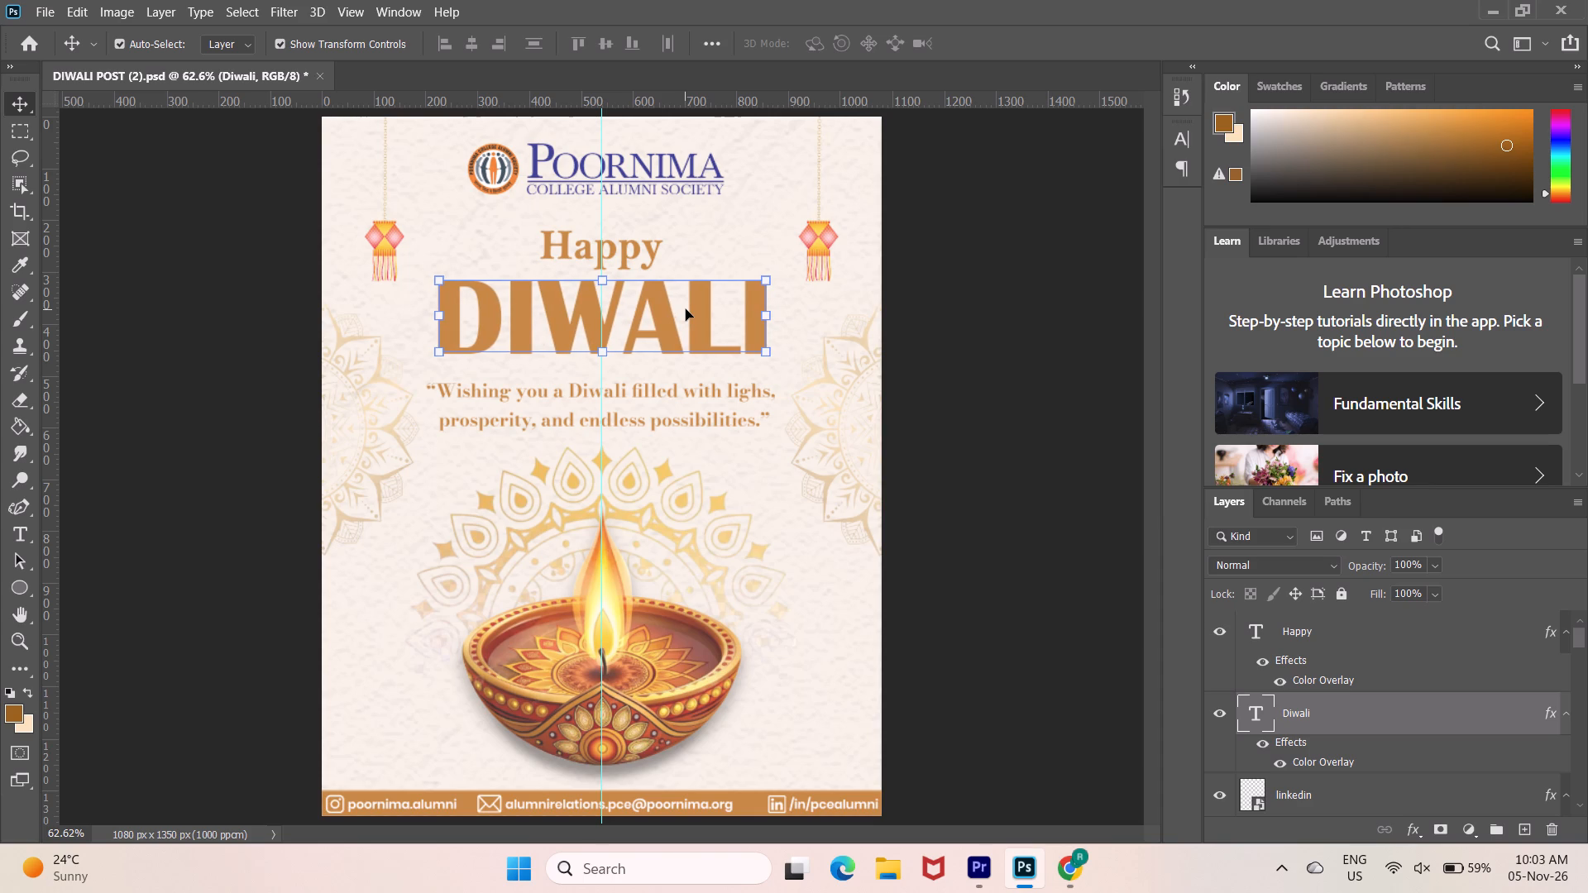
key("Left")
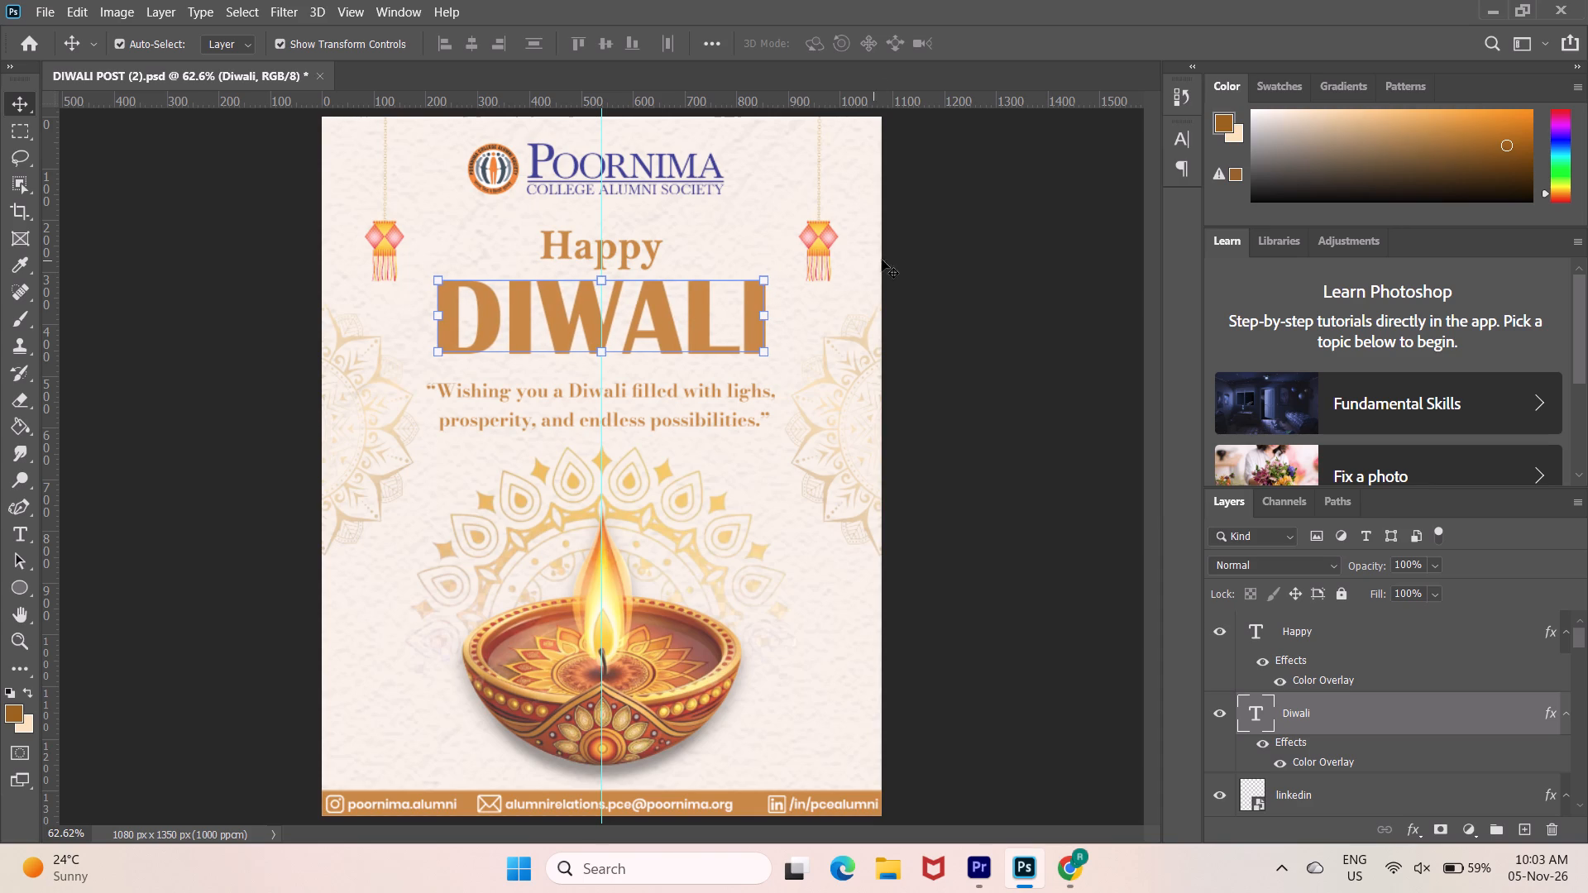
key("shift+Down")
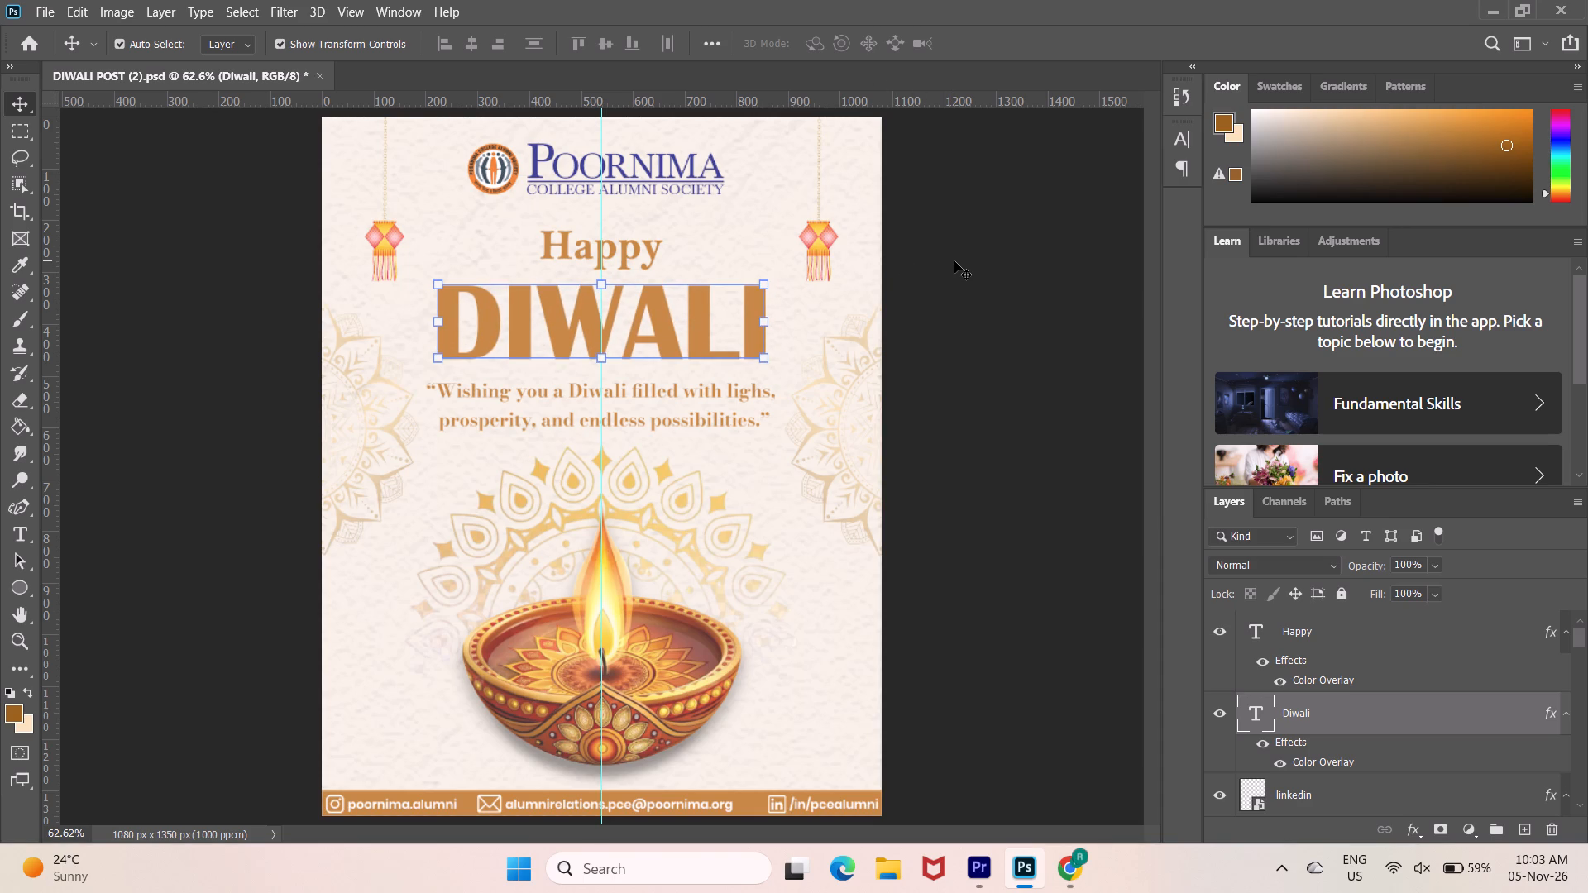
left_click(954, 261)
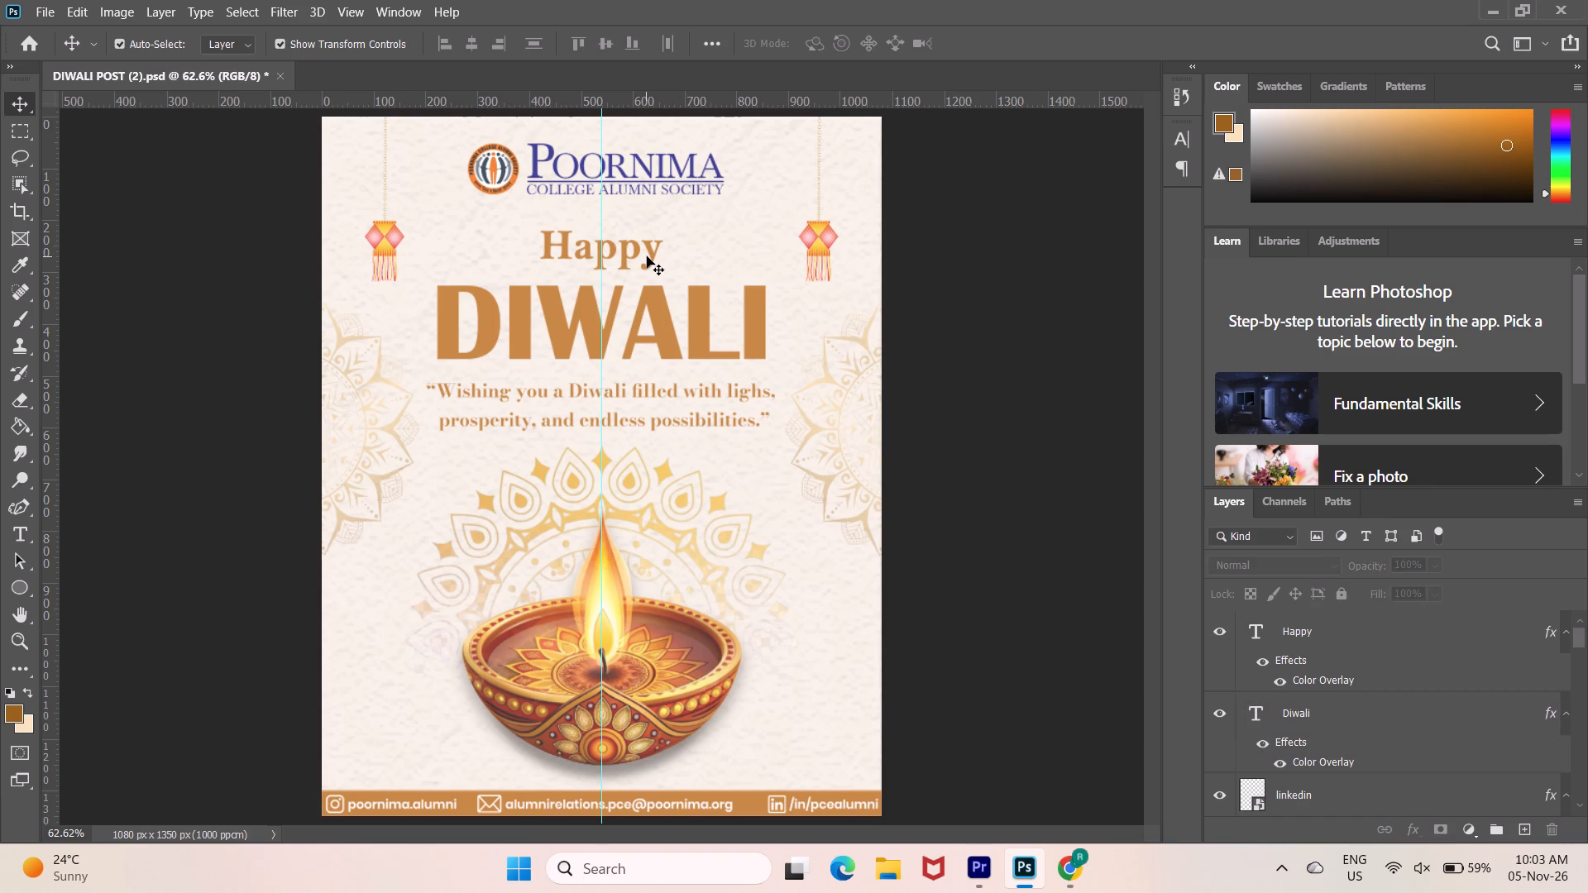
Set the font size of the Happy text to 3 pt.
left_click(647, 256)
double_click(634, 241)
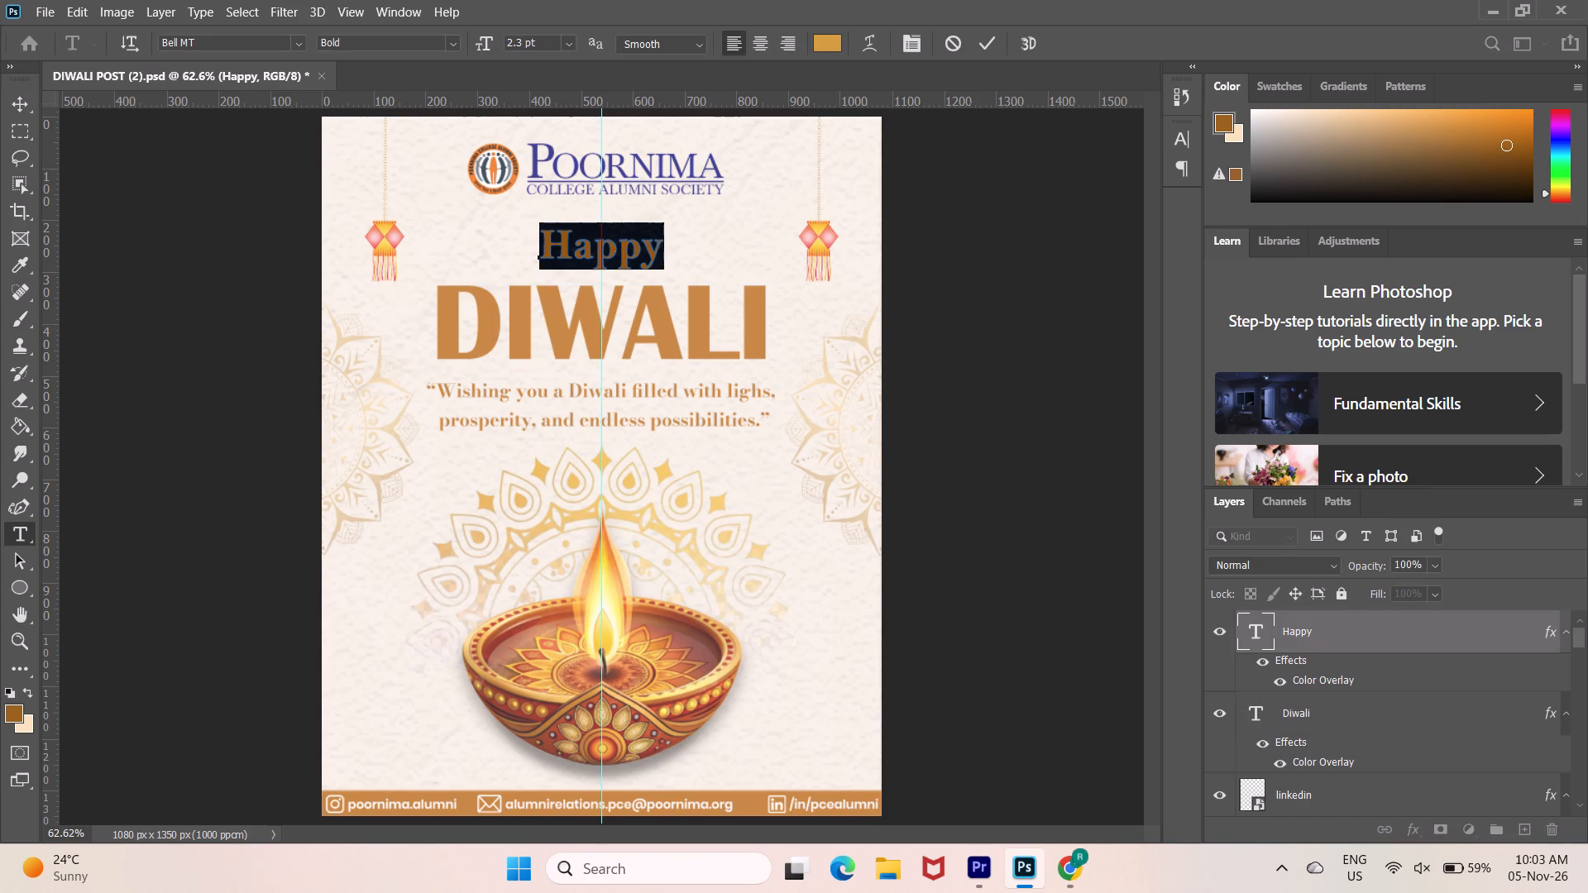
left_click_drag(524, 41, 481, 43)
key("3")
left_click(990, 43)
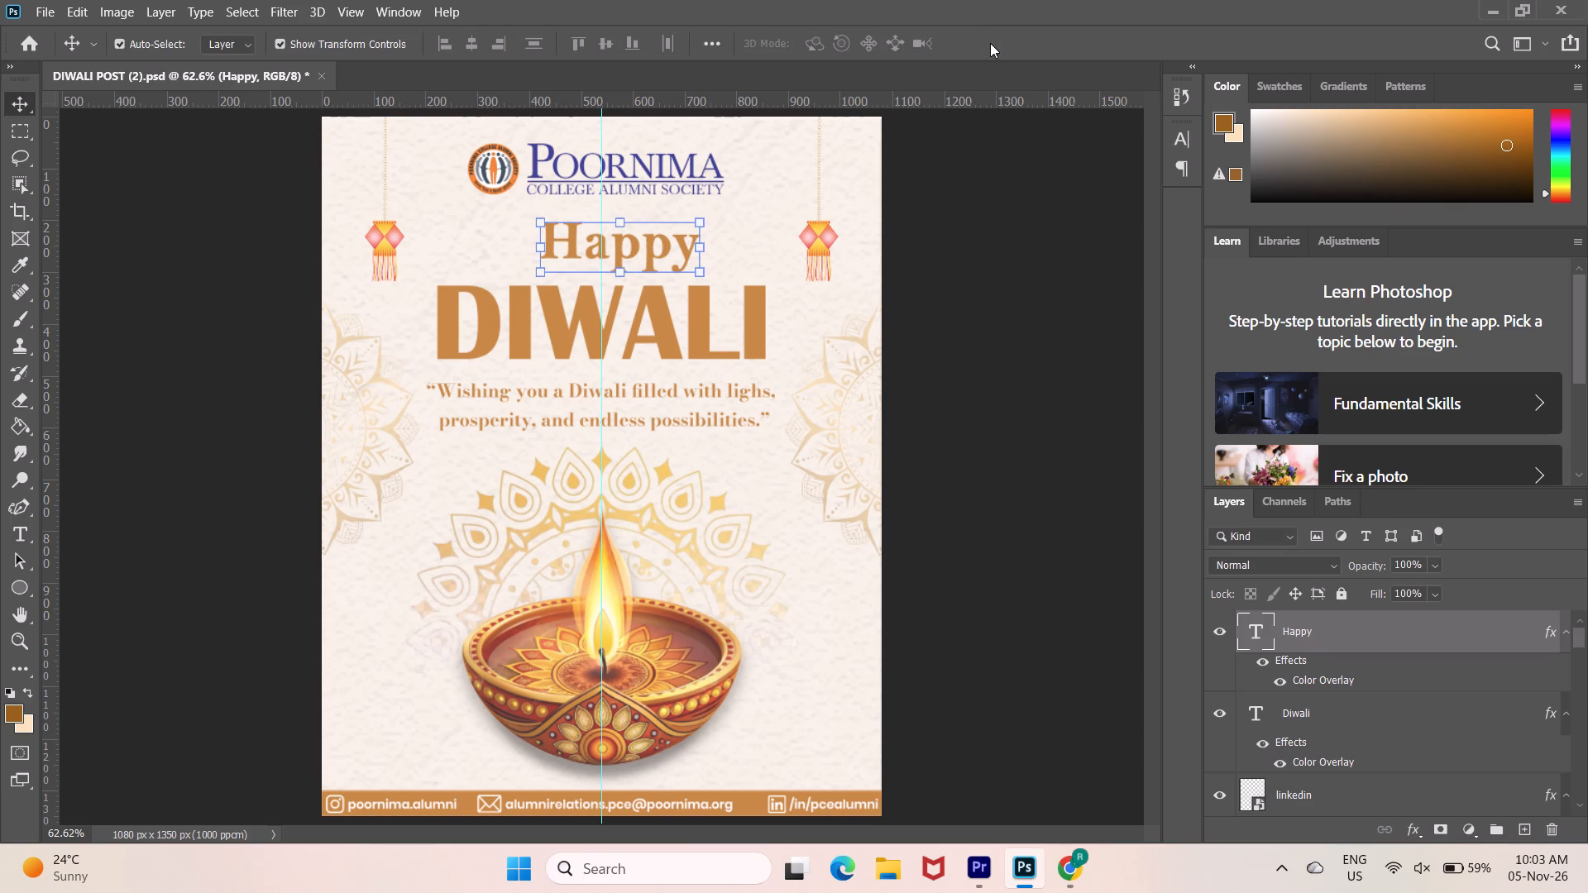
Nudge the Happy text about 35 px left so it is centred on the vertical guide.
key("shift+Left")
key("shift+Left")
key("shift+Left")
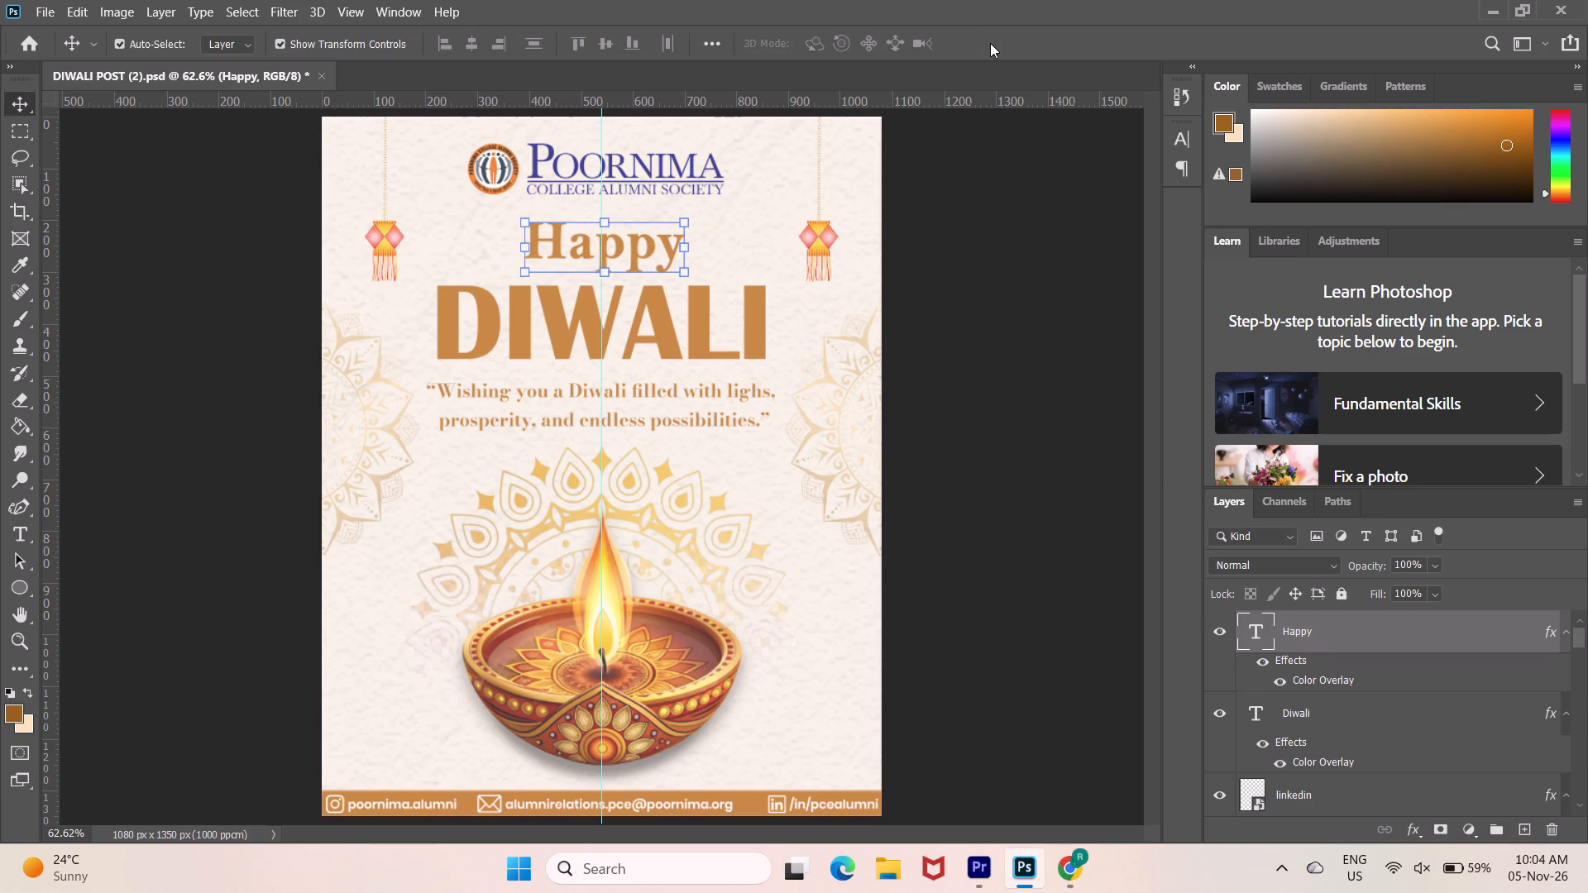
key("shift+Left")
key("Right")
key("Right")
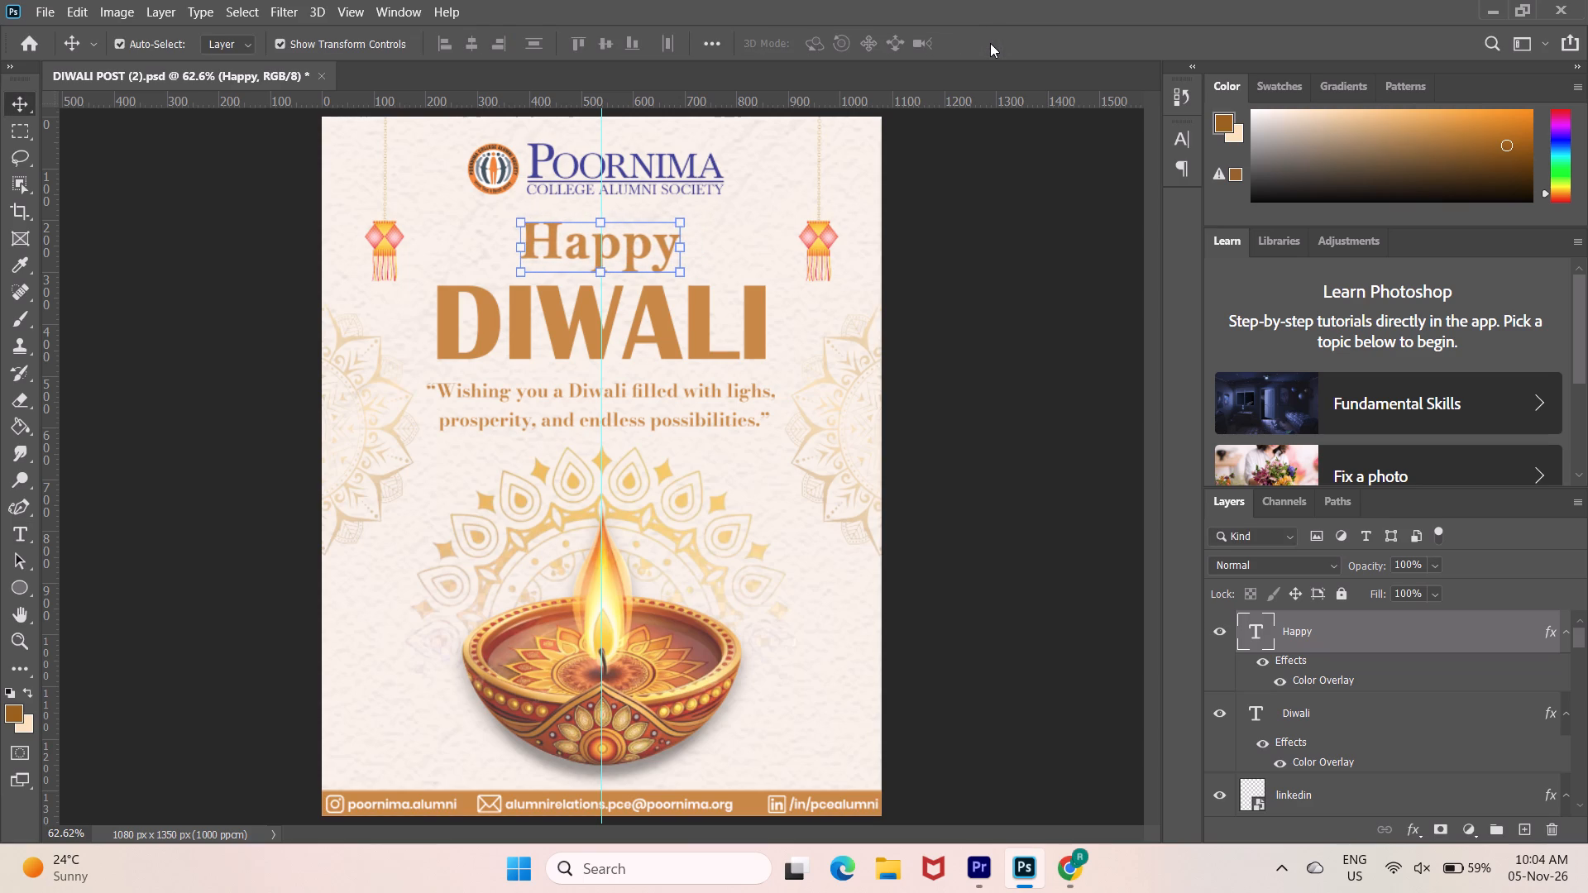
key("Right")
key("Right")
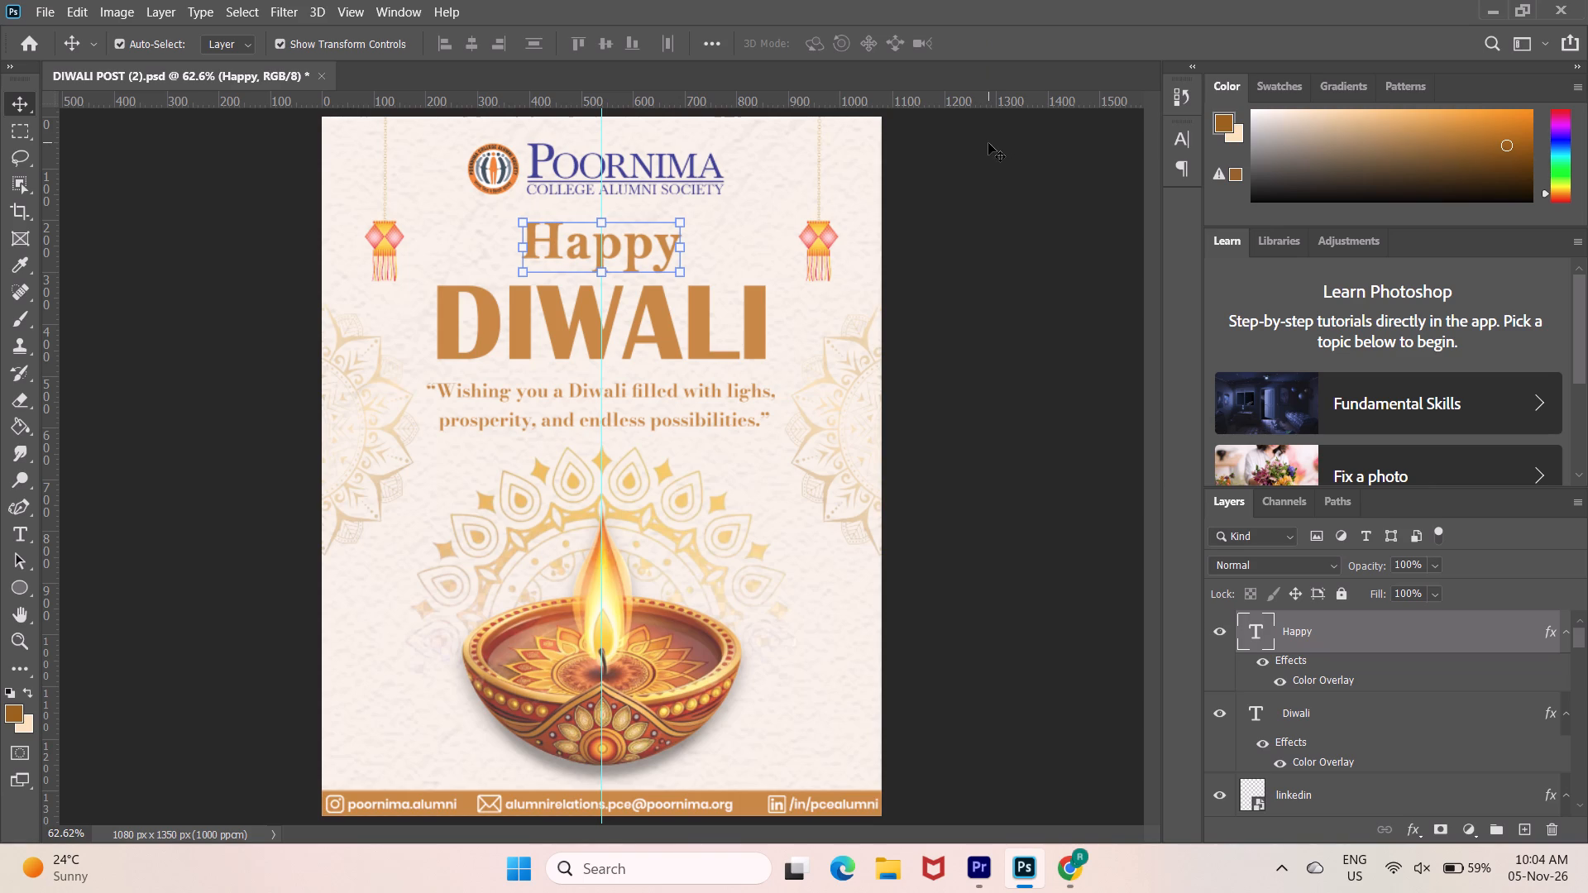
key("Right")
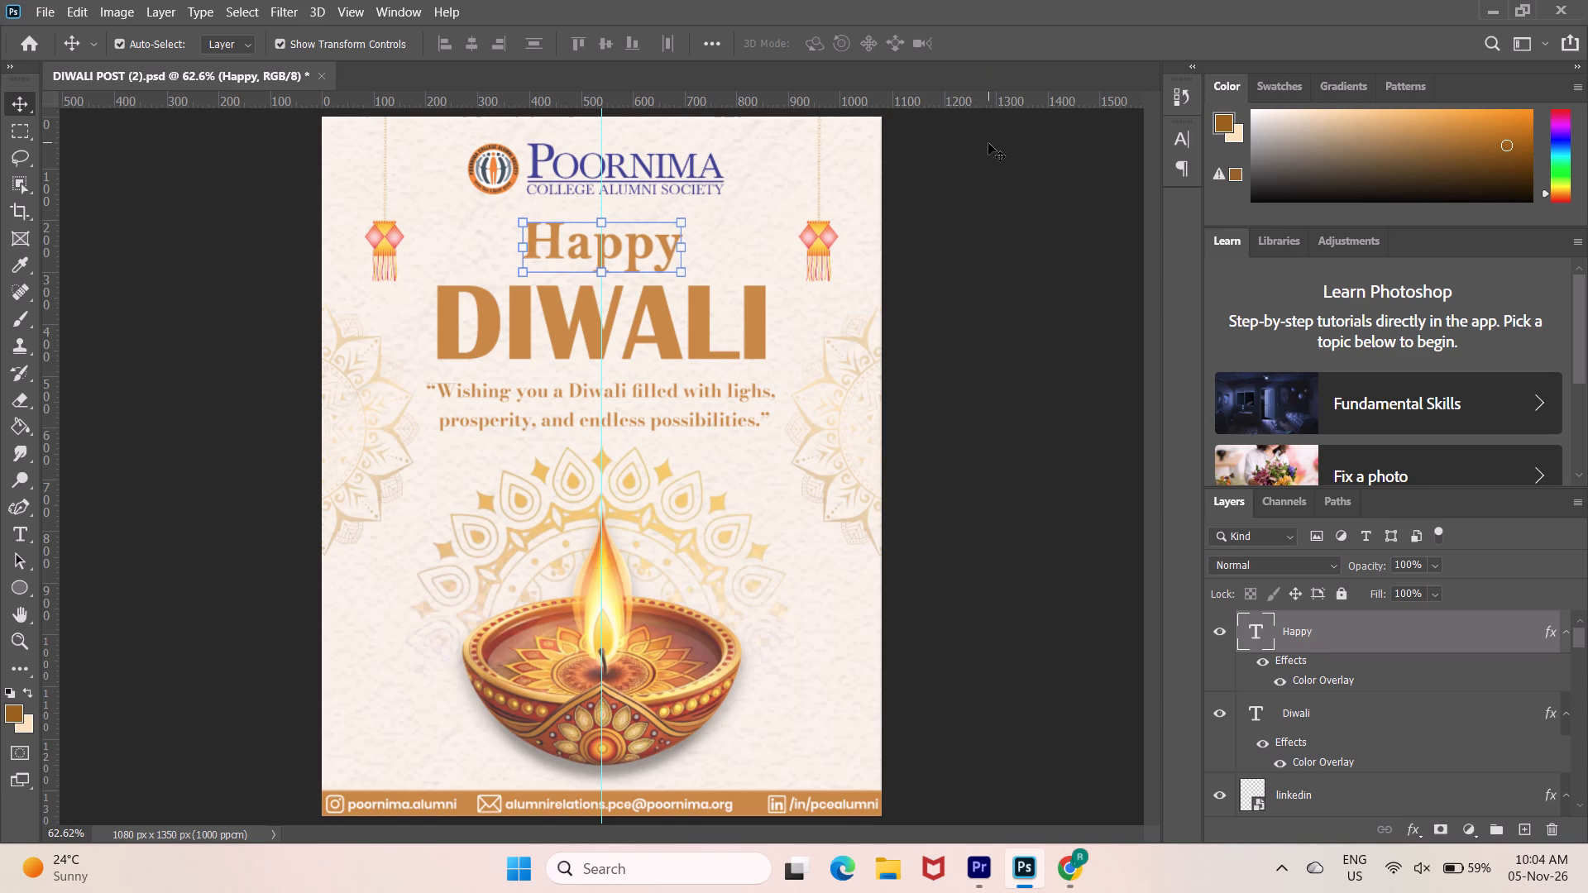
left_click(988, 143)
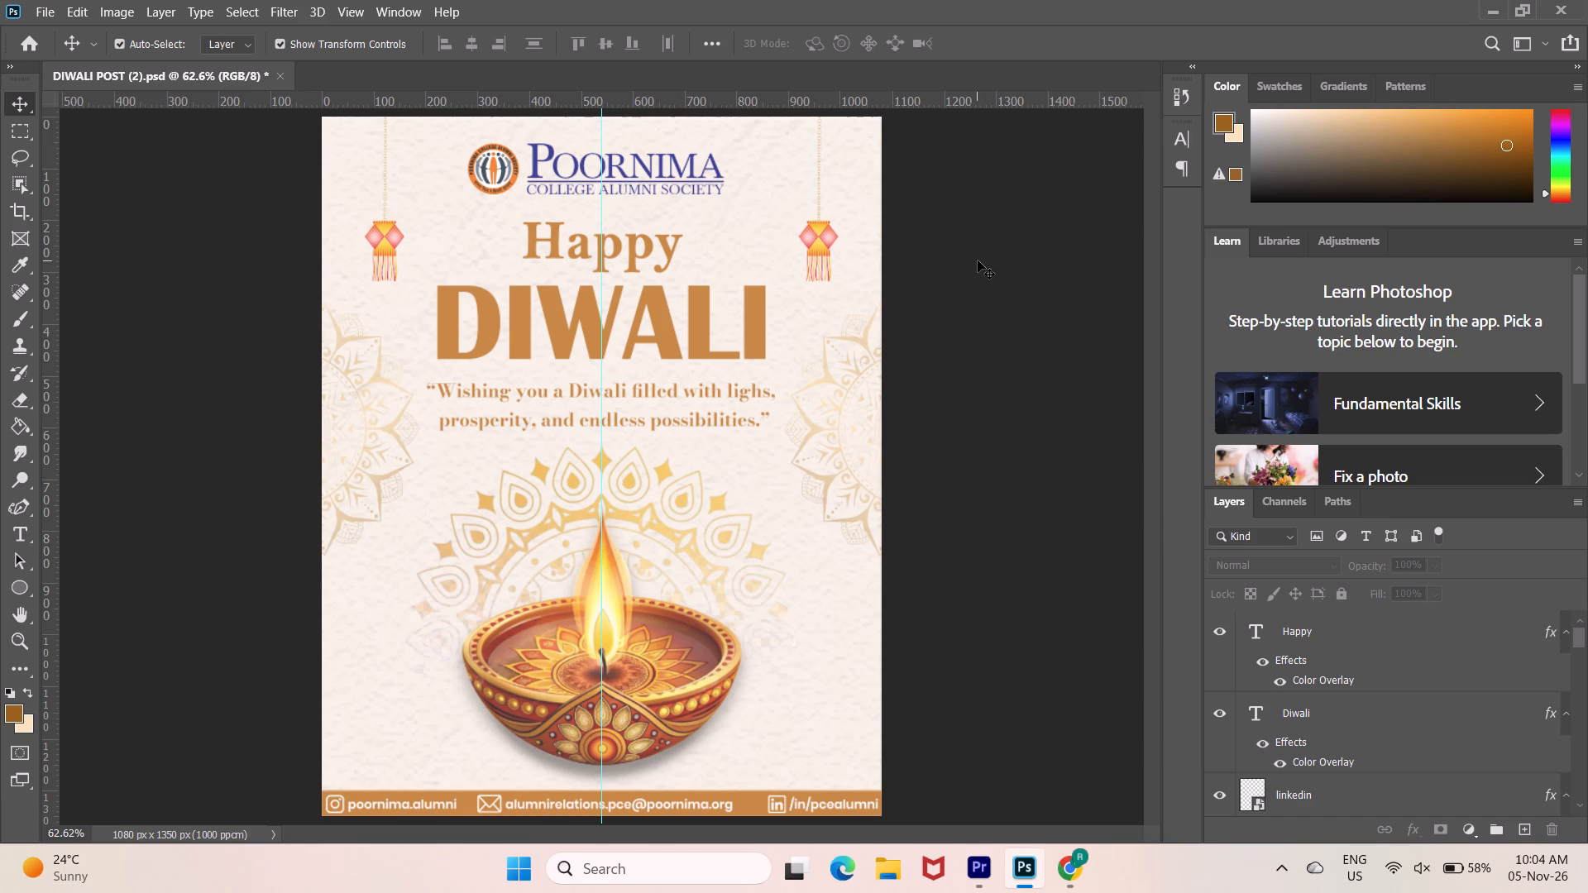
Set the opacity of the Diwali layer's Color Overlay effect to 95%.
double_click(754, 326)
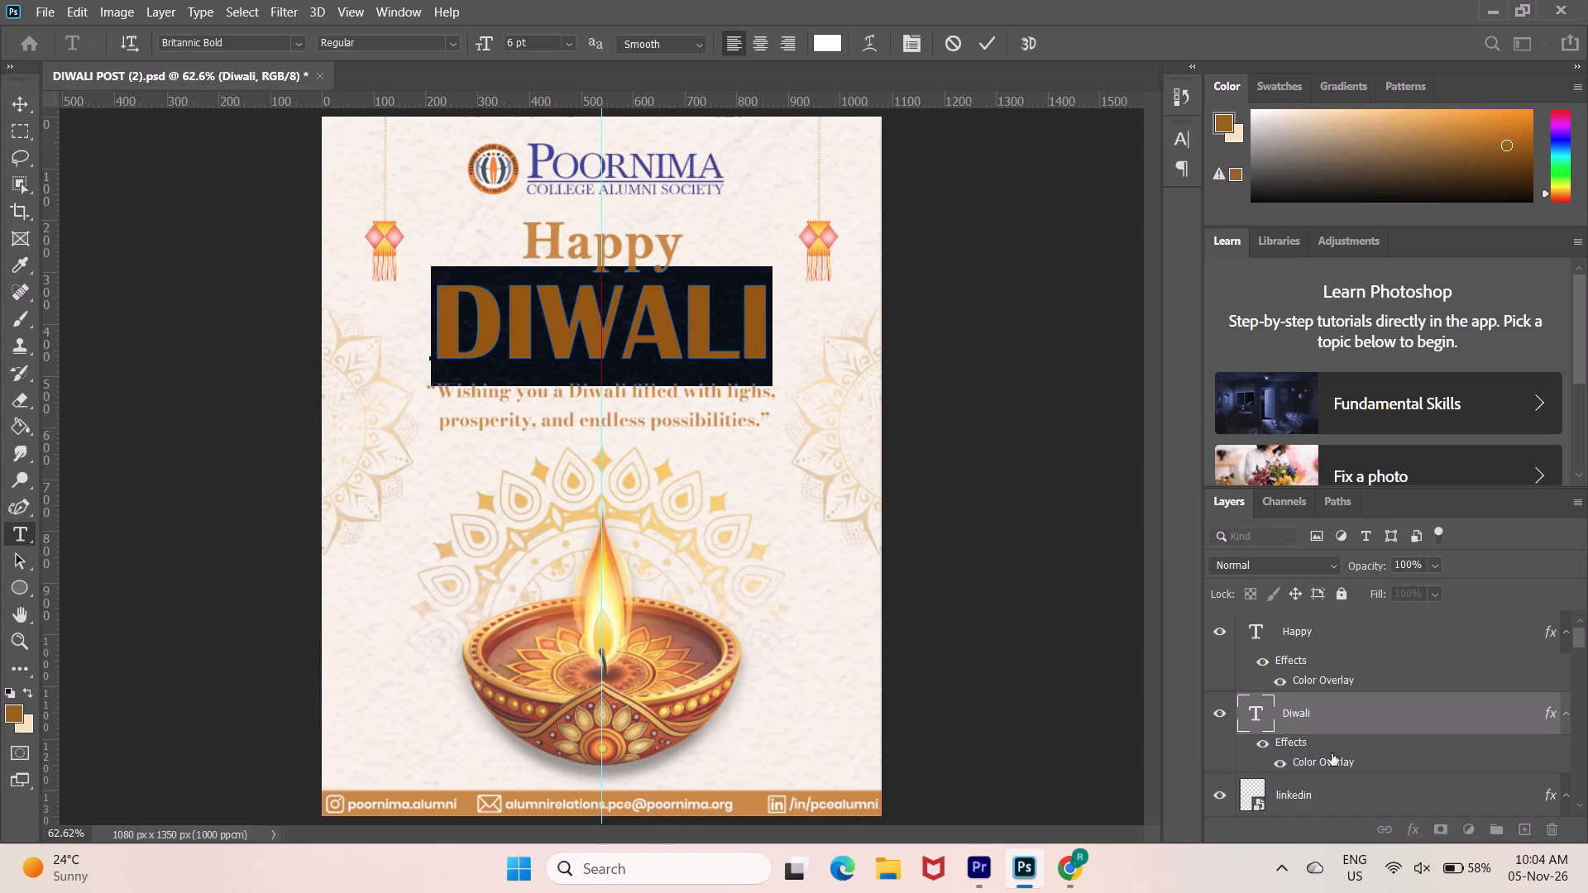
double_click(1382, 704)
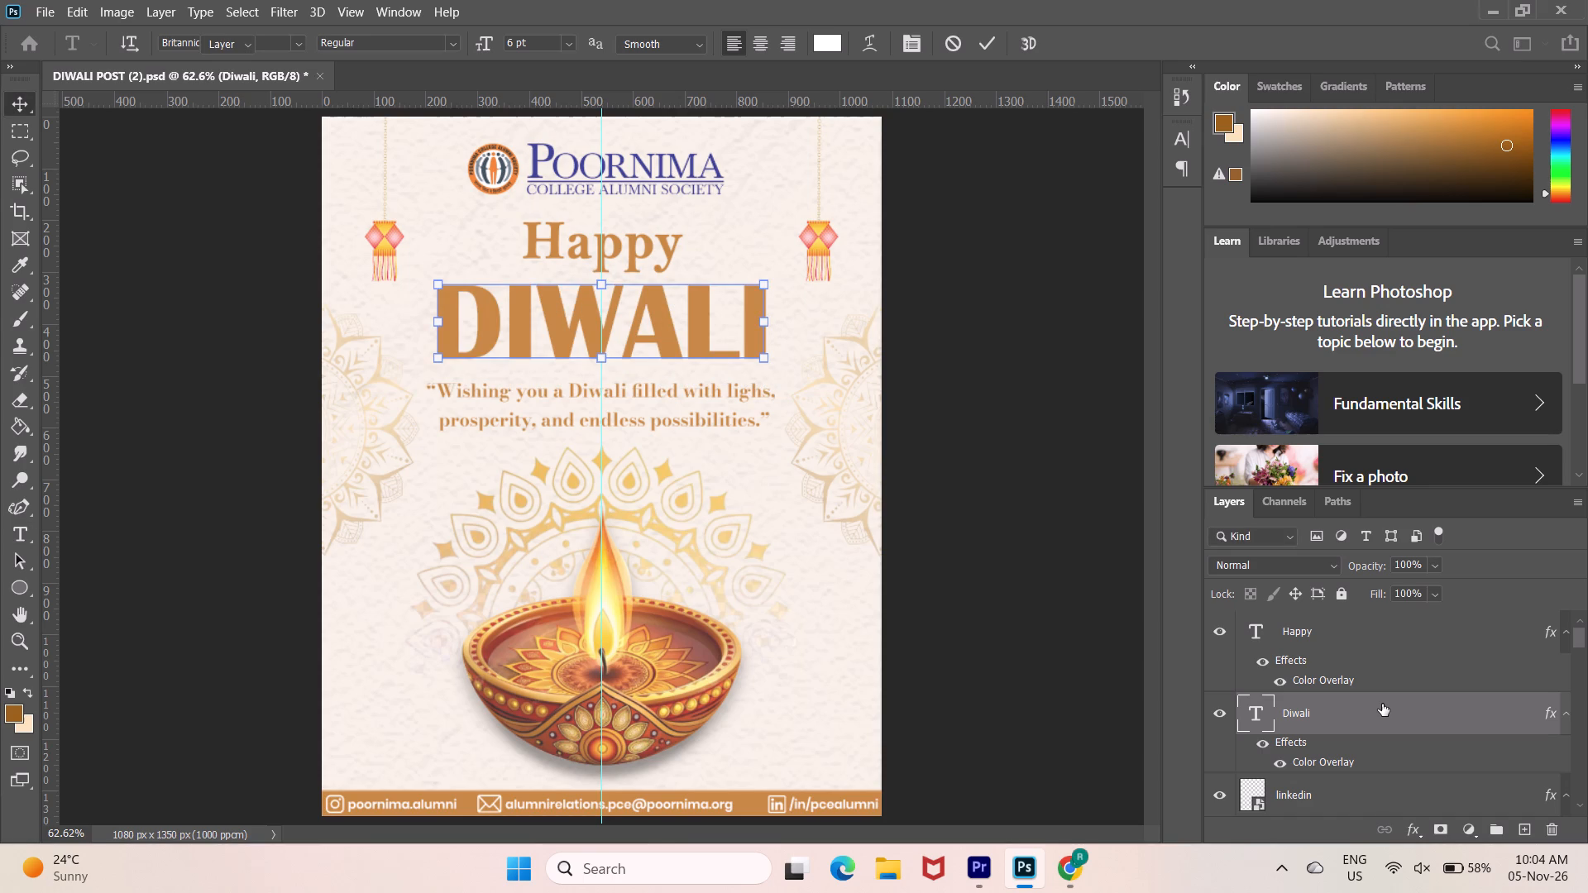
double_click(1382, 704)
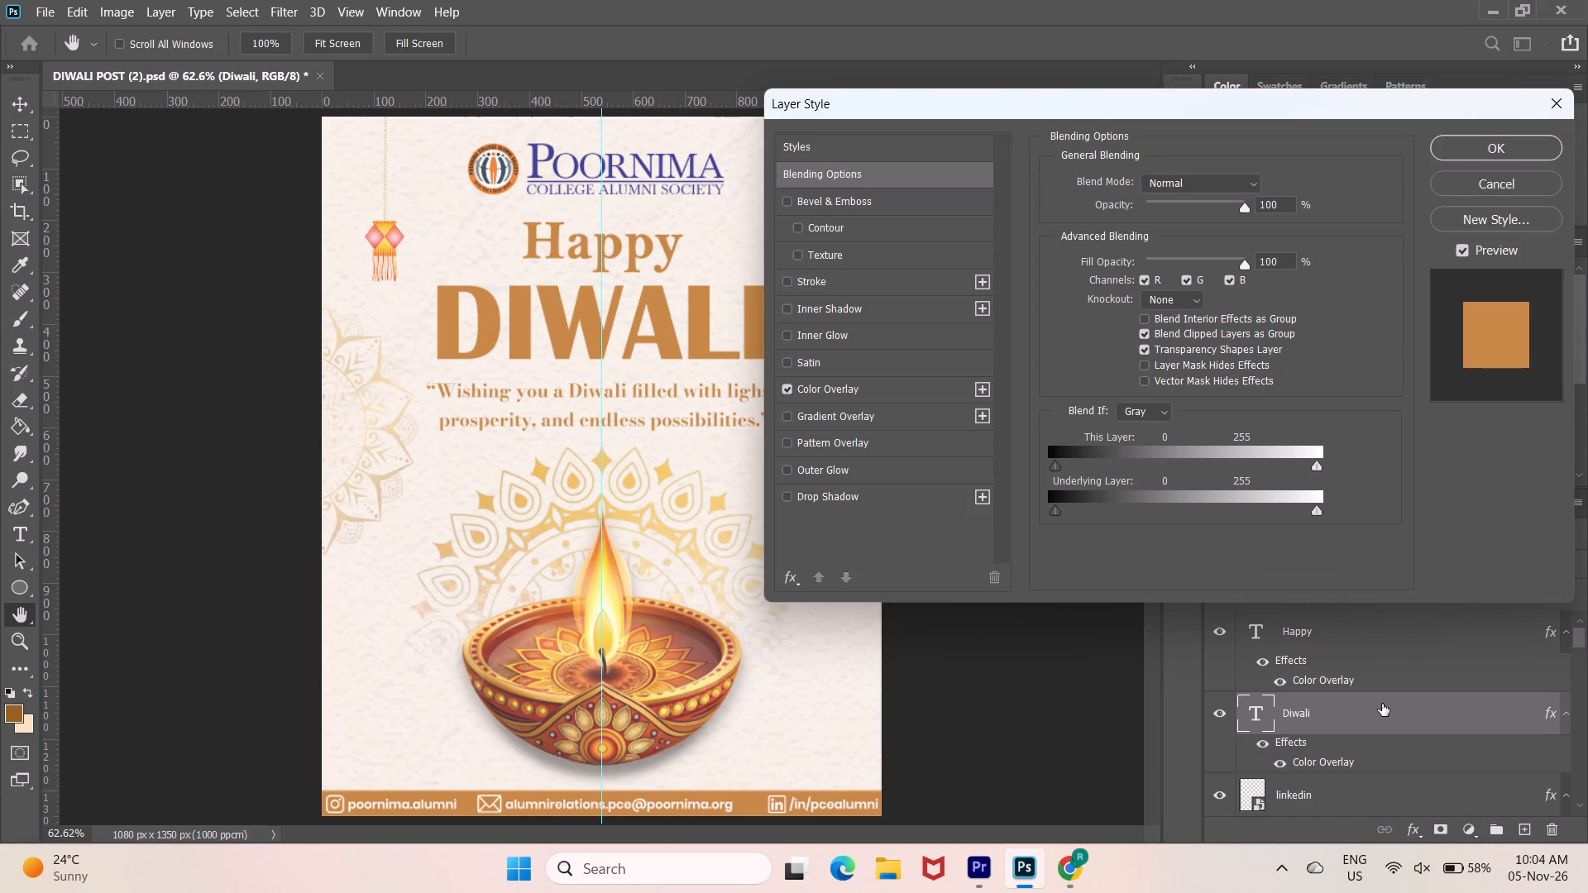
left_click(854, 392)
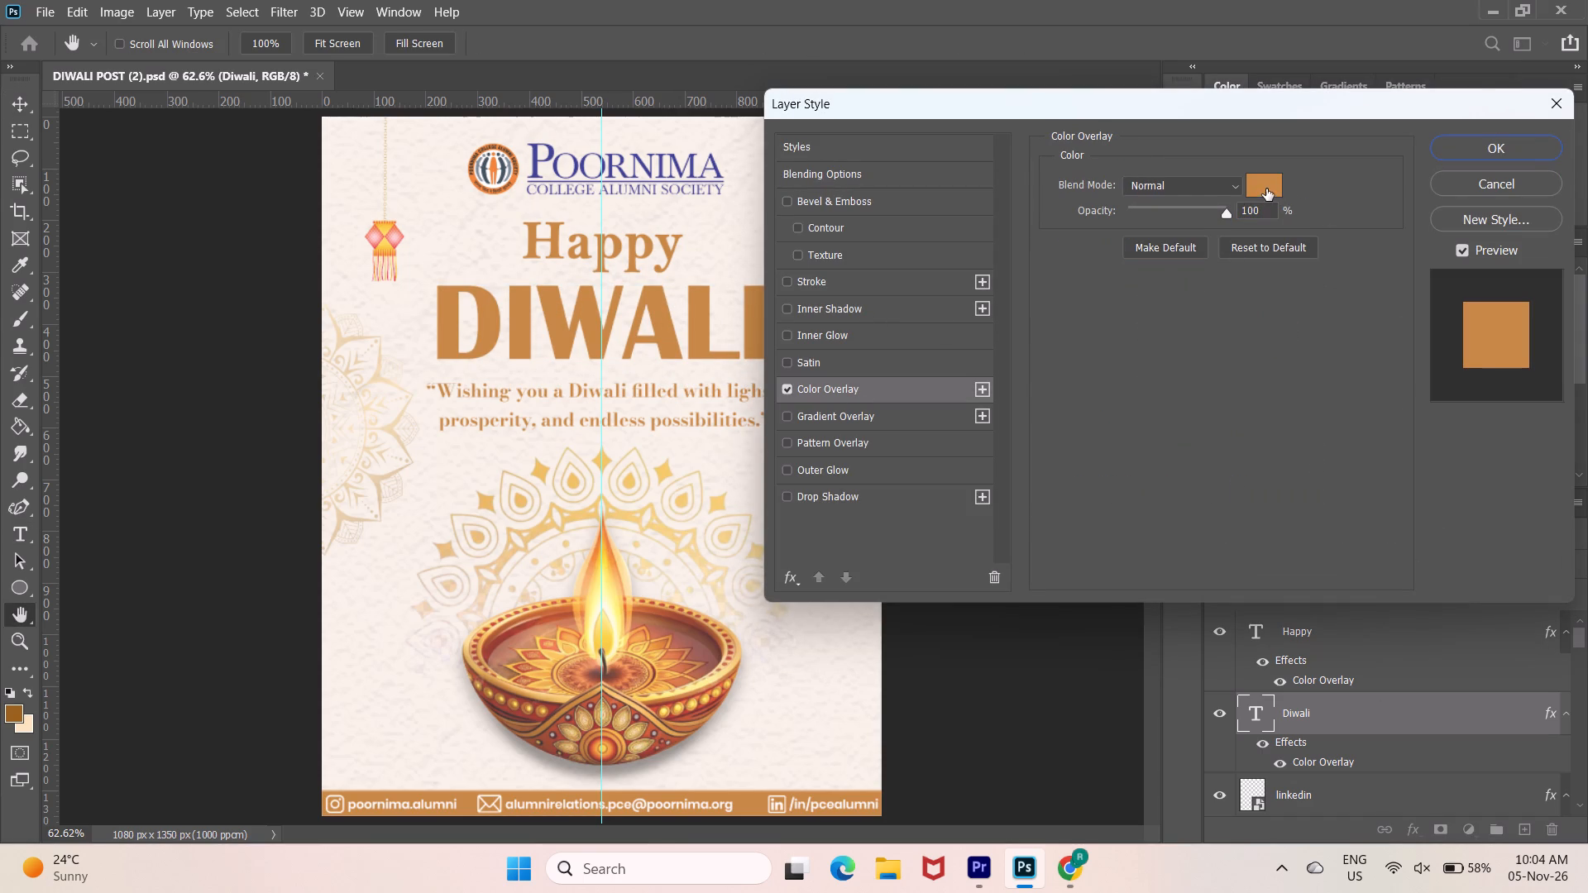
left_click(1212, 207)
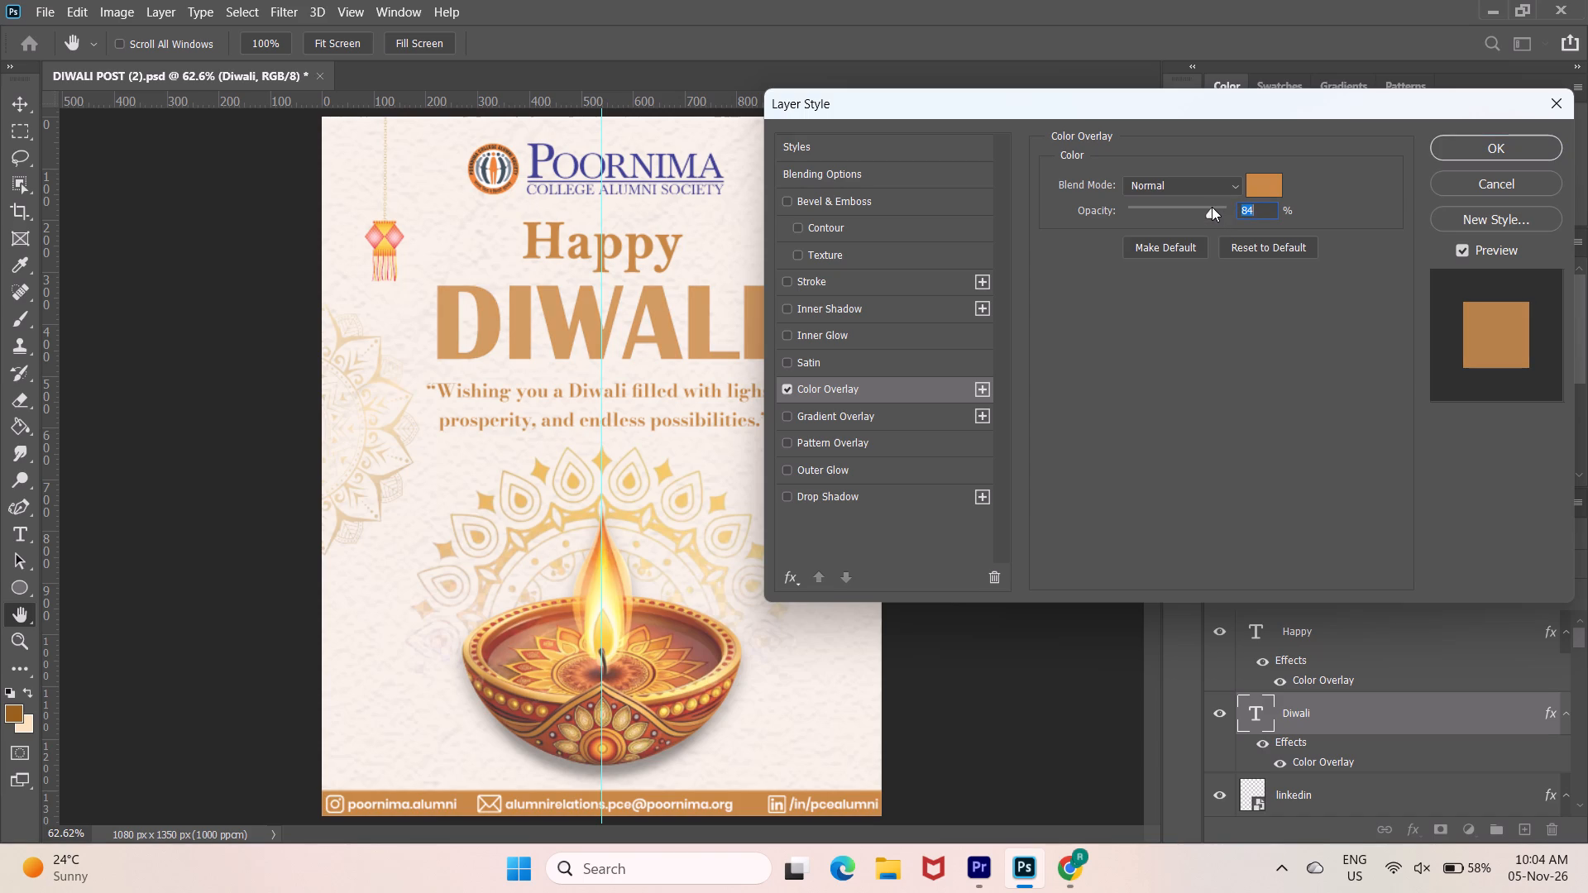
left_click(1221, 204)
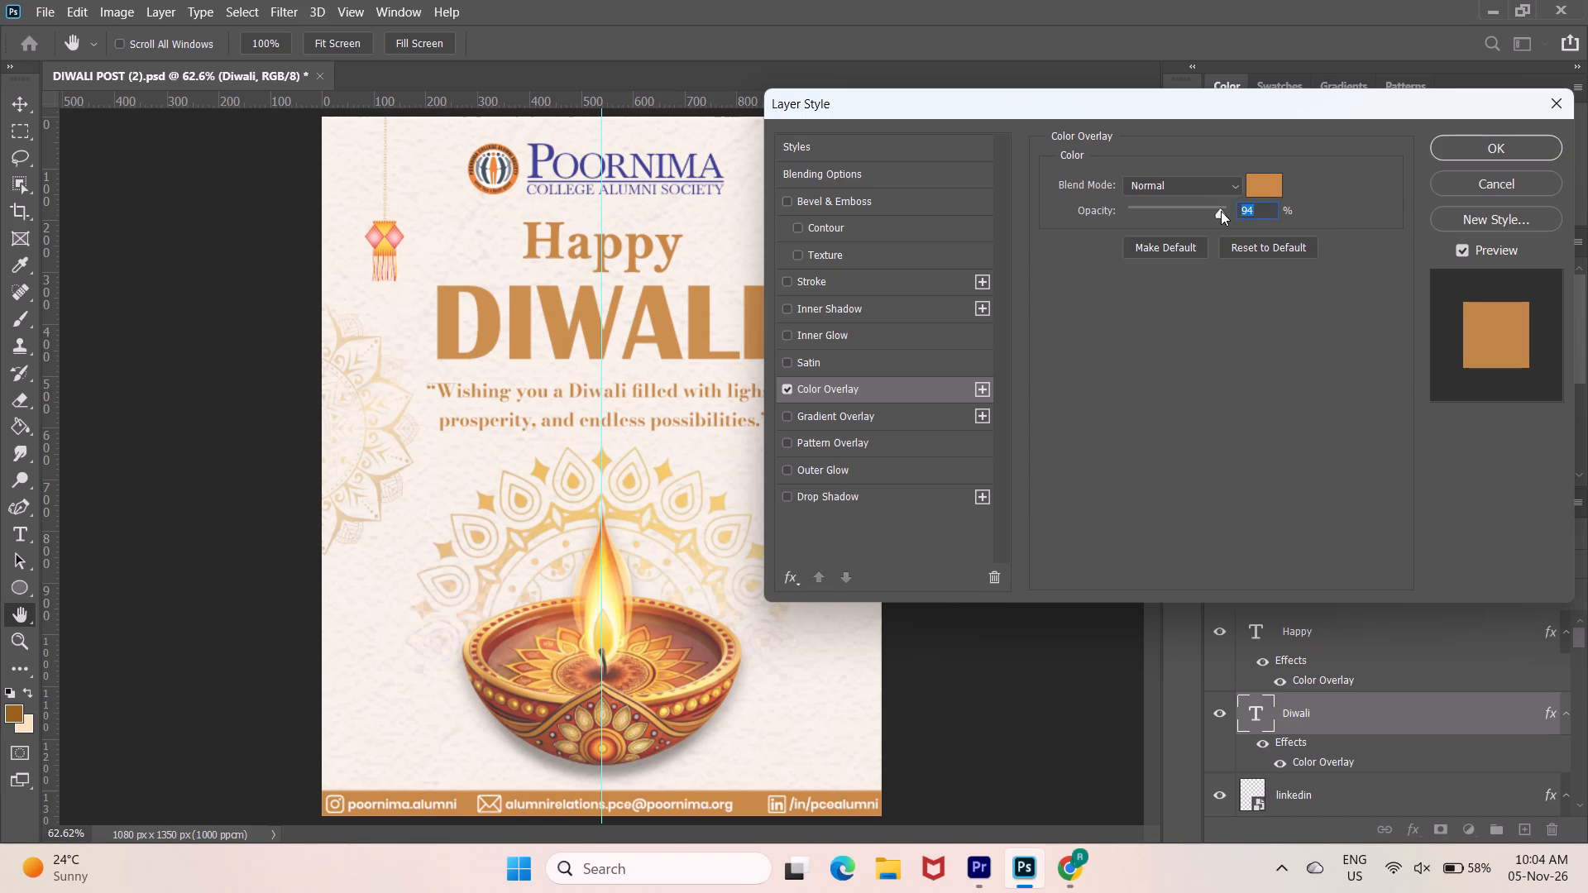
left_click(1221, 211)
type("95")
key("6")
key("BackSpace")
left_click(1265, 309)
left_click(1490, 139)
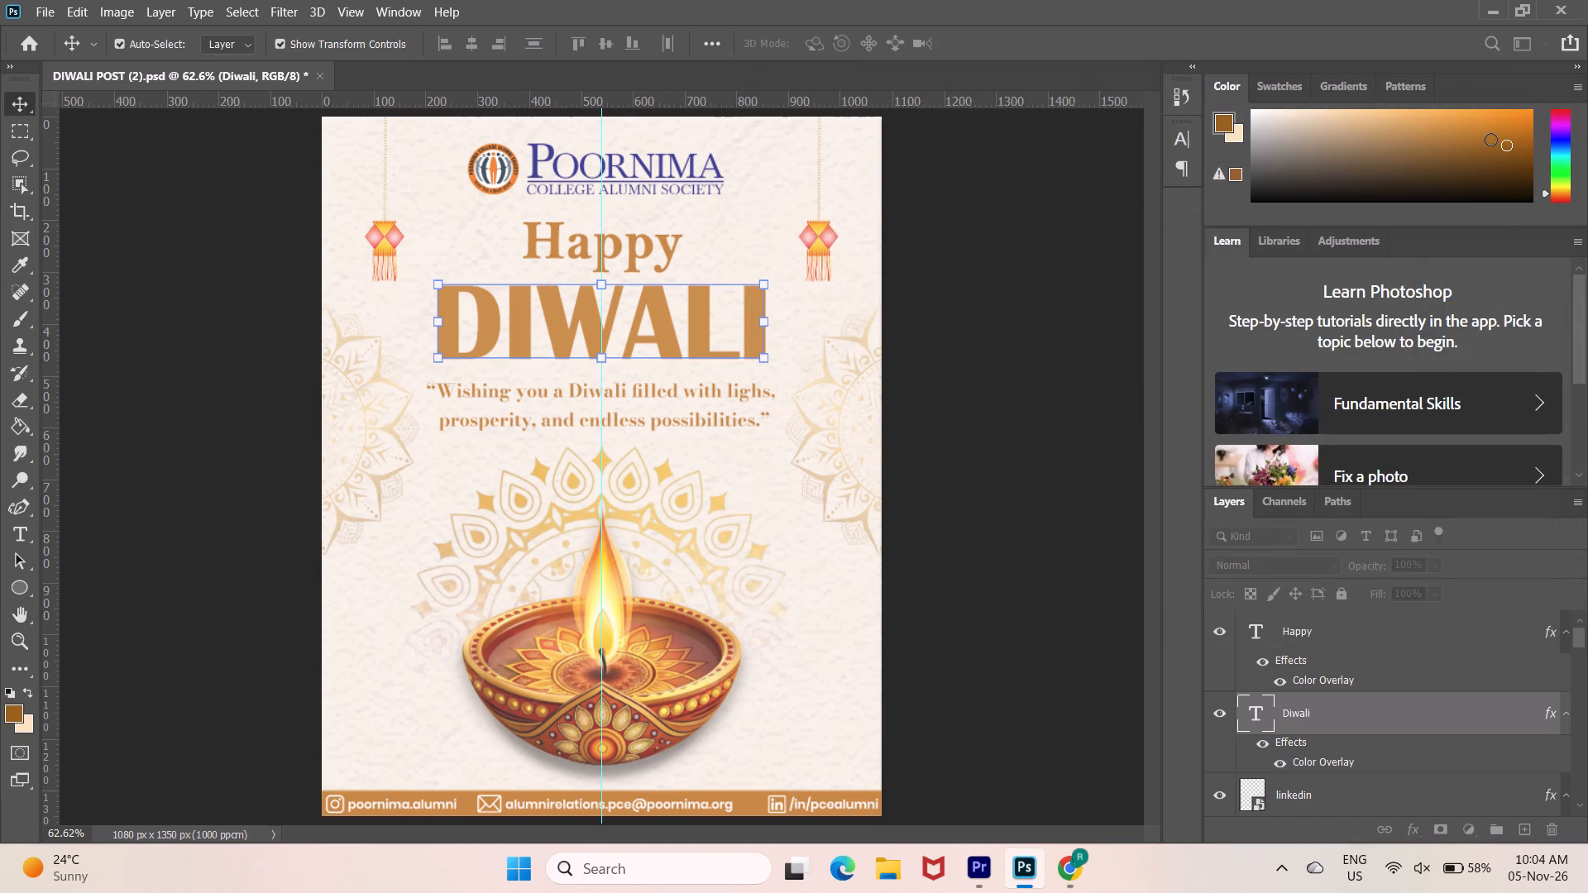
left_click(1007, 300)
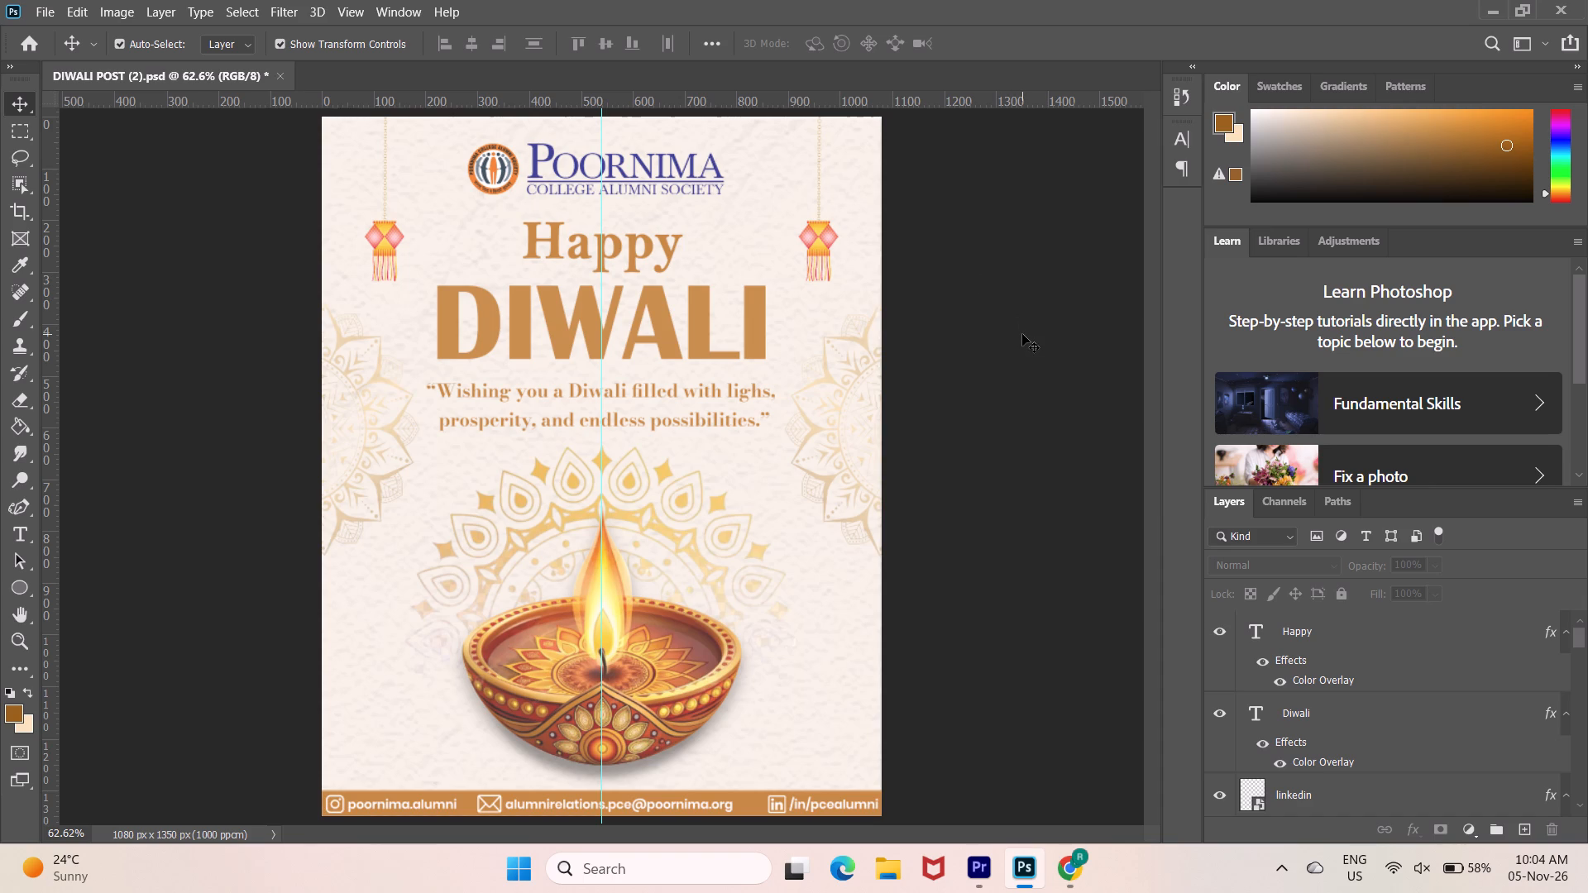
Save the Diwali post document.
key("ctrl+s")
Save the Diwali post document again.
key("ctrl+s")
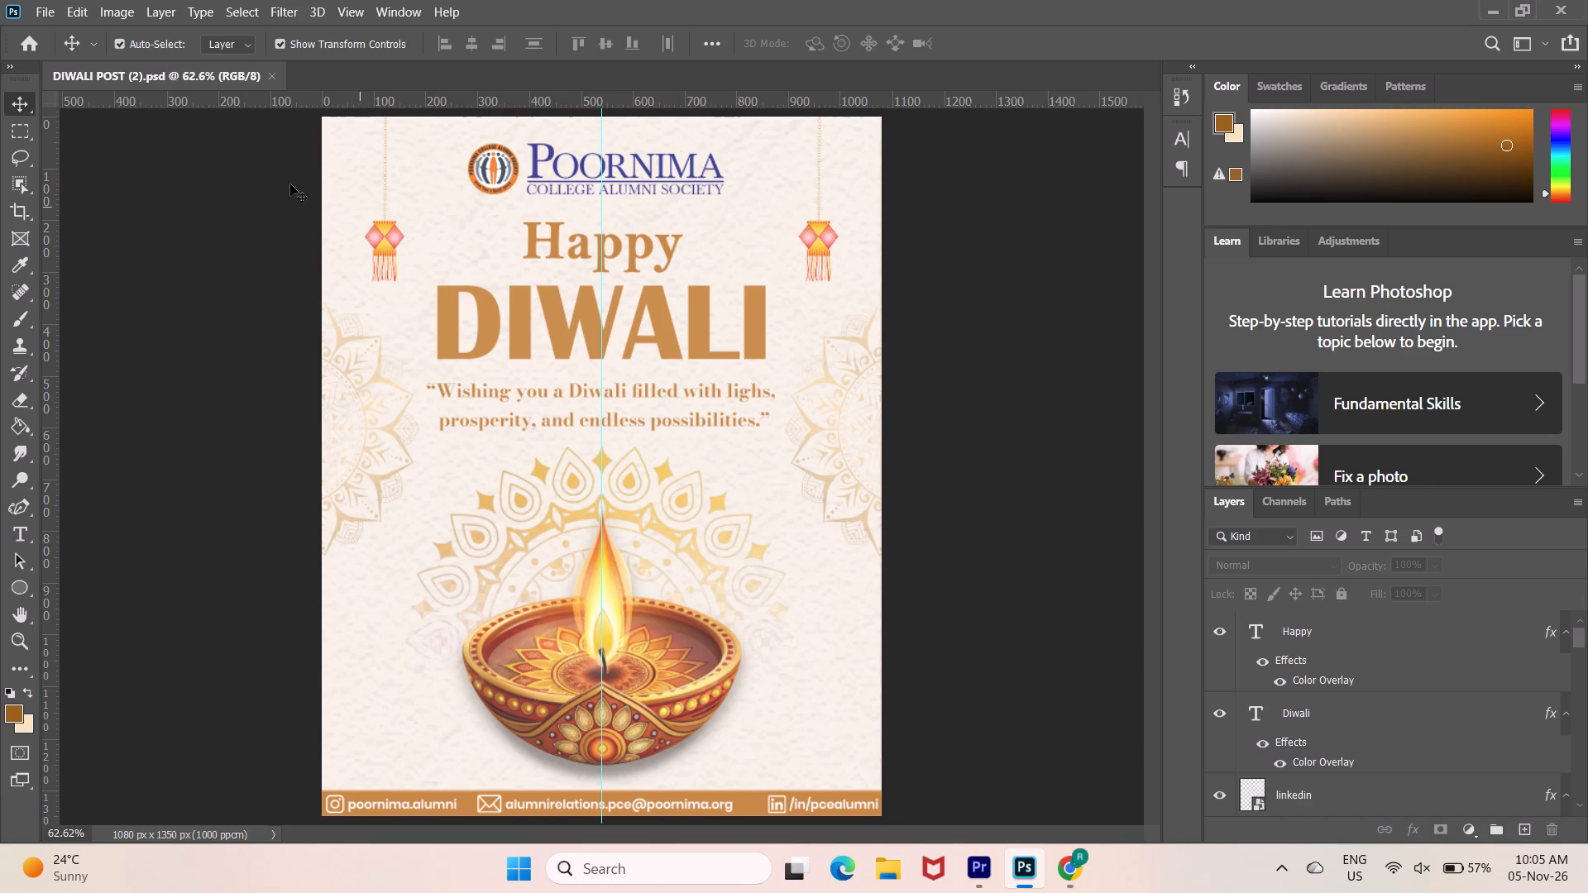
Quick-export the Diwali post as a PNG to New Volume (E:), removing the closing bracket from the suggested file name.
left_click(55, 16)
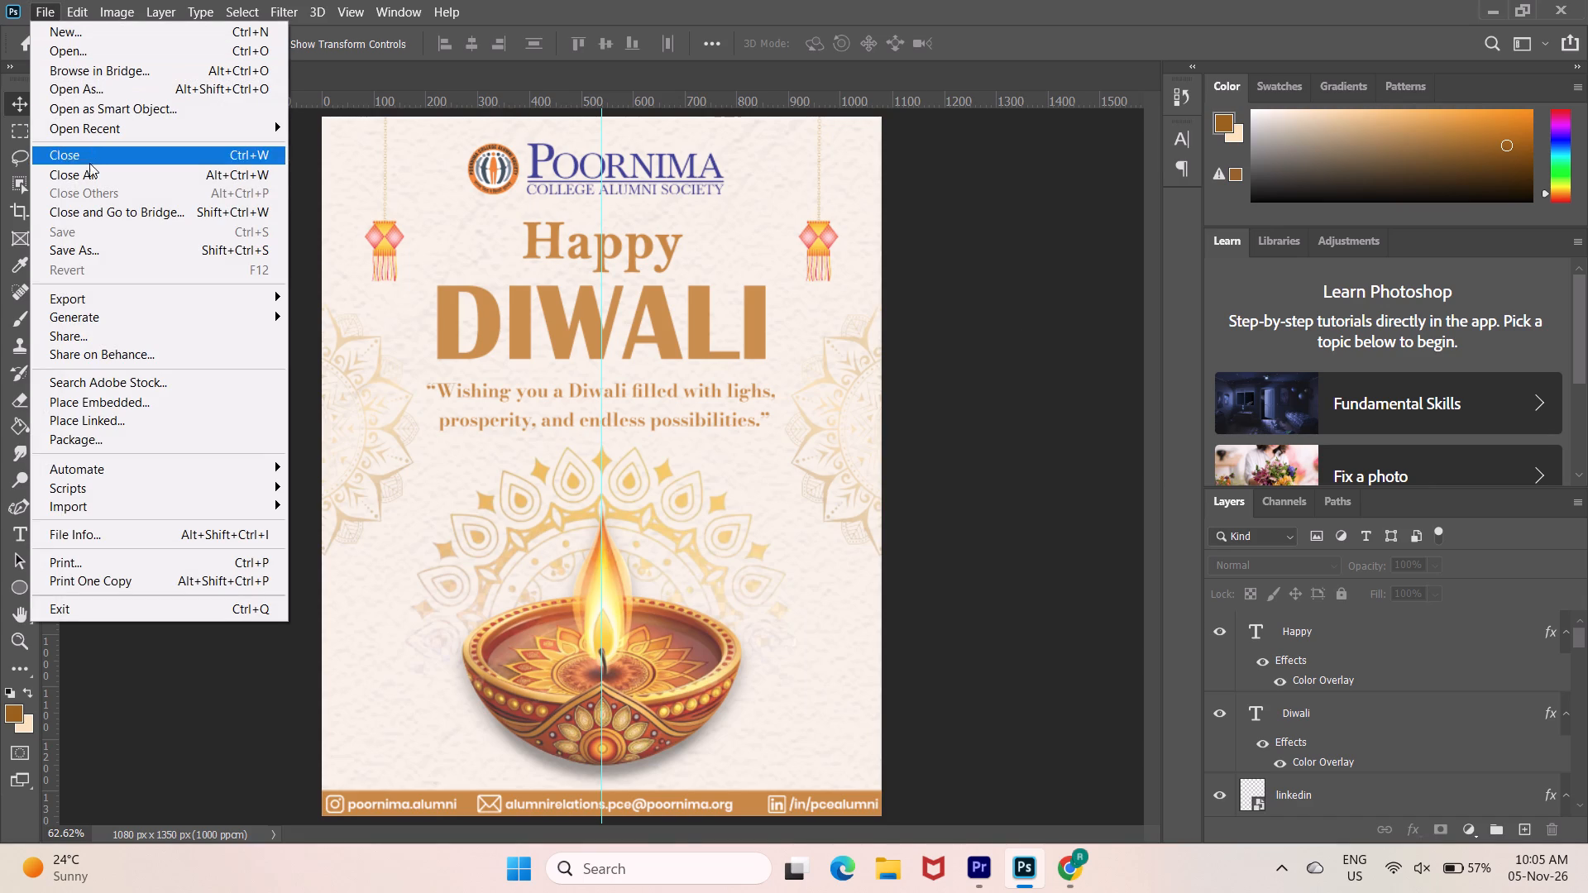
left_click(108, 301)
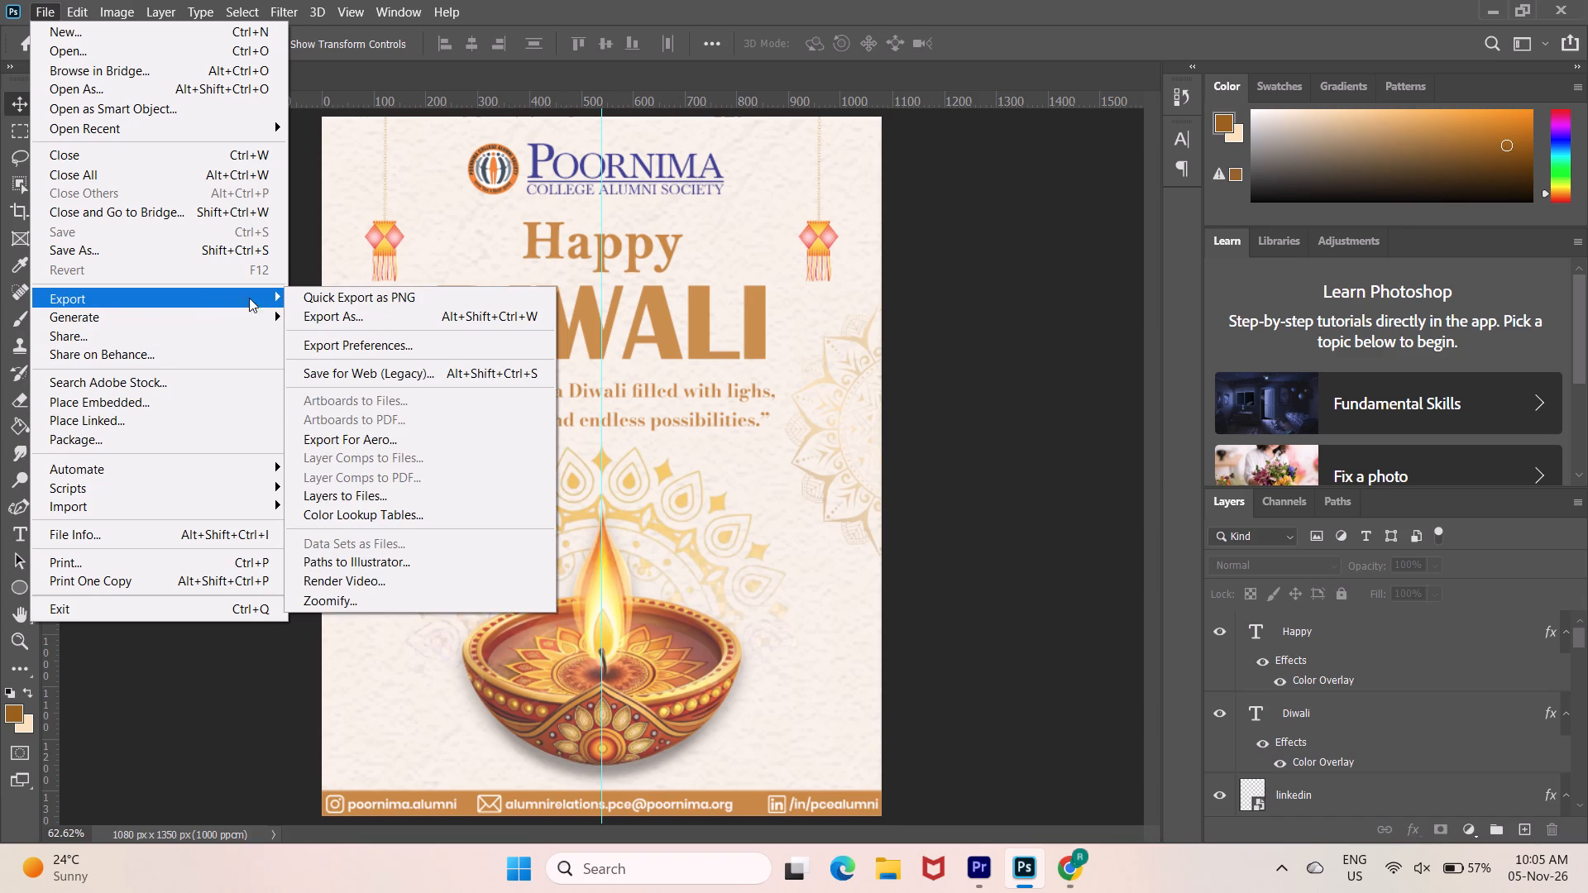
left_click(300, 301)
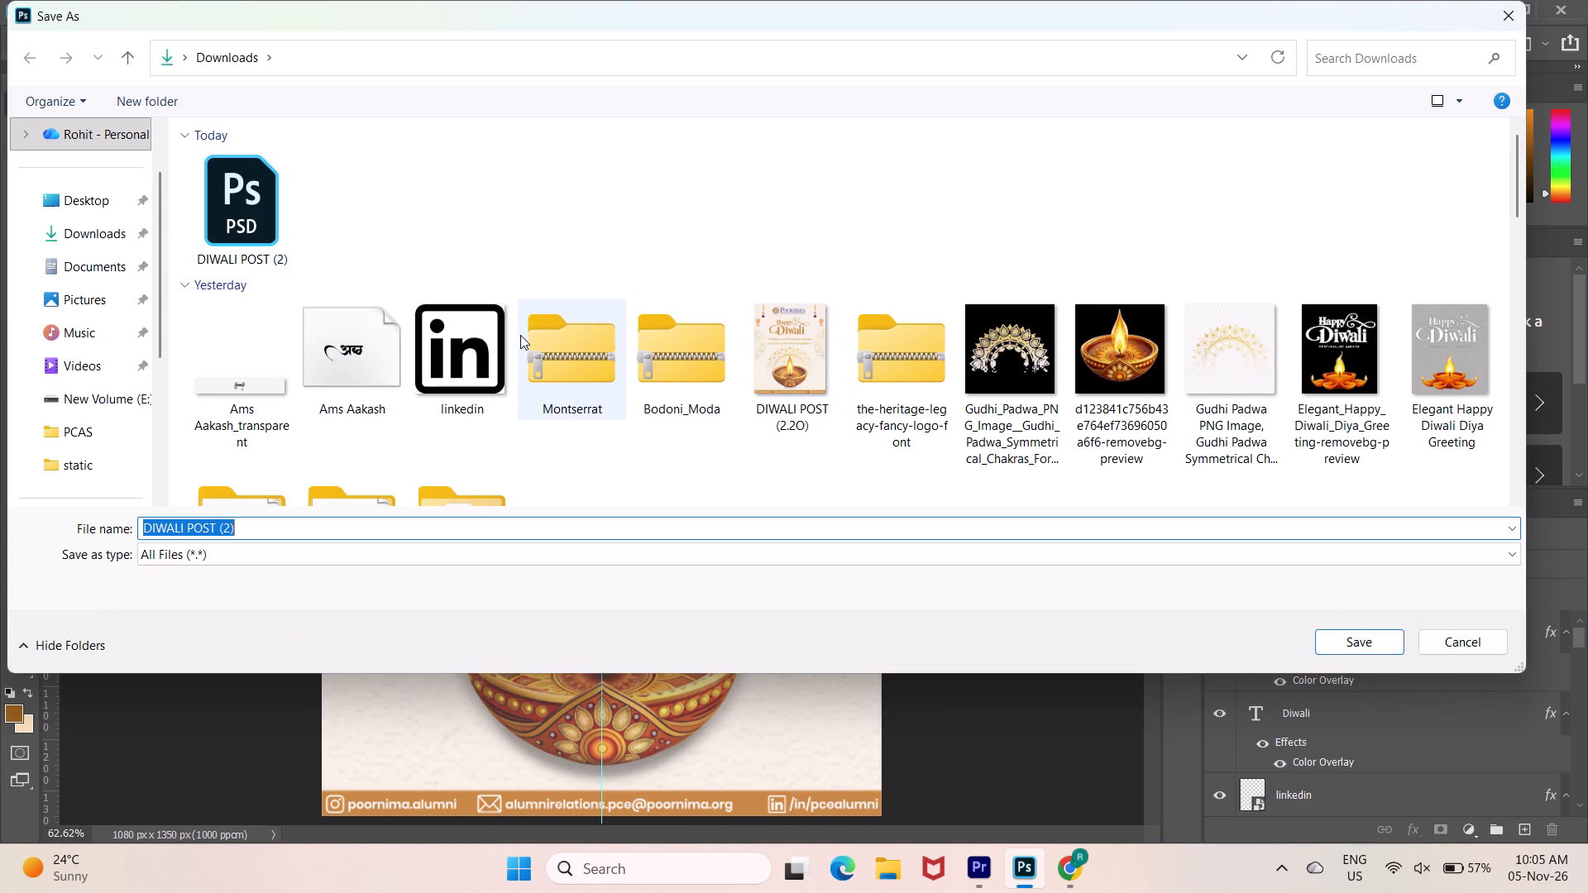
left_click(117, 395)
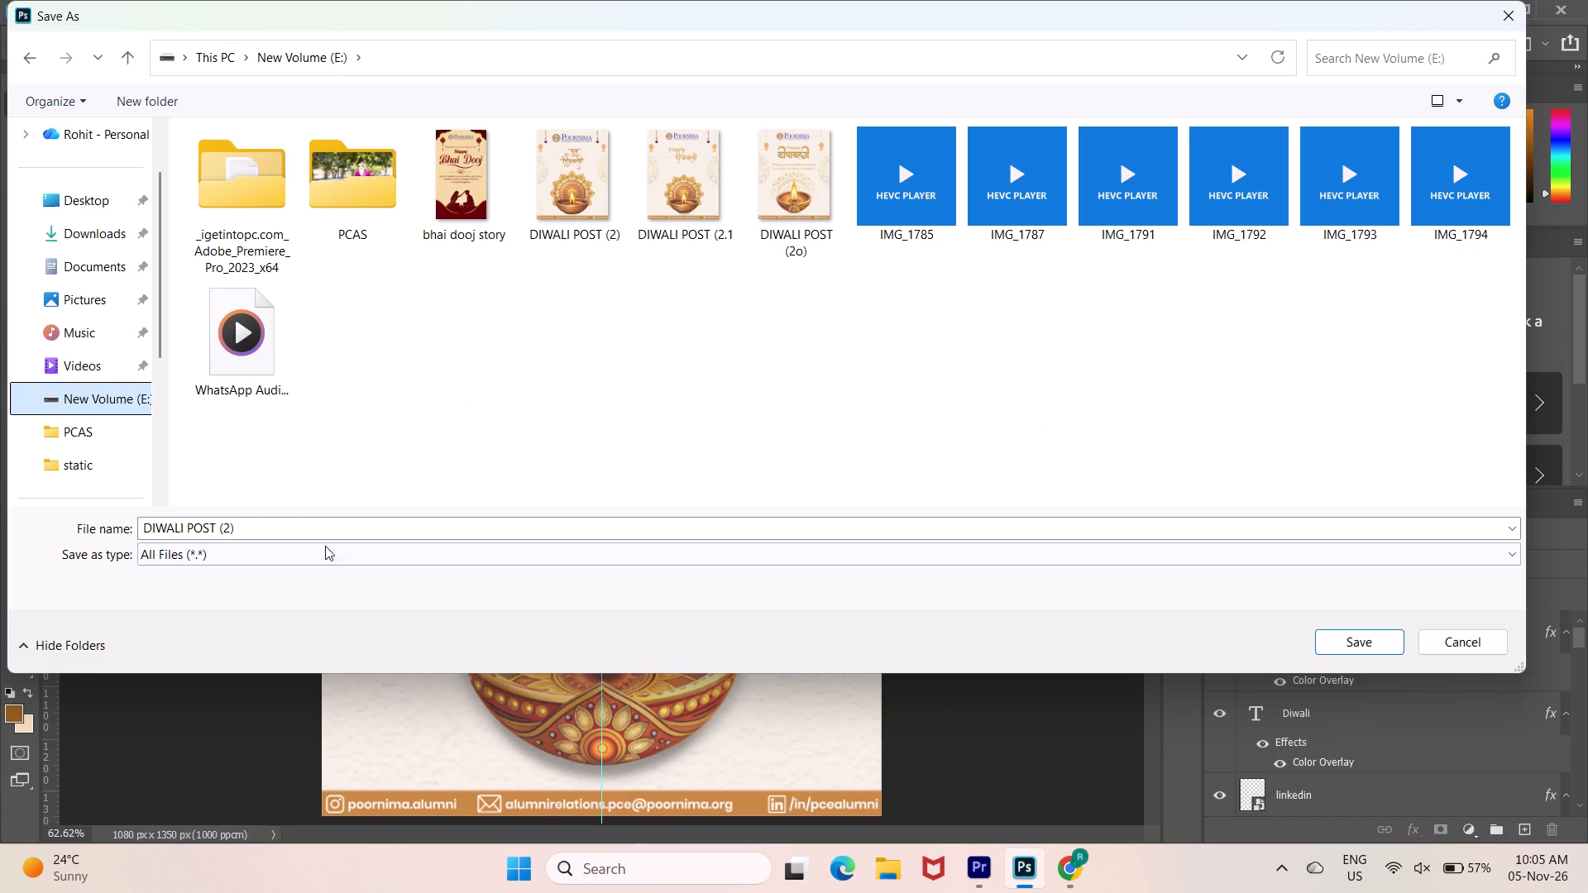
left_click(256, 525)
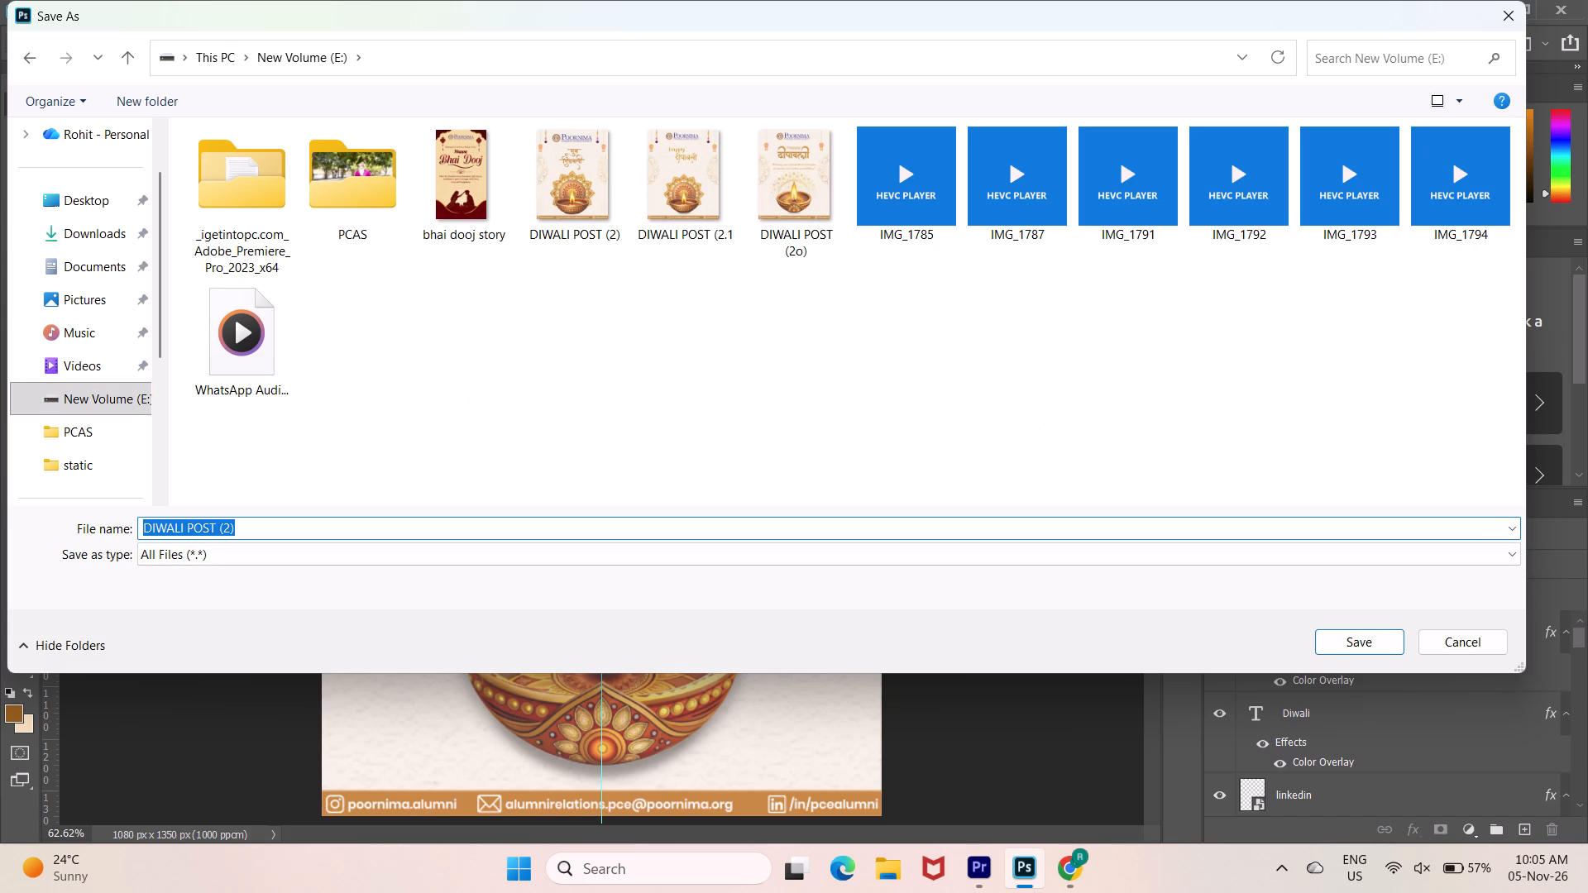
left_click(256, 525)
key("BackSpace")
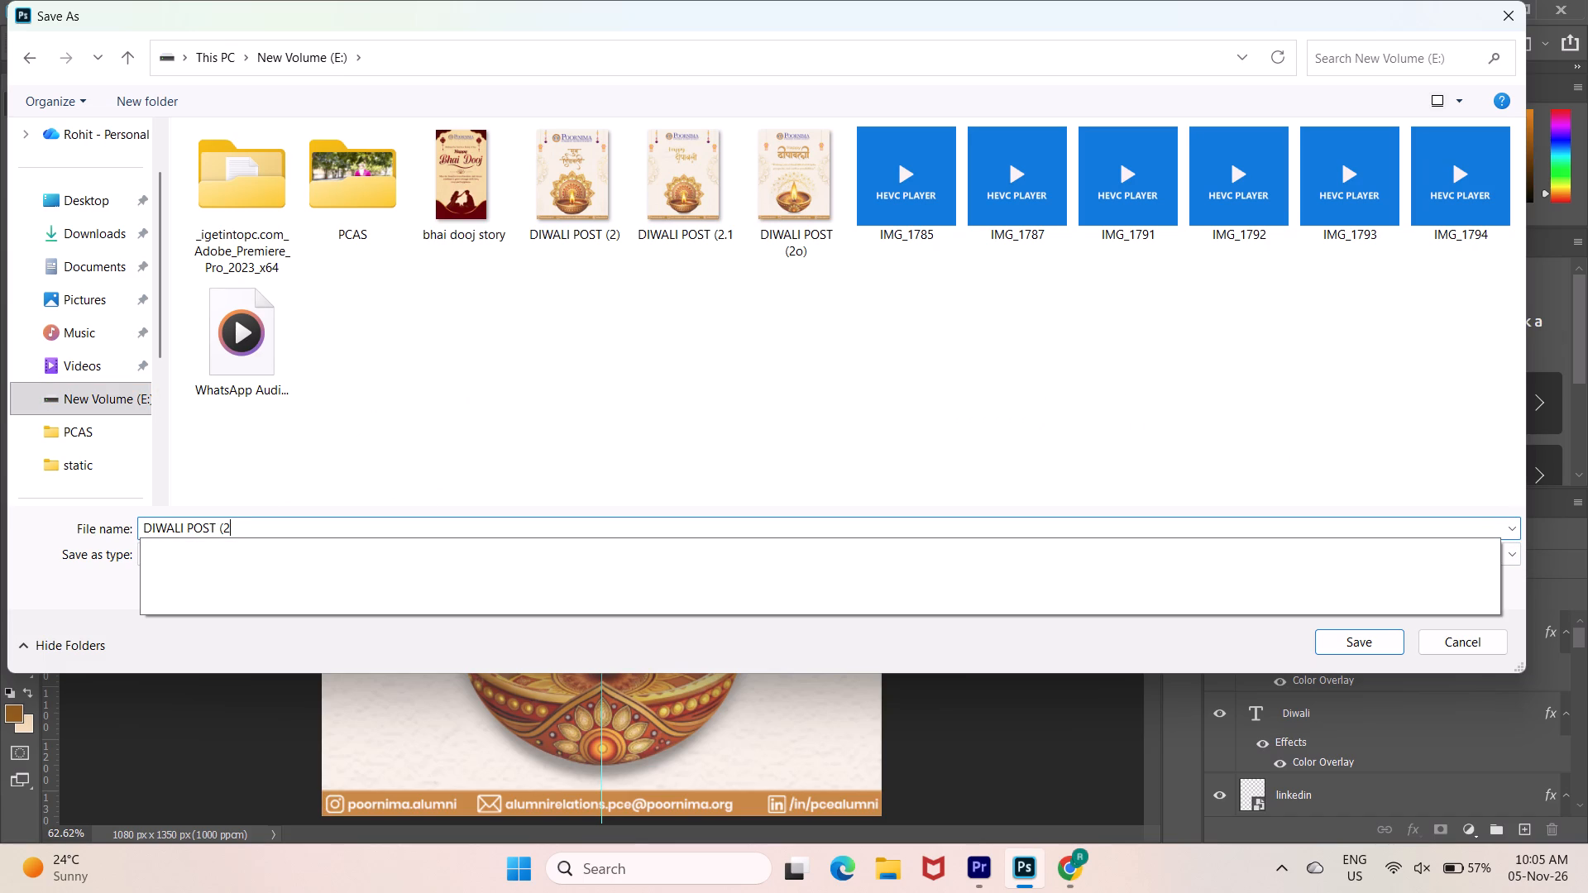